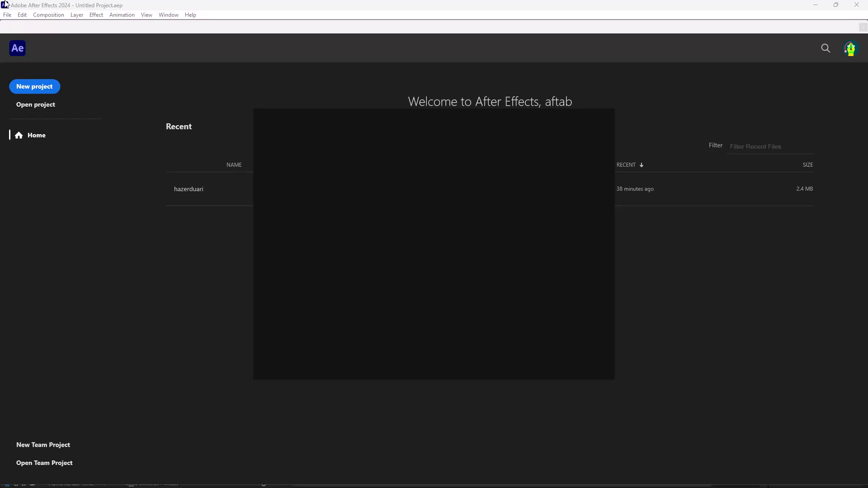
Open the recent project hazerduari.
left_click(179, 191)
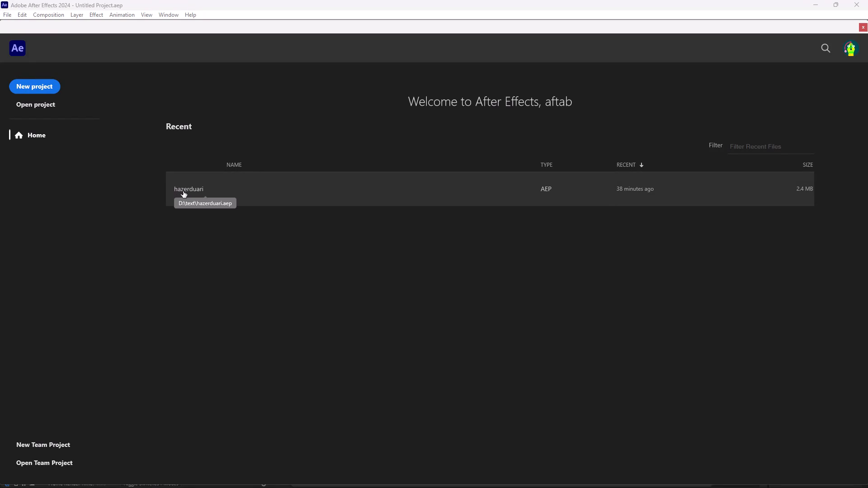
left_click(195, 192)
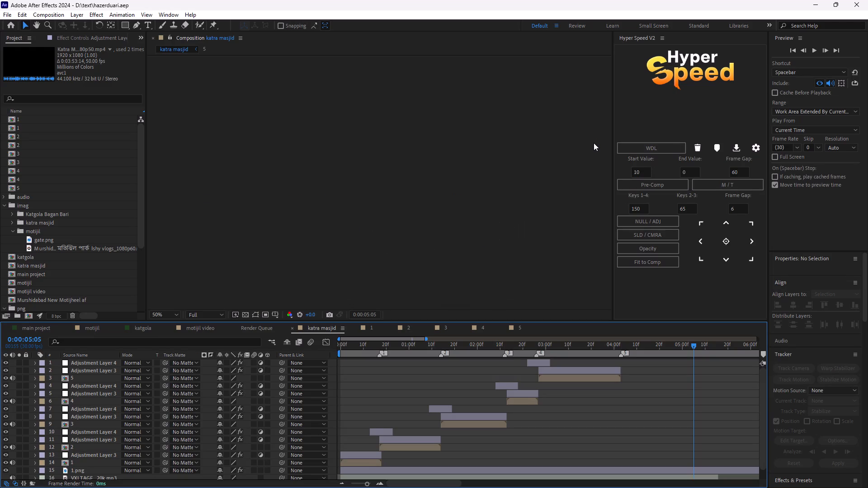
Scrub through the opening second of the katra masjid composition to review its footage, ending back at 0:00:00:00.
left_click(375, 347)
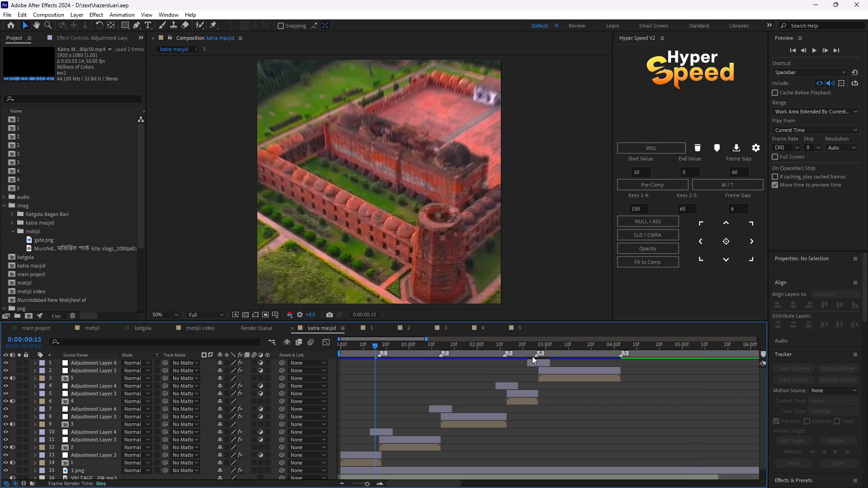
left_click_drag(387, 343, 347, 352)
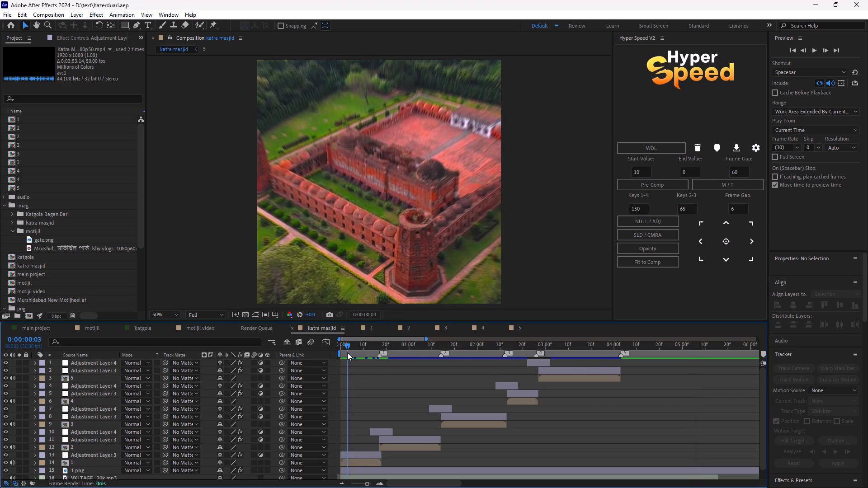
left_click_drag(347, 352, 402, 354)
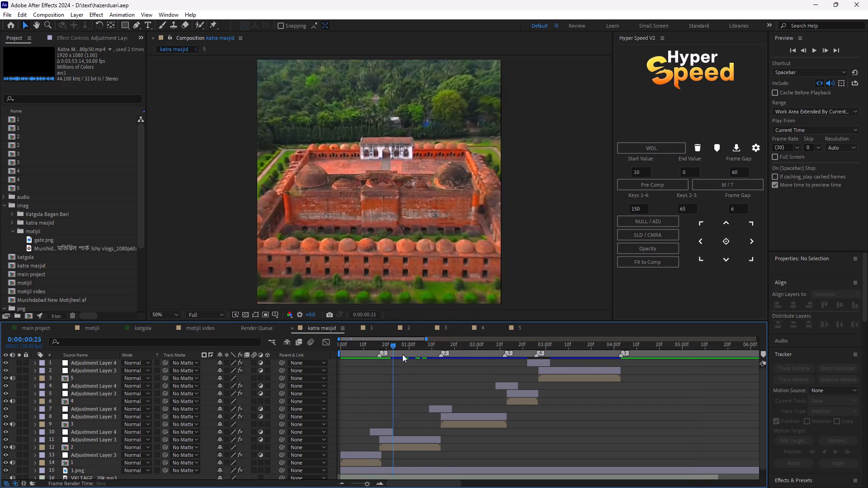
left_click_drag(402, 354, 296, 346)
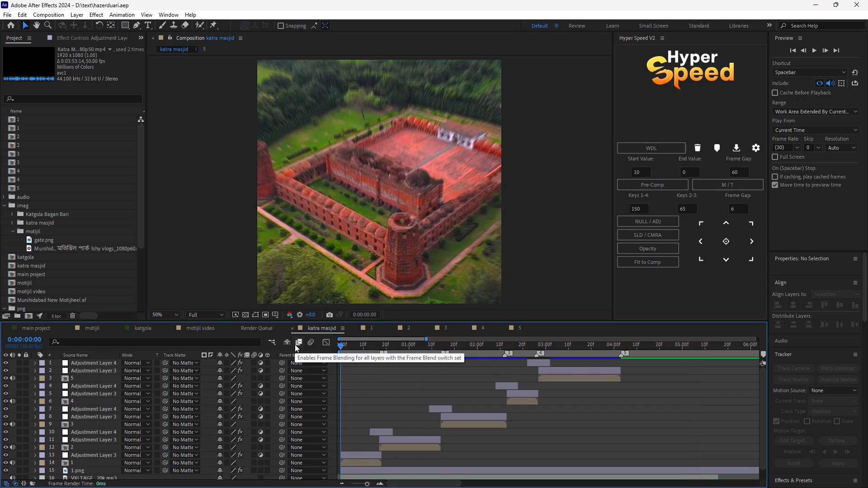
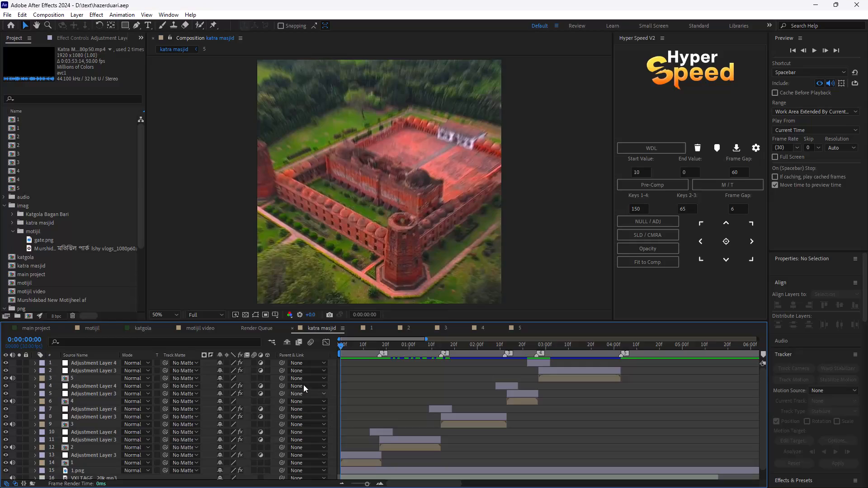
Play the katra masjid composition from 0:00:00:00 to review all its clips and transitions.
key("space")
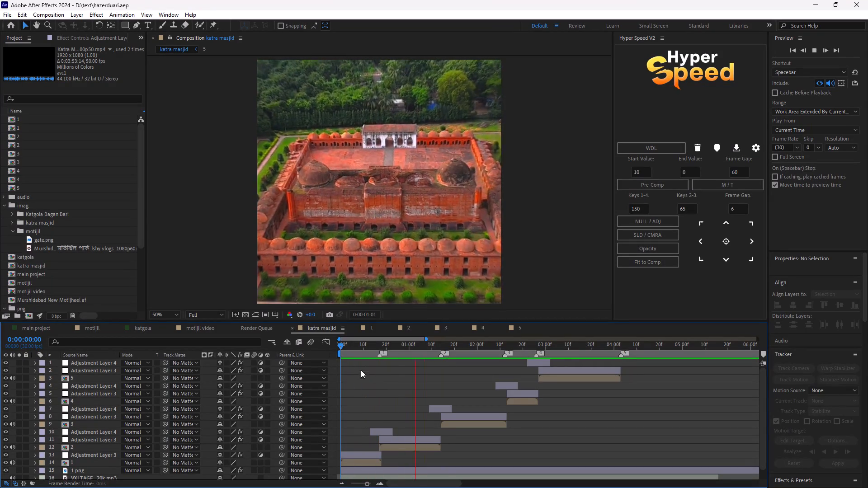
left_click_drag(347, 346, 302, 384)
key("space")
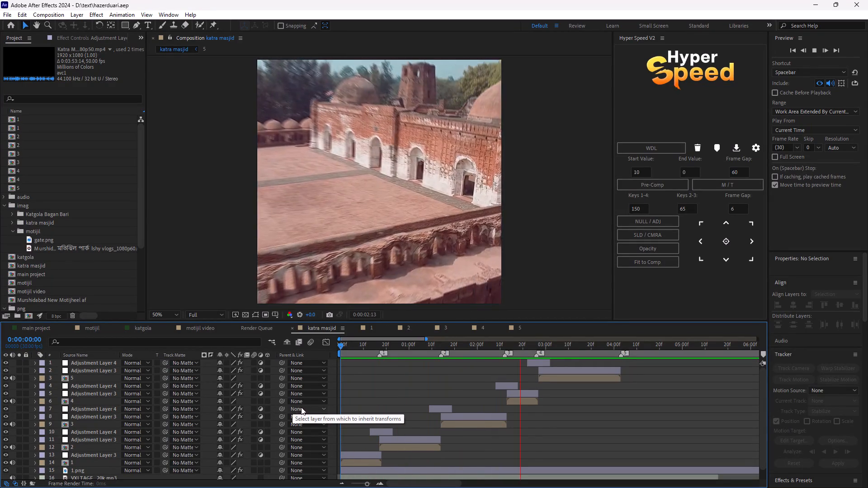
key("space")
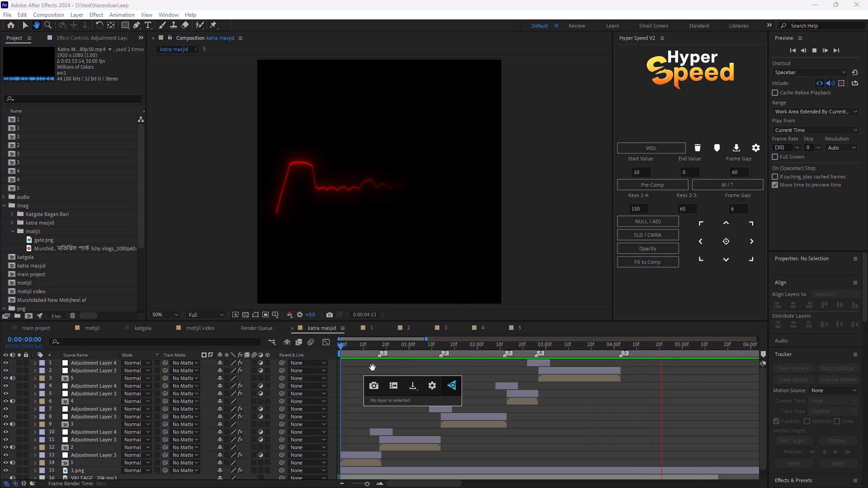
key("space")
left_click(386, 368)
Scrub through the composition between 0:00:02:16 and 0:00:05:20 to examine the last clips and what follows them.
left_click_drag(344, 346, 514, 369)
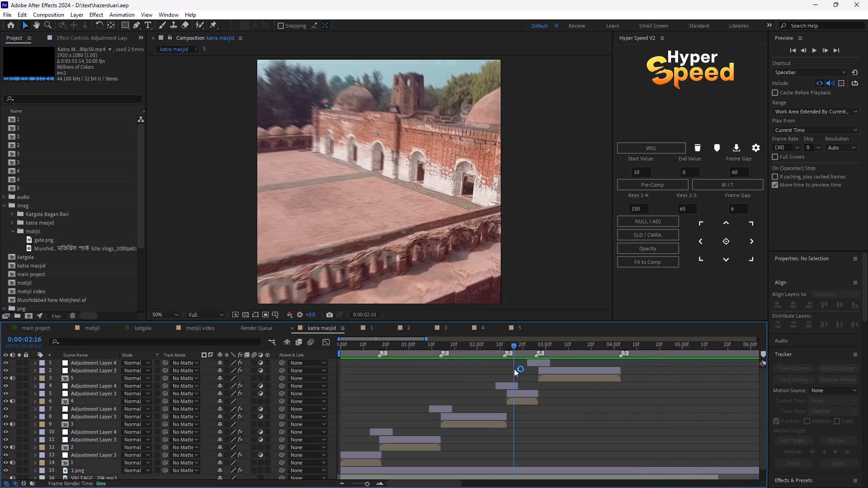
left_click_drag(514, 369, 515, 368)
right_click(555, 359)
right_click(558, 355)
right_click(566, 354)
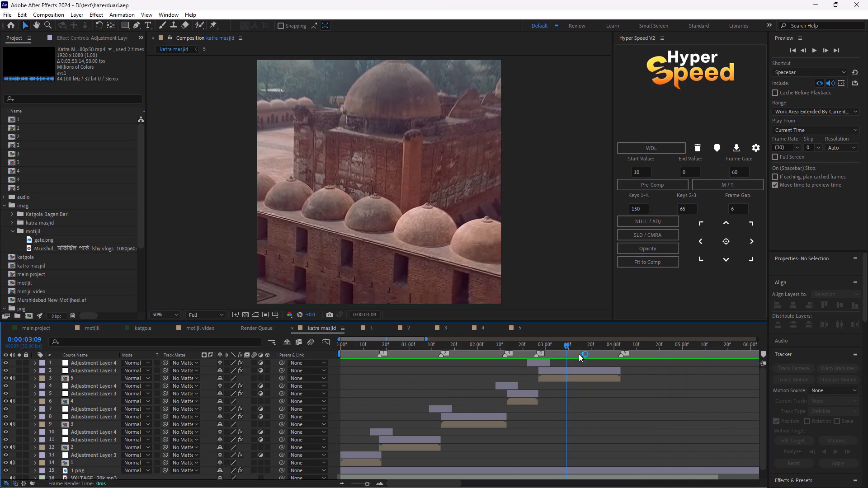
left_click_drag(564, 347, 577, 353)
right_click(597, 353)
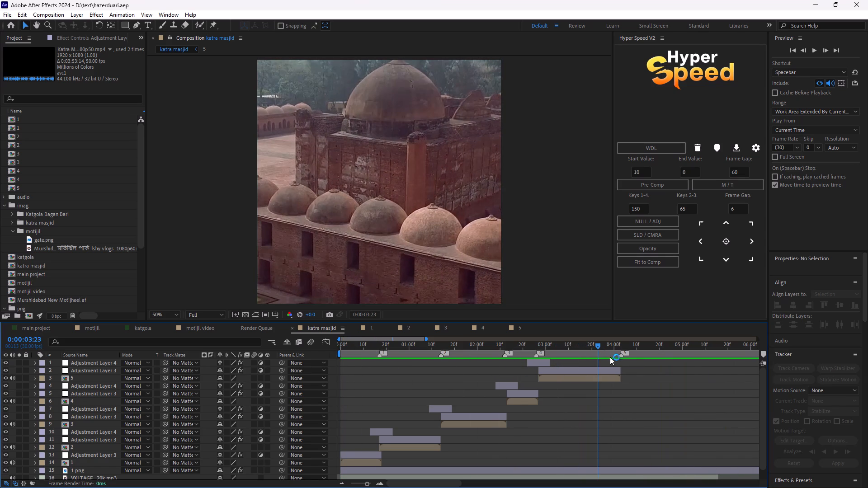
left_click(632, 354)
right_click(632, 355)
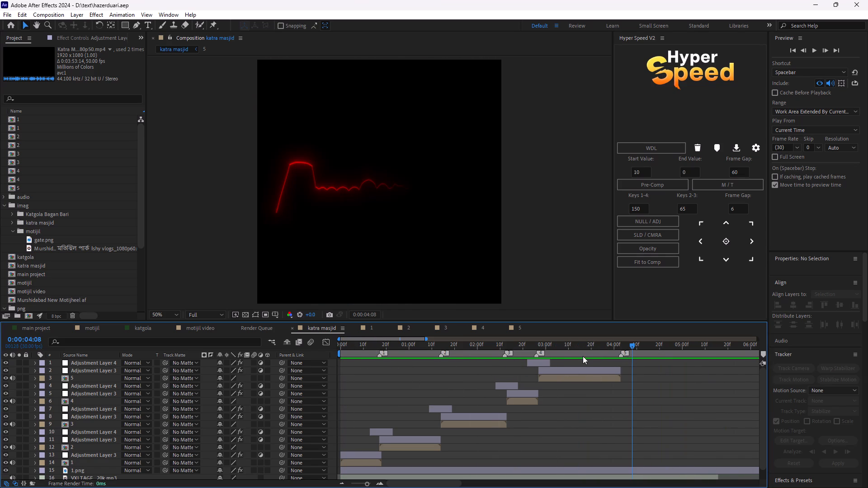
double_click(583, 356)
left_click(599, 371)
left_click(729, 351)
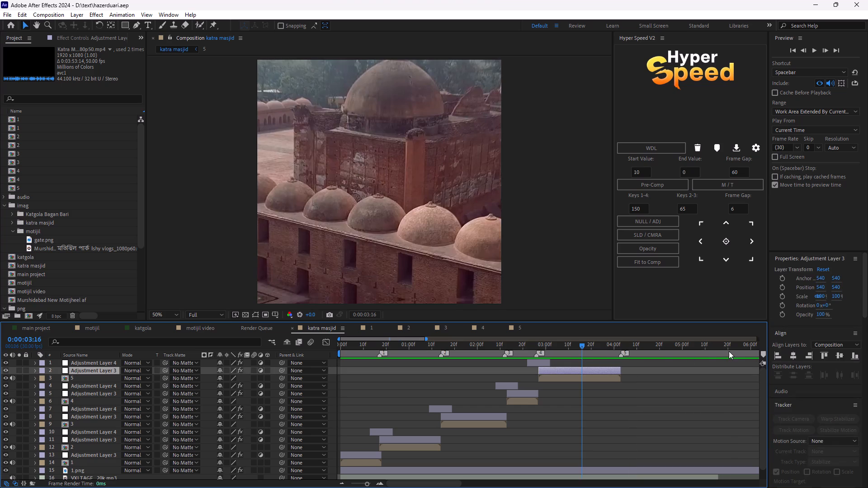
left_click(619, 339)
Jump the current time to composition marker 4.
right_click(534, 353)
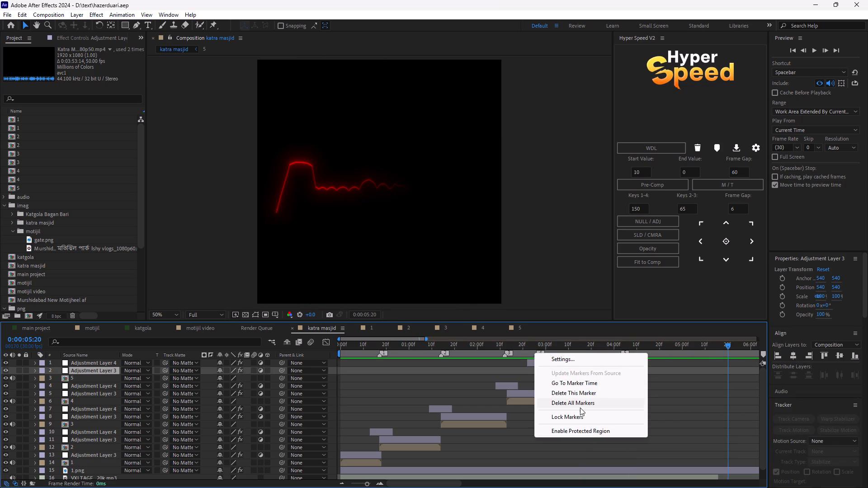
left_click(578, 385)
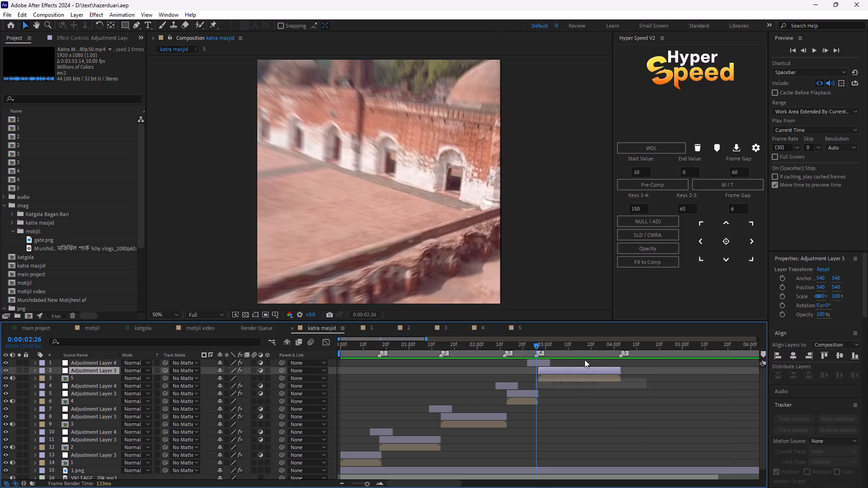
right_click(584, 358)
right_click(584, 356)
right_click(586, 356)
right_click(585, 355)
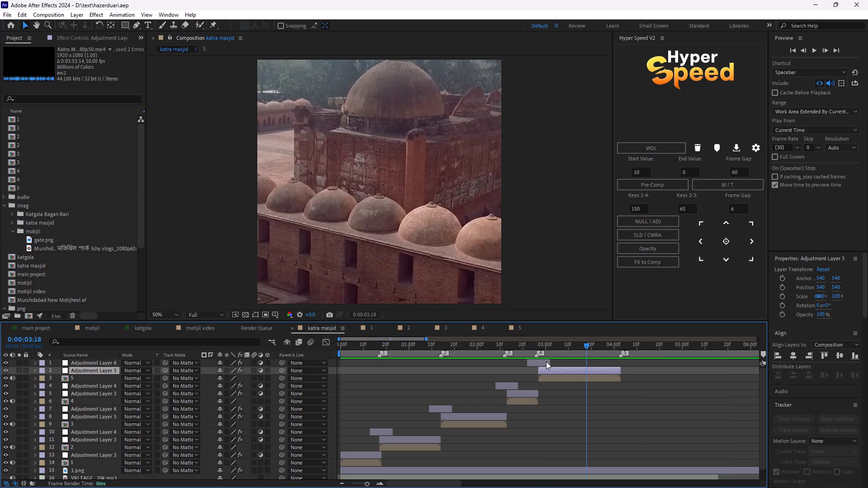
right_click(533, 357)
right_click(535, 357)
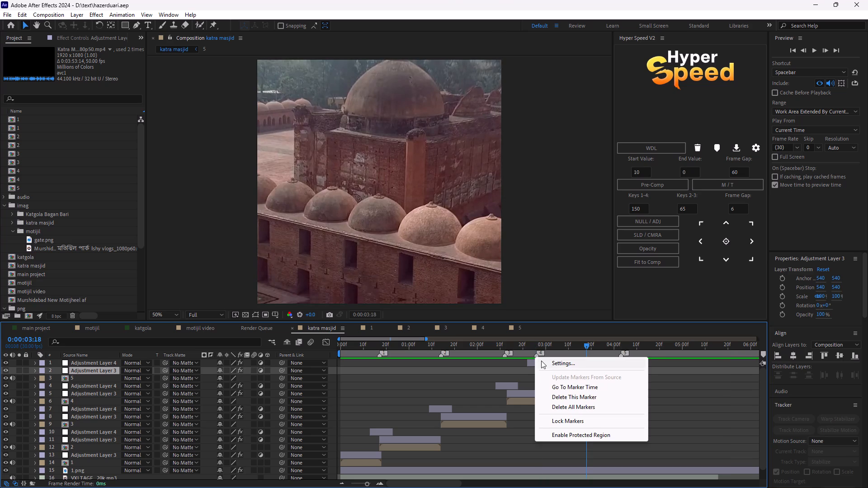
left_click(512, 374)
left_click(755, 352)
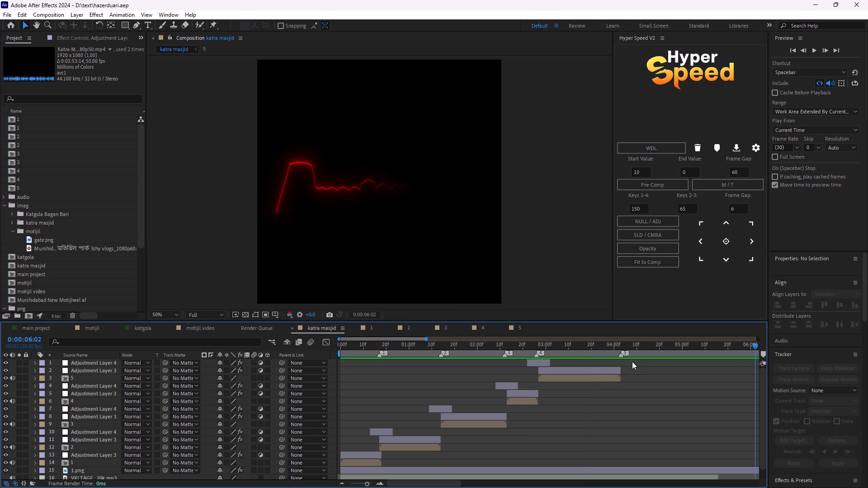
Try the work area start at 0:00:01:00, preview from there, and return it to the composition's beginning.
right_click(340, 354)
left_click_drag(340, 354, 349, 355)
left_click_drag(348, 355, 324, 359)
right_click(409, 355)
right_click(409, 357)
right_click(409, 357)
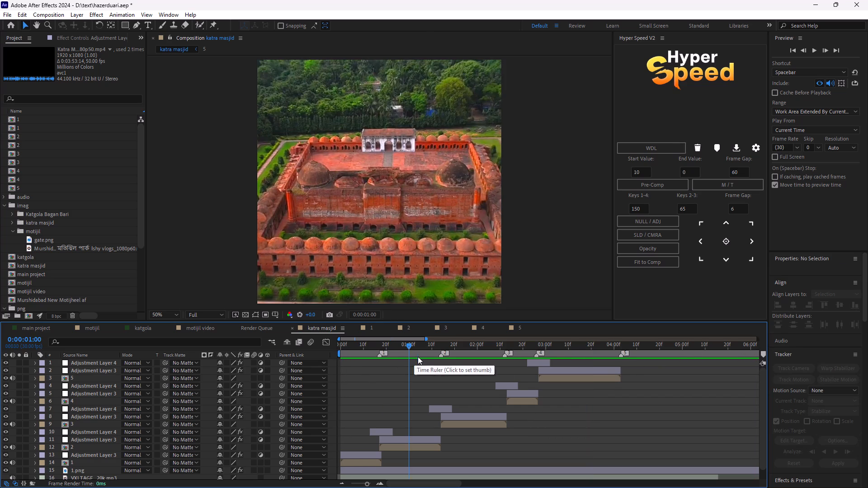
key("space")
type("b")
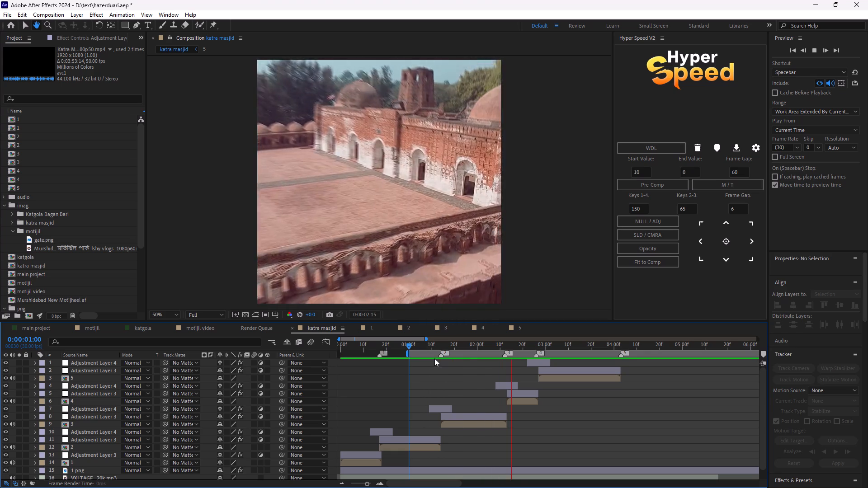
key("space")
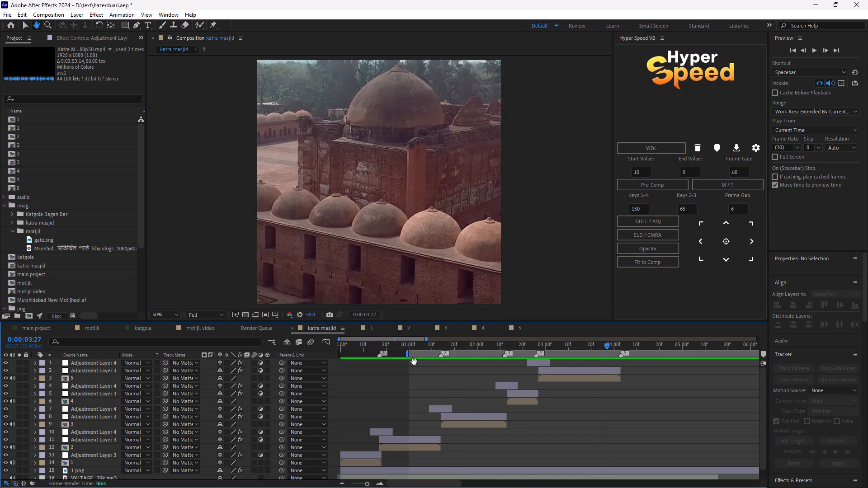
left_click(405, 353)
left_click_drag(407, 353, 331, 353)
At 0:00:00:09, set the S_BlurMoCurves Center XY of layer 13, Adjustment Layer 3 over clip 1, to about 570, 384 on the mosque.
left_click_drag(402, 345, 282, 365)
key("space")
key("space")
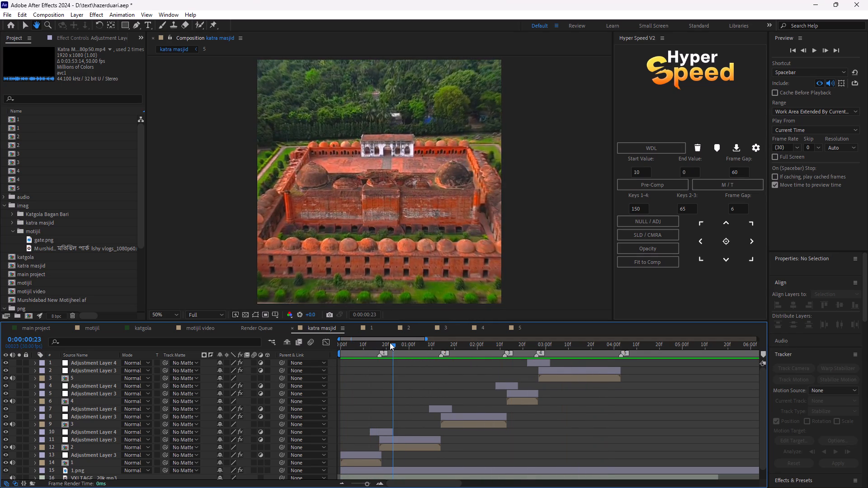
left_click_drag(390, 343, 316, 380)
double_click(367, 459)
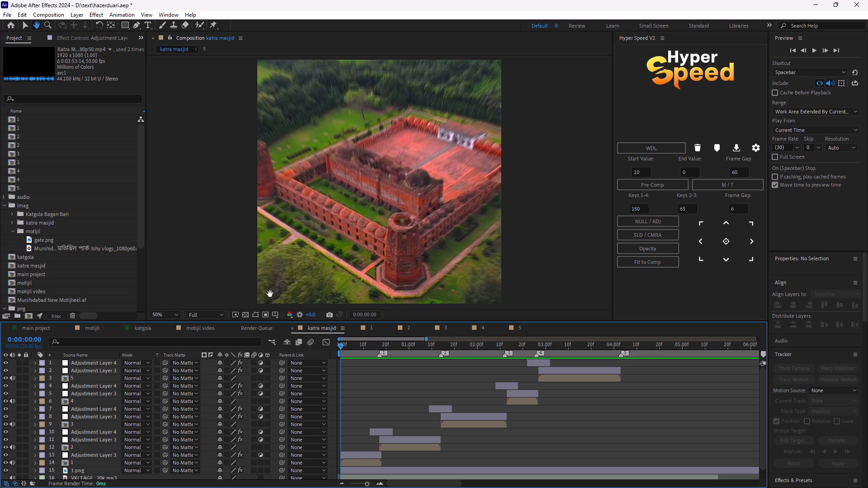
key("v")
left_click_drag(344, 347, 361, 362)
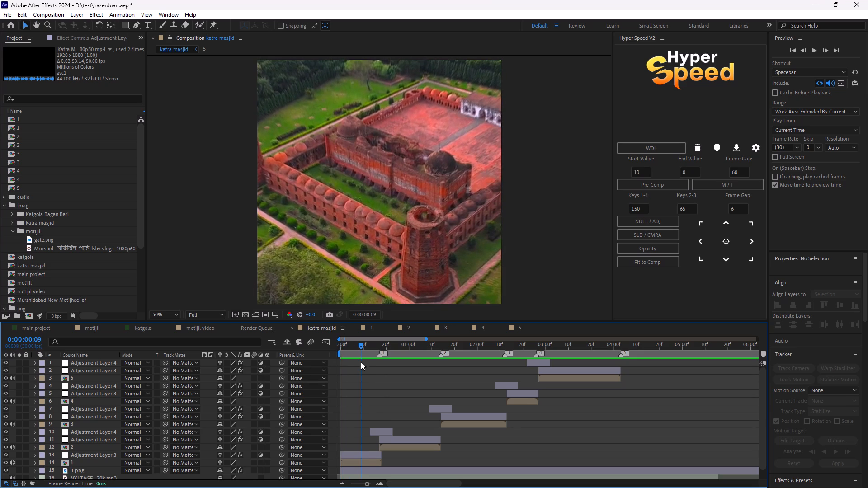
left_click_drag(361, 362, 361, 363)
left_click(368, 454)
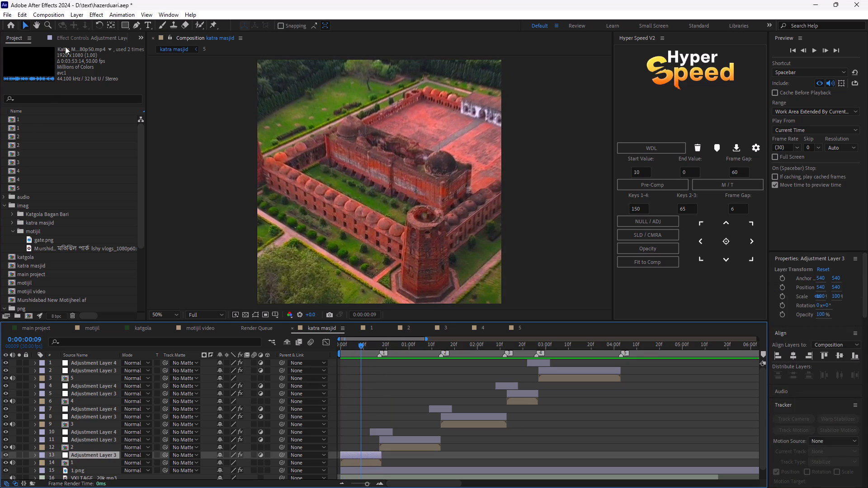
left_click(68, 40)
left_click(84, 117)
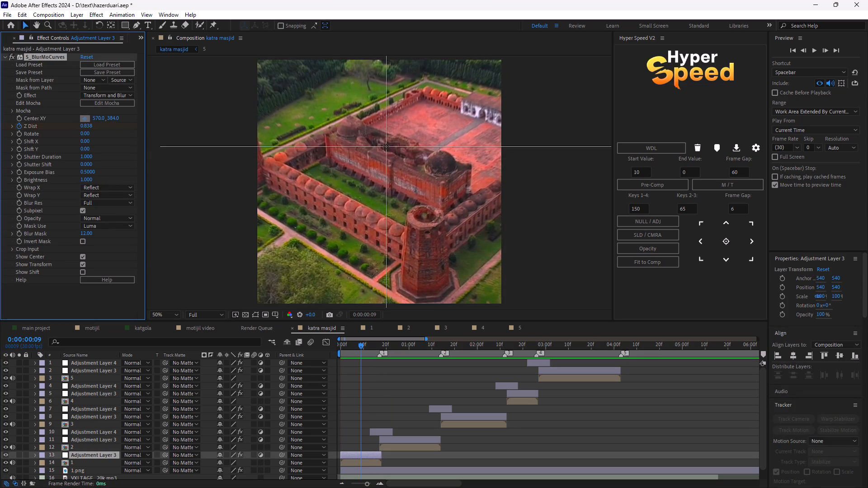
left_click(386, 146)
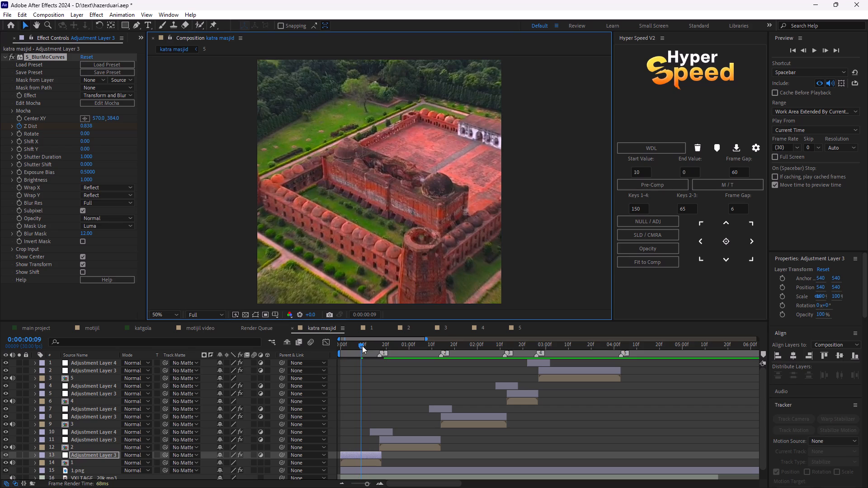
Replay the opening second from 0:00:00:00 several times to check the first clip's blur zoom.
left_click_drag(361, 346, 301, 350)
key("space")
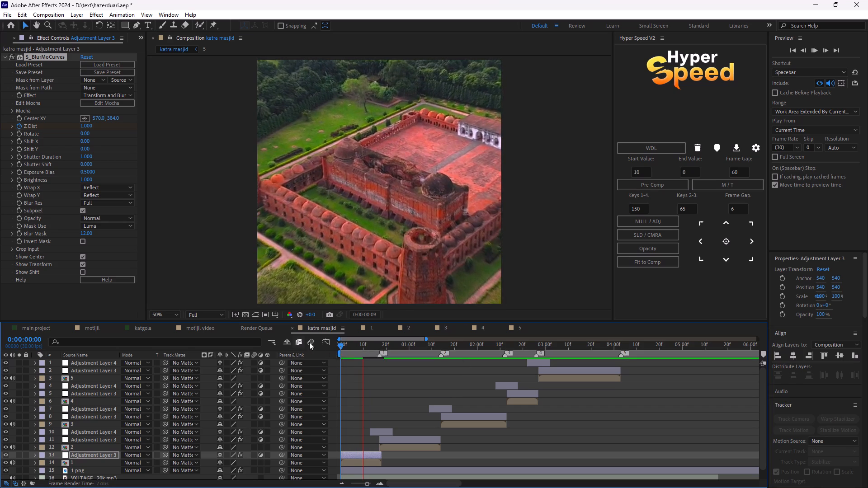
key("space")
left_click_drag(360, 346, 309, 361)
key("space")
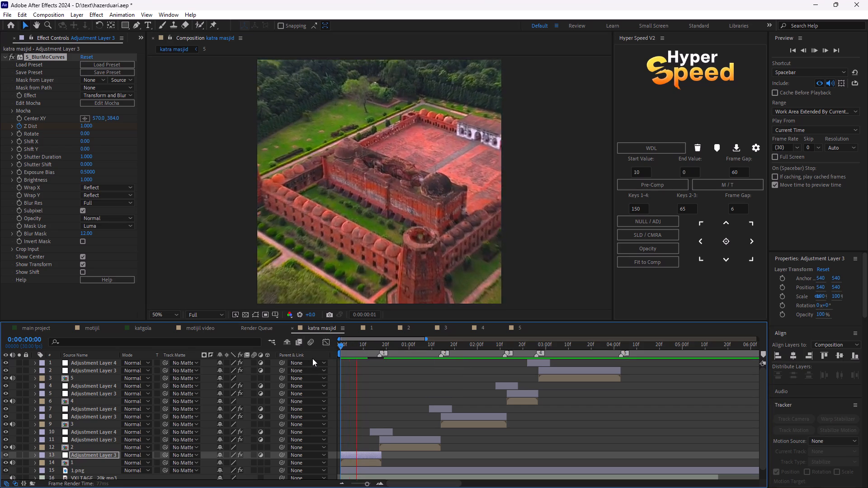
key("space")
left_click_drag(360, 355, 285, 364)
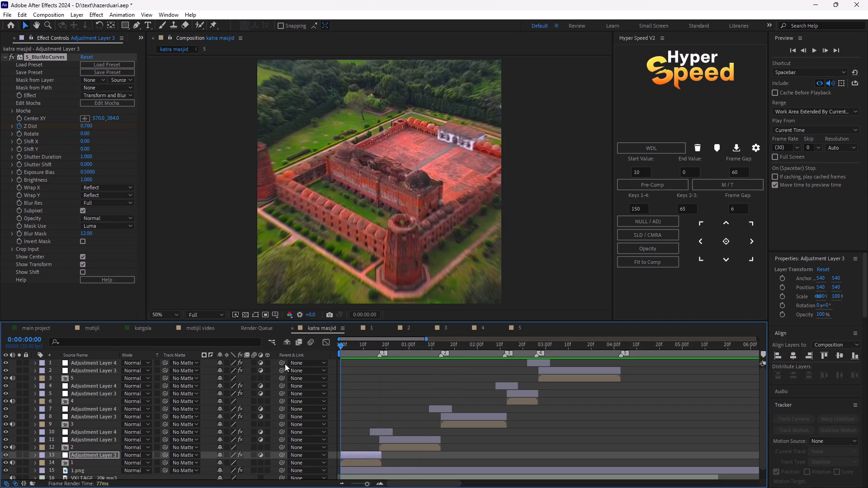
left_click_drag(285, 364, 286, 364)
key("space")
key("space")
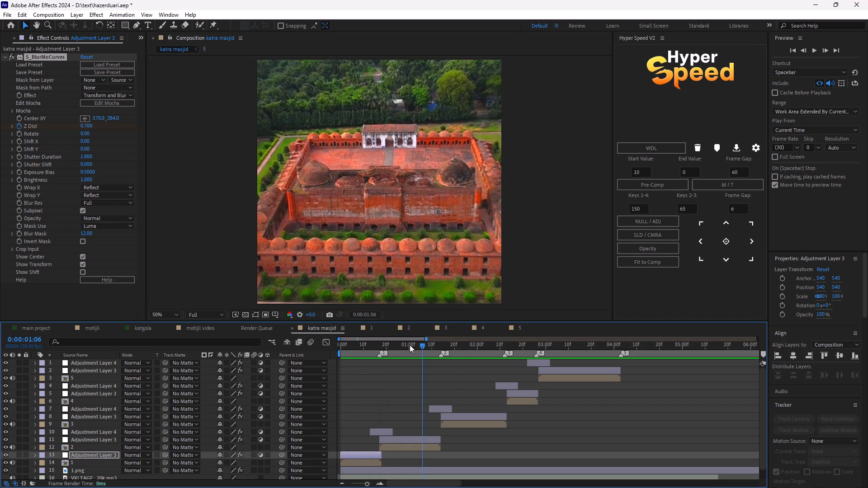
At 0:00:00:22, set the S_BlurMoCurves Center XY of layer 11 over clip 2 to about 546, 532, and preview the transition.
left_click_drag(410, 345, 390, 359)
left_click(394, 438)
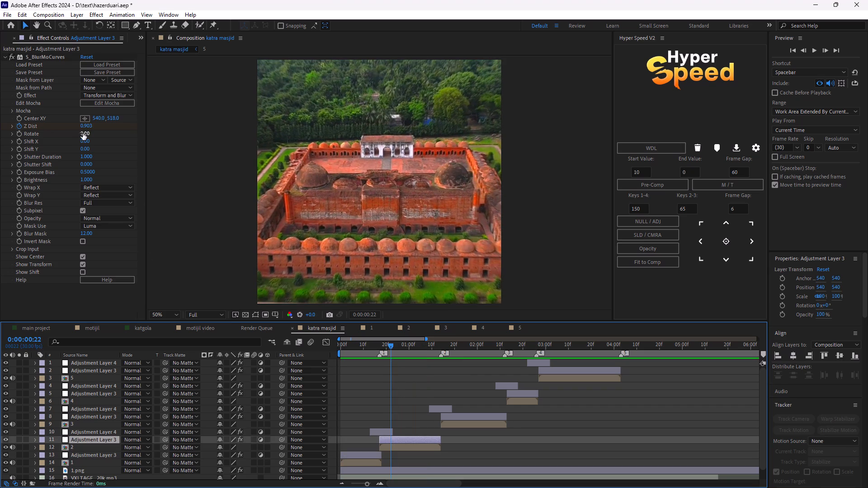
left_click(85, 119)
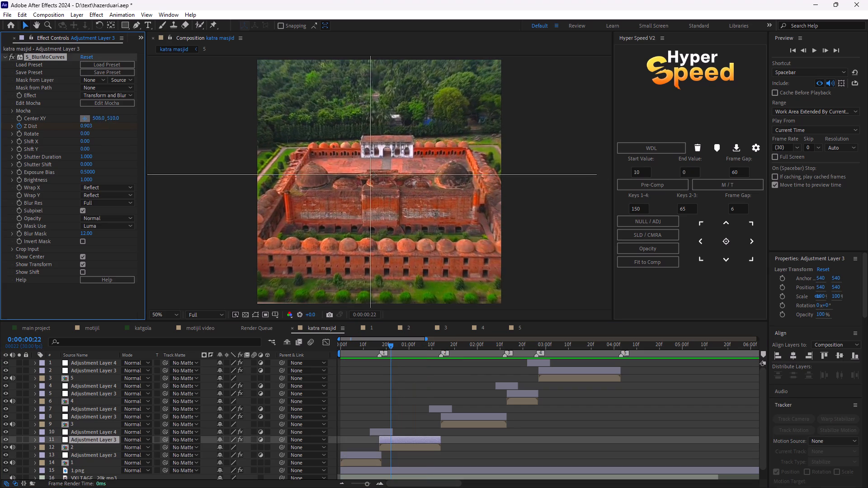
left_click(381, 180)
key("space")
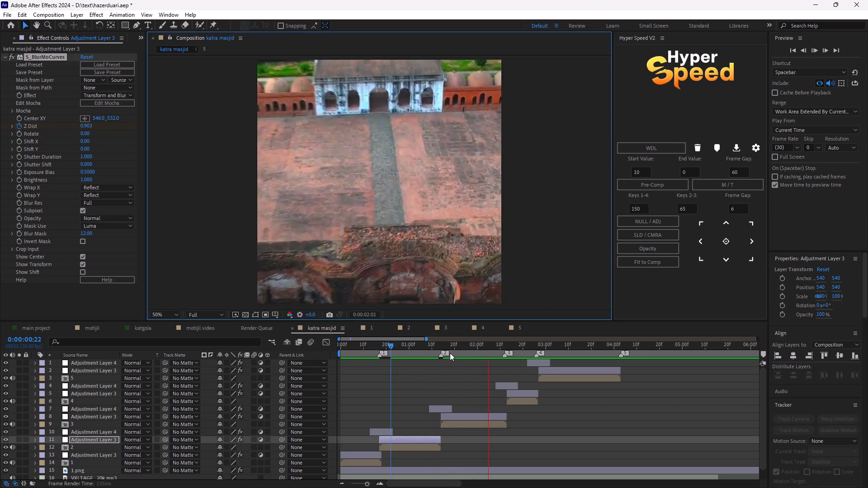
left_click(450, 353)
left_click_drag(447, 343, 379, 365)
key("space")
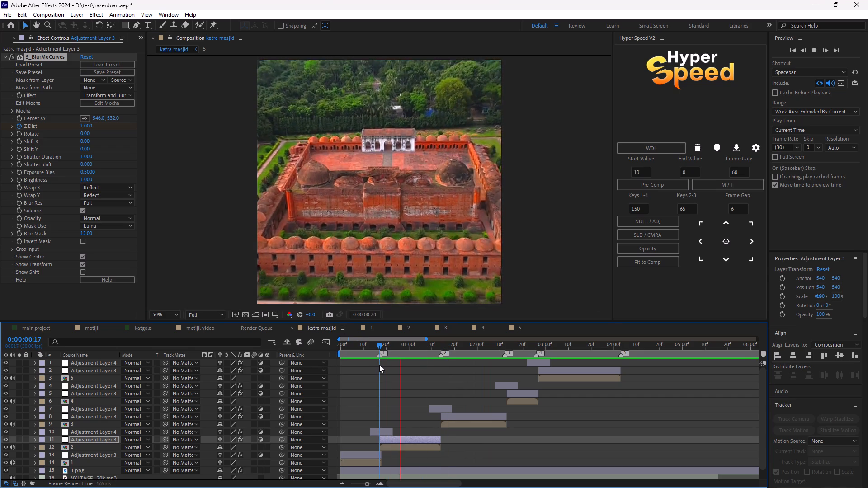
key("space")
At 0:00:01:19, set the S_BlurMoCurves Center XY of layer 8 over clip 3 to about 582, 146, and preview from 0:00:01:09.
left_click_drag(469, 346, 453, 366)
left_click(484, 415)
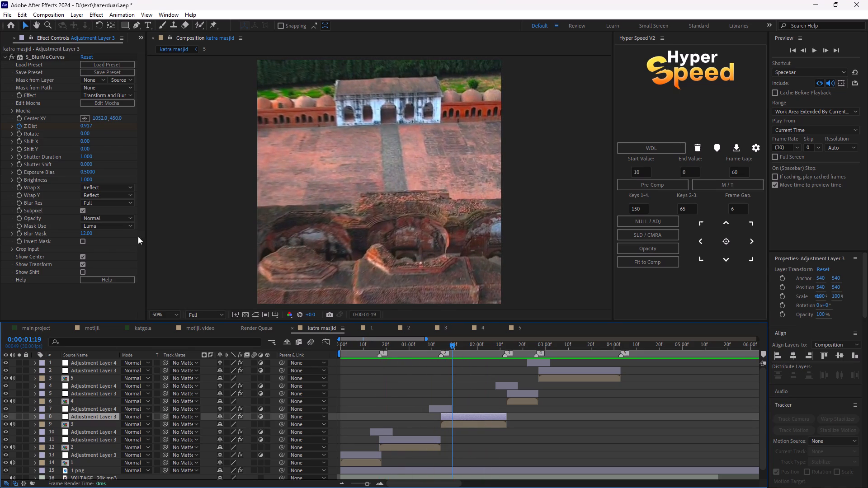
left_click(86, 119)
left_click(389, 93)
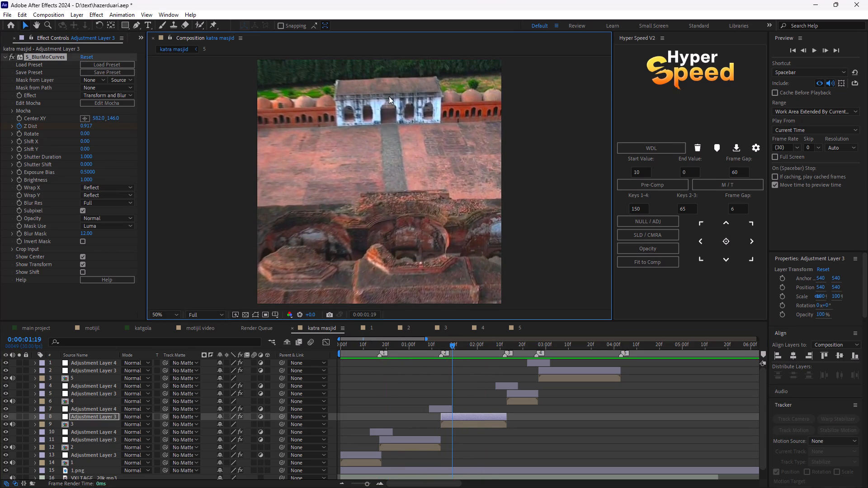
left_click_drag(451, 345, 428, 348)
key("space")
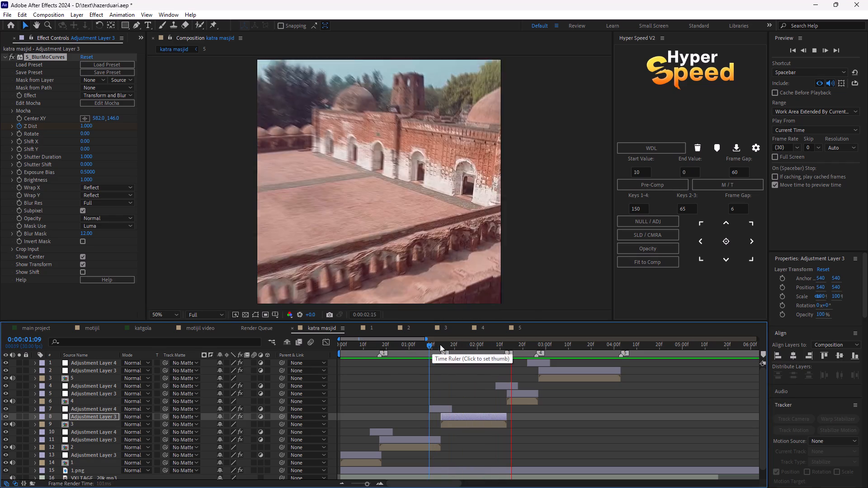
At 0:00:02:20, set the S_BlurMoCurves Center XY of layer 5 over clip 4 to about 562, 208, and preview from 0:00:02:01.
key("space")
left_click_drag(515, 361, 501, 372)
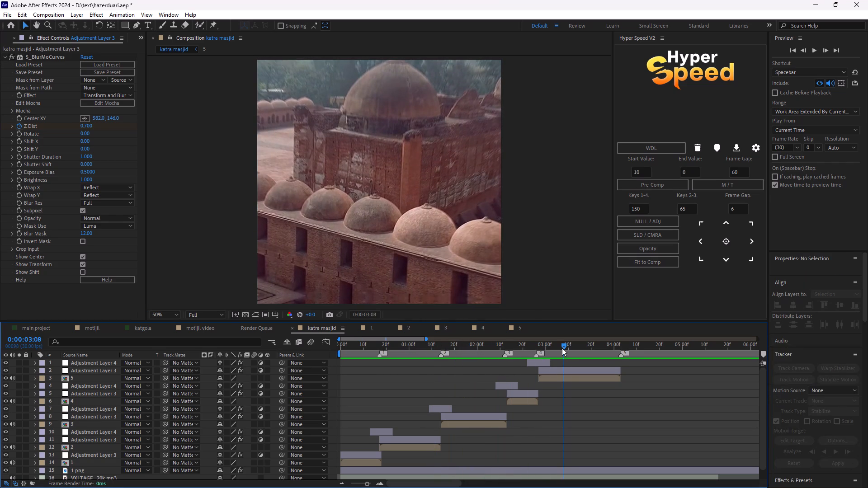
left_click_drag(562, 347, 522, 370)
left_click(527, 391)
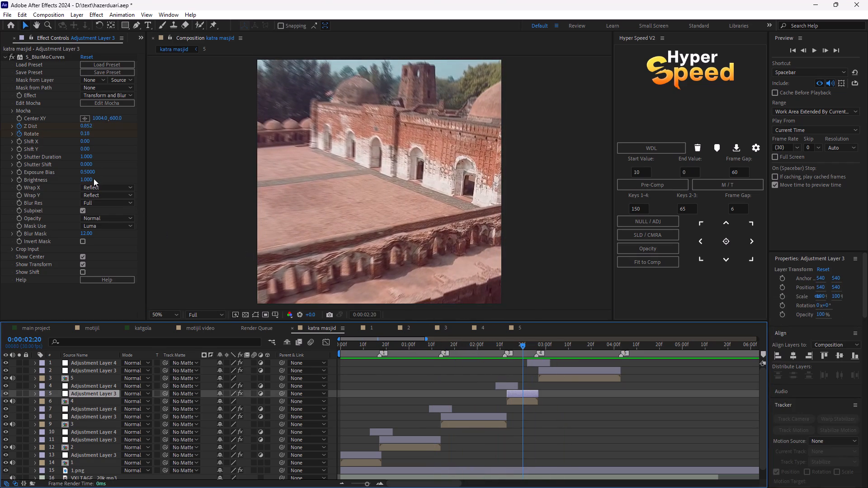
left_click(83, 118)
left_click(384, 107)
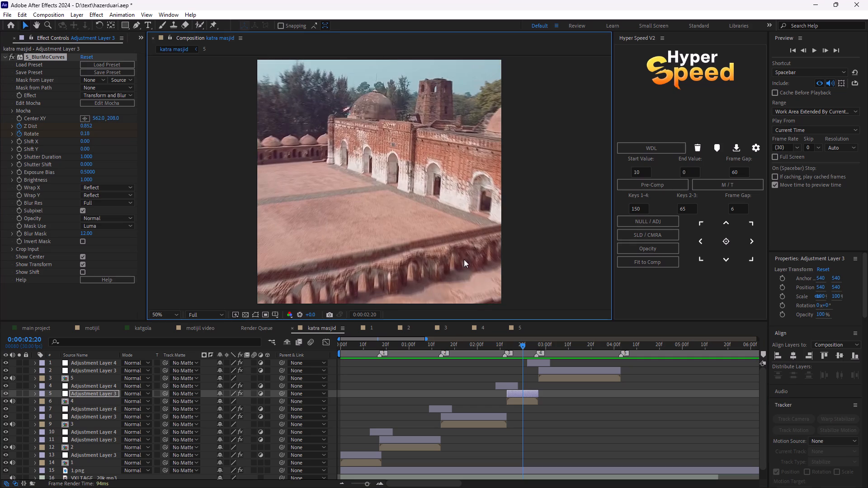
left_click_drag(522, 344, 478, 362)
key("space")
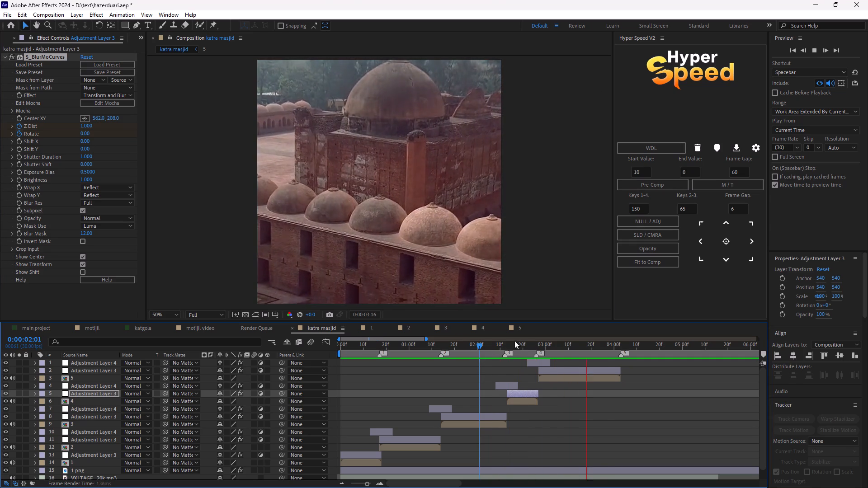
key("space")
At 0:00:03:19, set the S_BlurMoCurves Center XY of layer 2 over clip 5 to about 496, 175, testing points around the dome.
left_click_drag(608, 347, 589, 361)
left_click(592, 370)
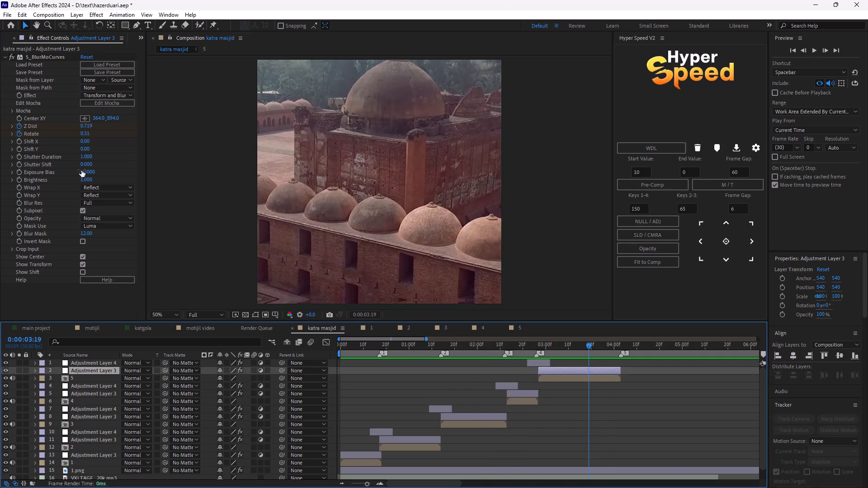
left_click(87, 118)
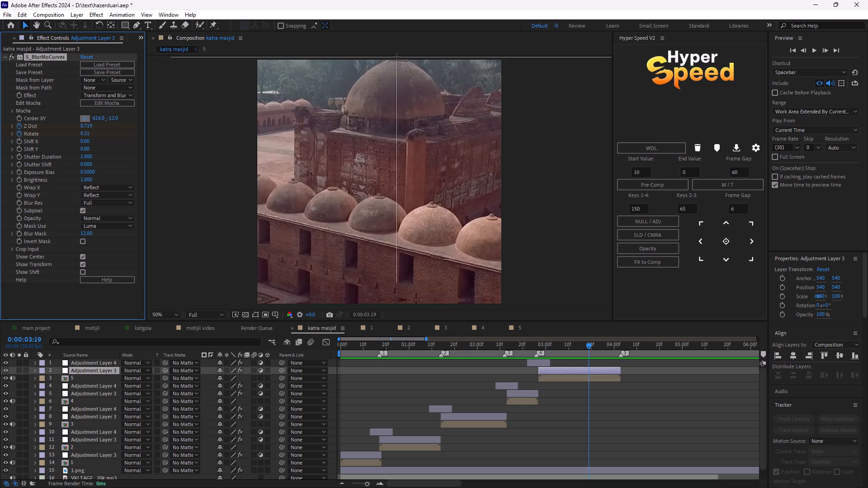
left_click(397, 58)
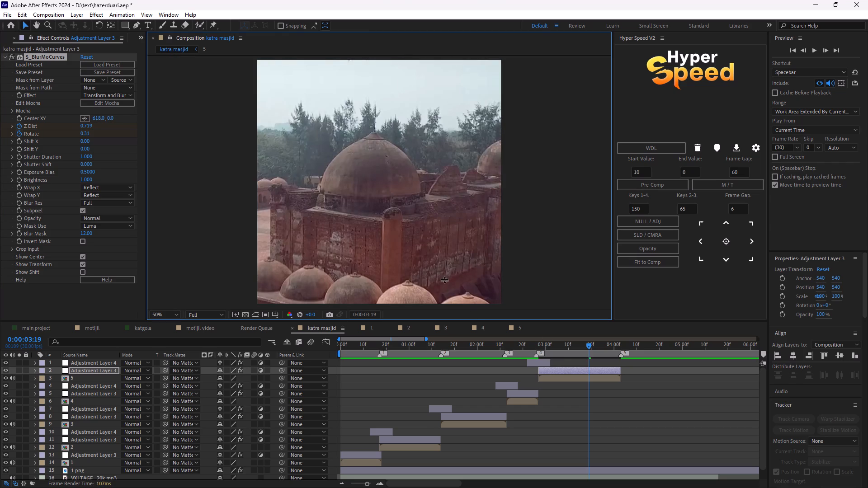
left_click(85, 116)
left_click(321, 164)
left_click(87, 119)
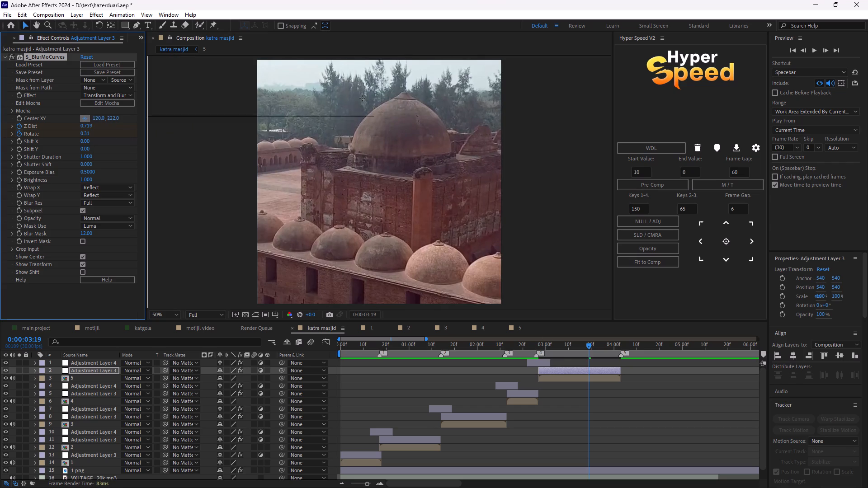
left_click(405, 94)
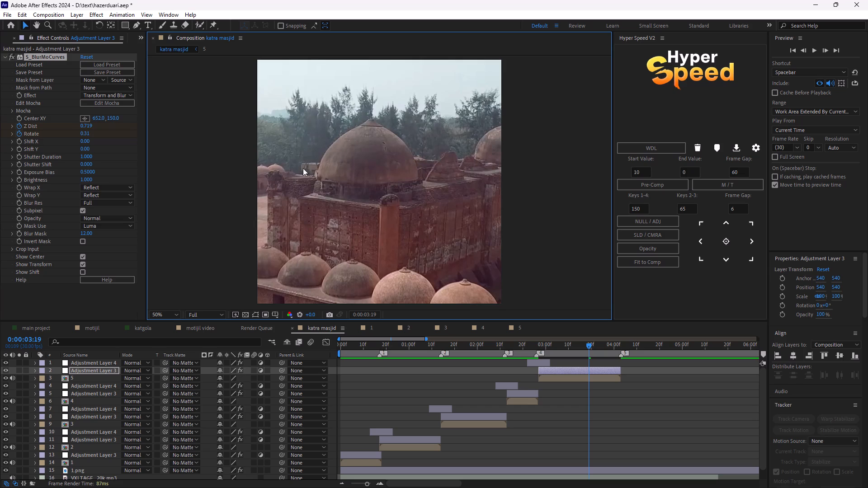
left_click(87, 119)
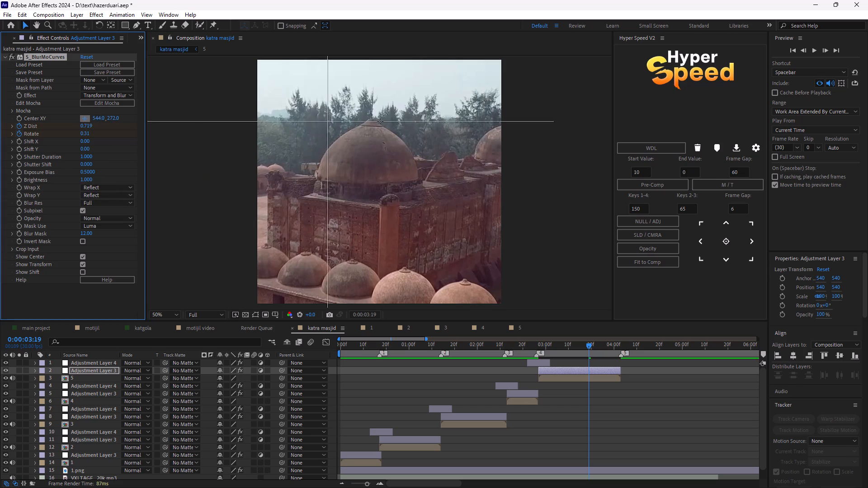
left_click_drag(375, 123, 365, 123)
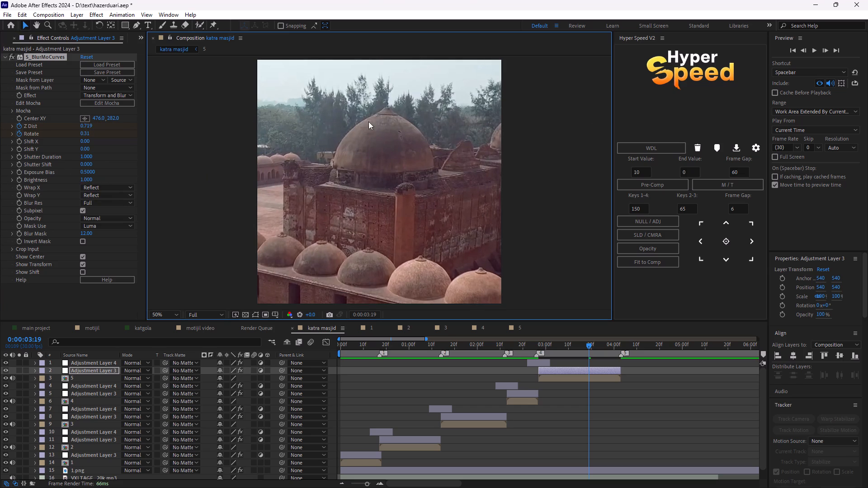
left_click_drag(100, 118, 109, 118)
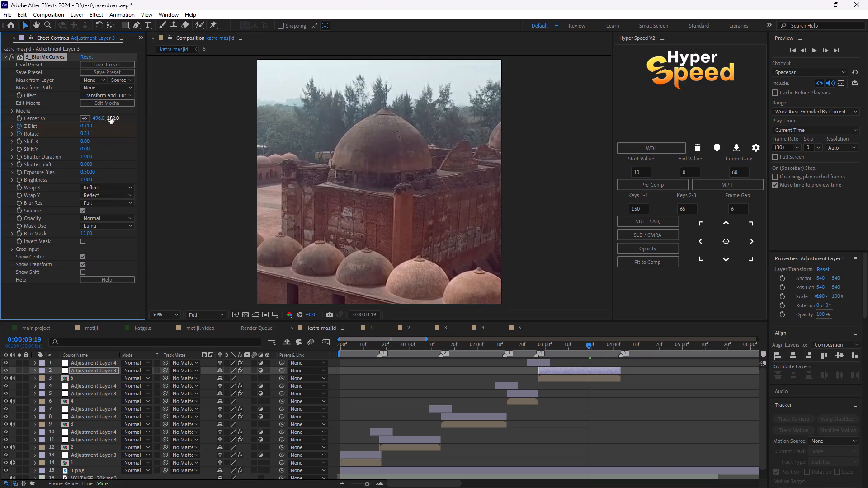
left_click_drag(112, 117, 27, 153)
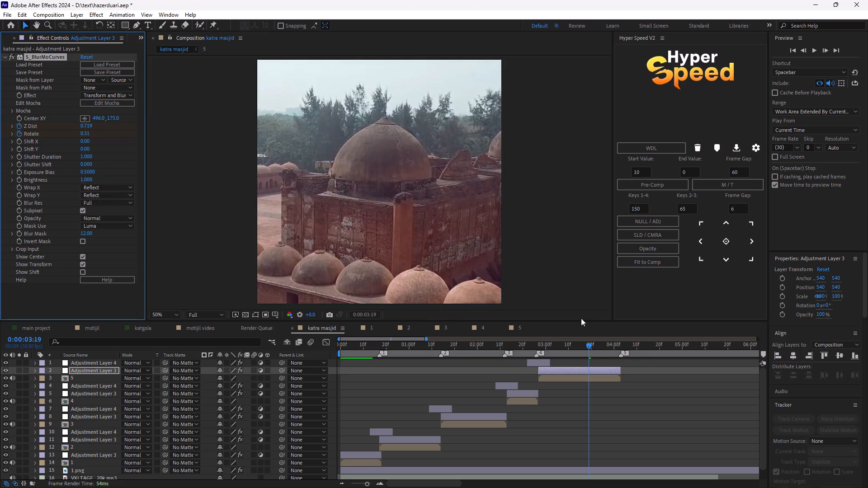
Replay the last two clips several times, starting between 0:00:02:01 and 0:00:02:10, to check their blur transitions.
left_click_drag(589, 345, 500, 349)
key("space")
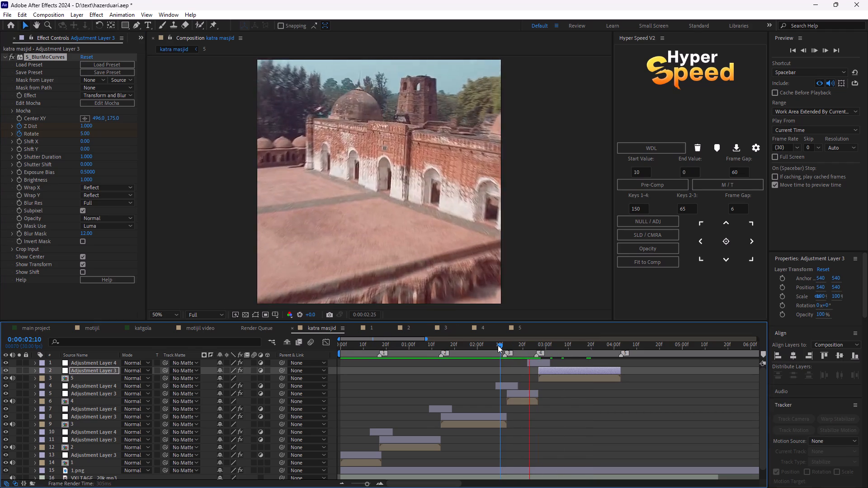
key("space")
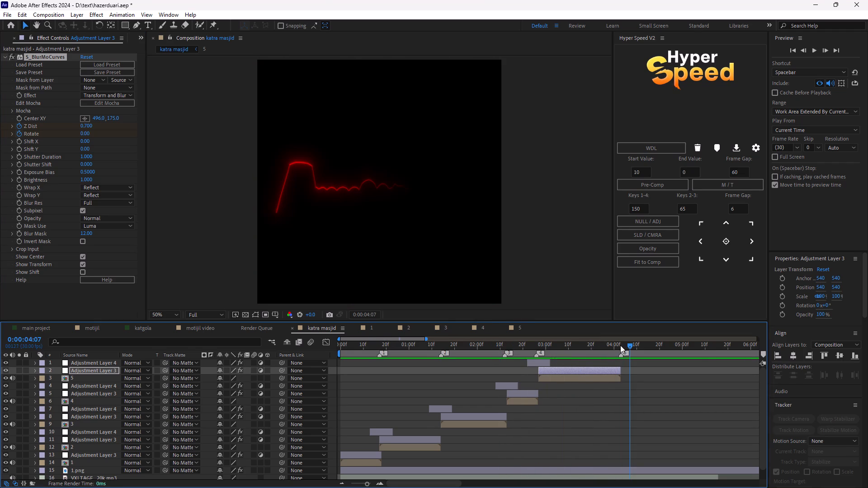
left_click_drag(624, 346, 490, 364)
key("space")
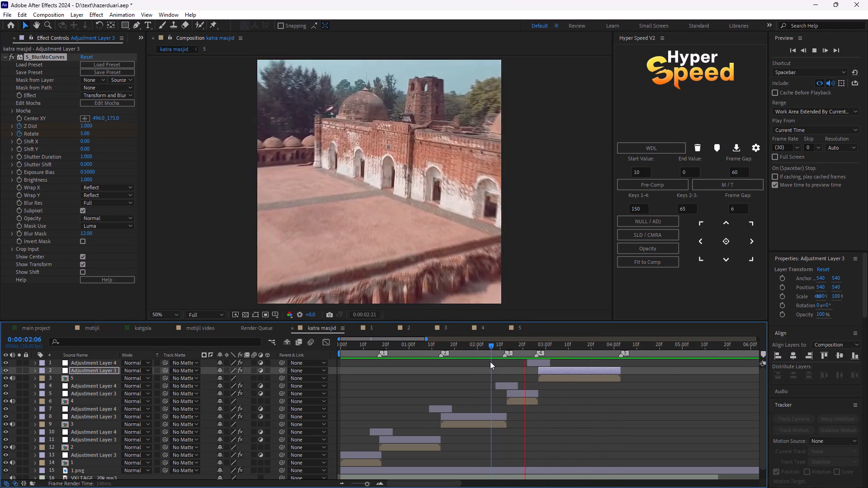
key("space")
left_click_drag(597, 349, 478, 368)
key("space")
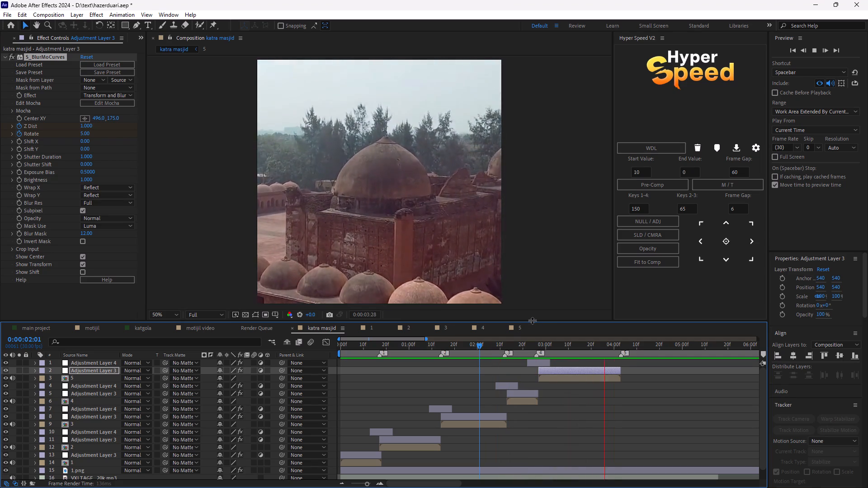
key("space")
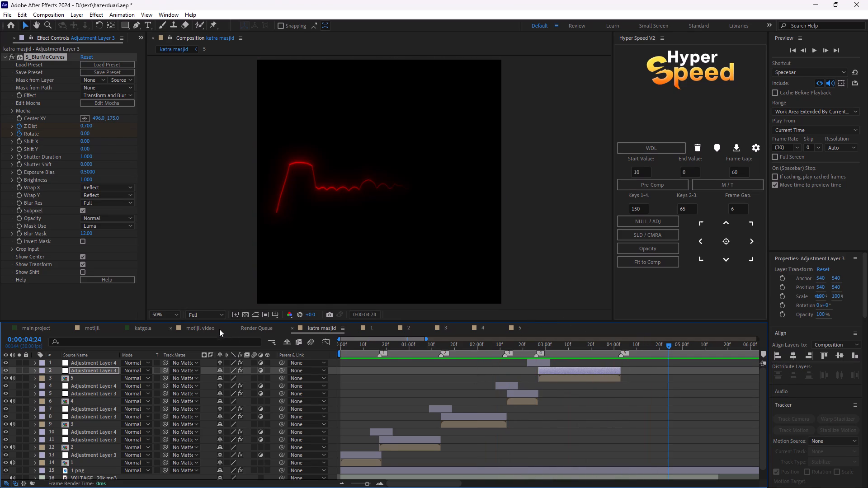
Switch to the motijil video composition and preview it from 0:00:00:00.
left_click(203, 324)
key("space")
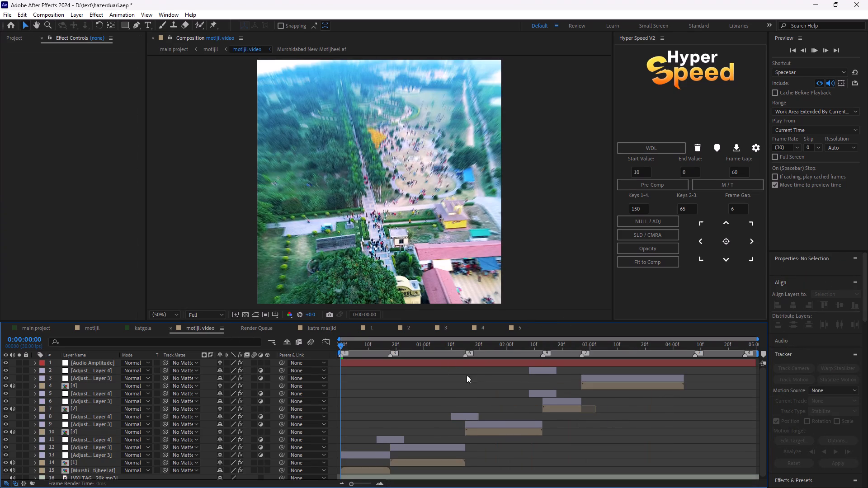
left_click_drag(349, 352, 312, 371)
key("space")
left_click_drag(343, 344, 325, 357)
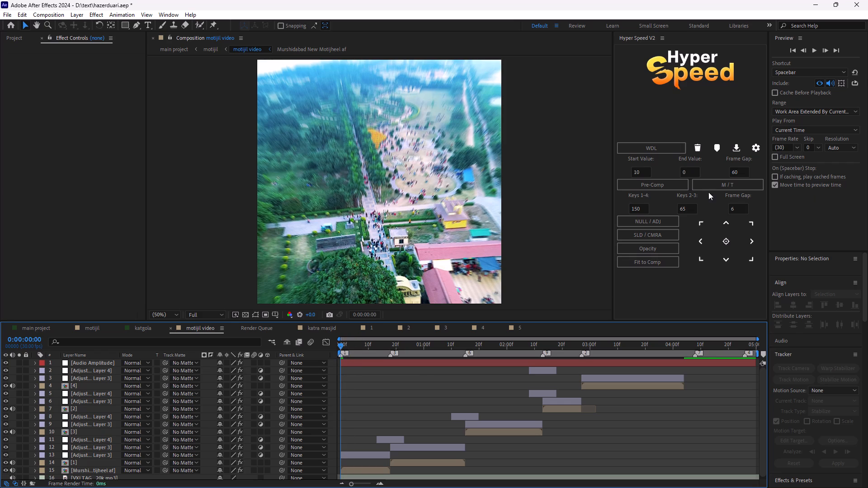
left_click_drag(339, 339, 347, 347)
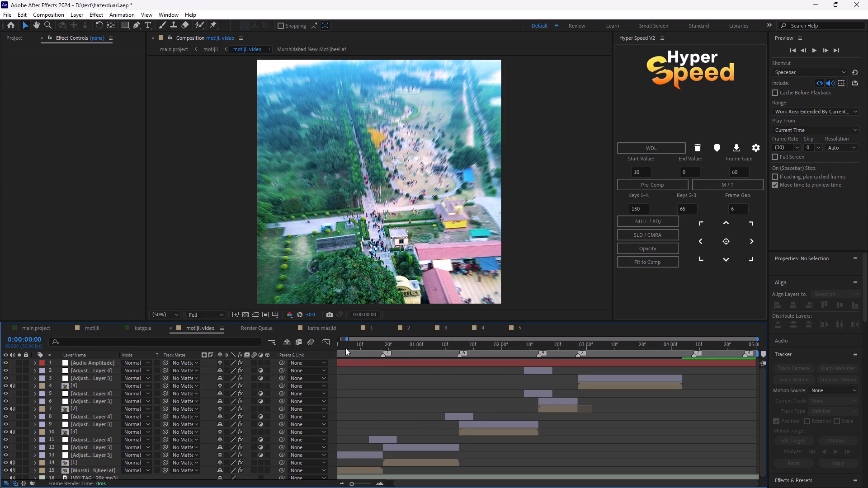
left_click_drag(347, 338, 311, 346)
key("space")
left_click_drag(348, 348, 364, 350)
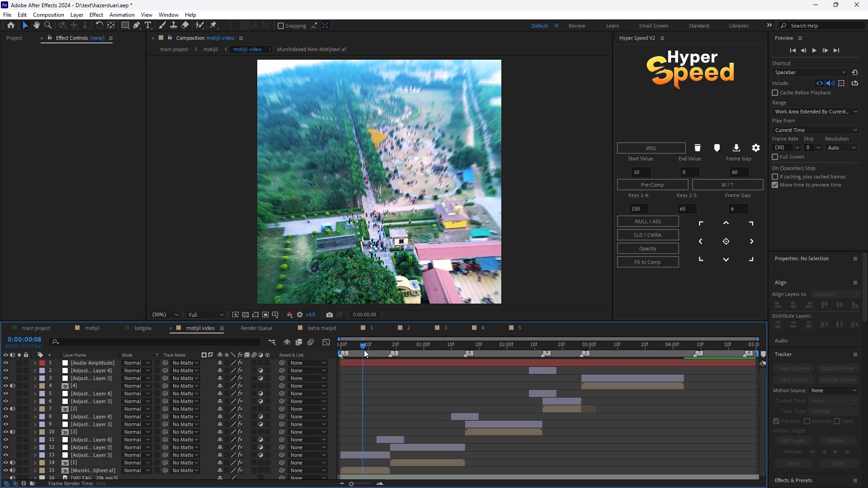
left_click_drag(364, 350, 331, 357)
key("space")
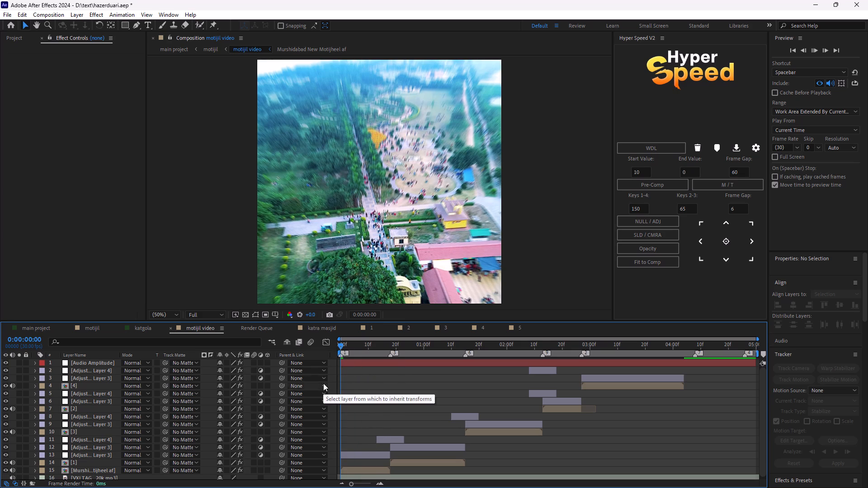
Select layer 13, Adjustment Layer 3 over the first clip, and replay the opening second to examine its blur zoom and transition.
left_click(372, 455)
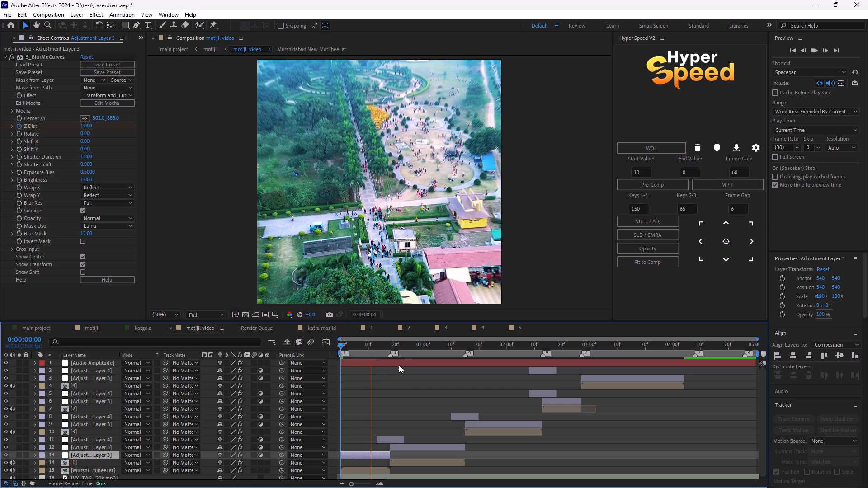
left_click_drag(361, 353, 383, 366)
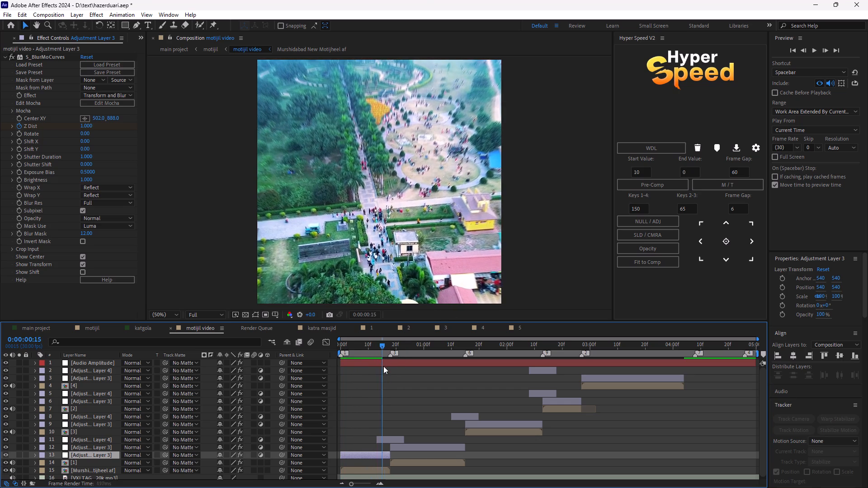
left_click_drag(383, 366, 311, 373)
key("space")
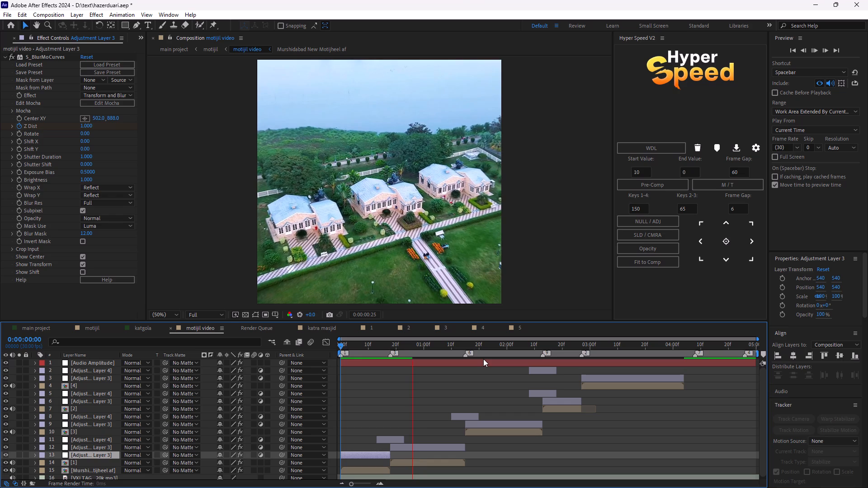
left_click_drag(347, 342, 359, 346)
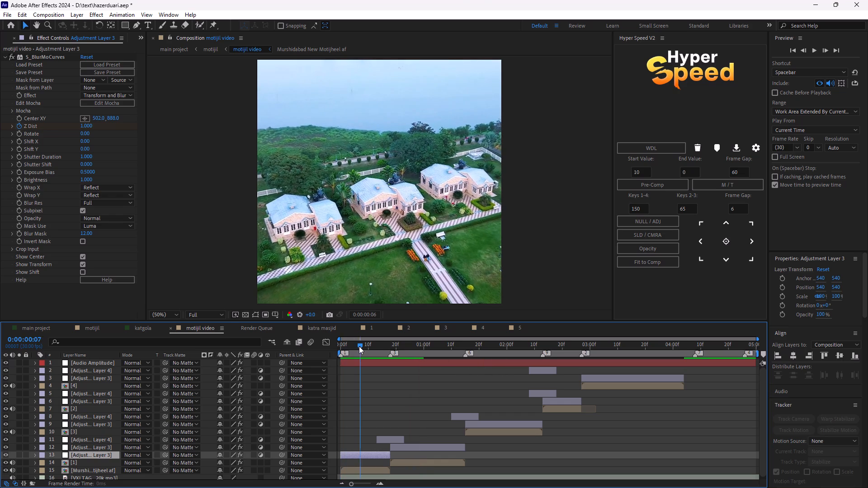
left_click_drag(359, 346, 325, 361)
key("space")
key("space")
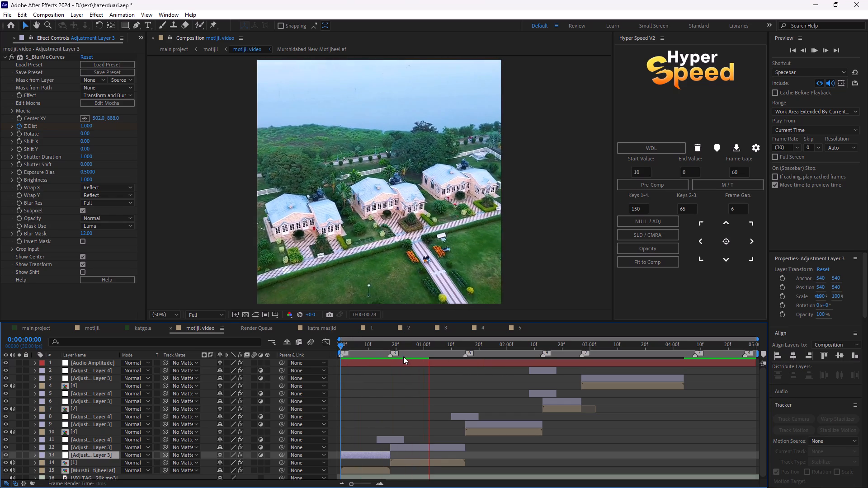
At 0:00:00:00, start keyframing the S_BlurMoCurves Rotate property of layer 13.
left_click_drag(425, 347, 331, 402)
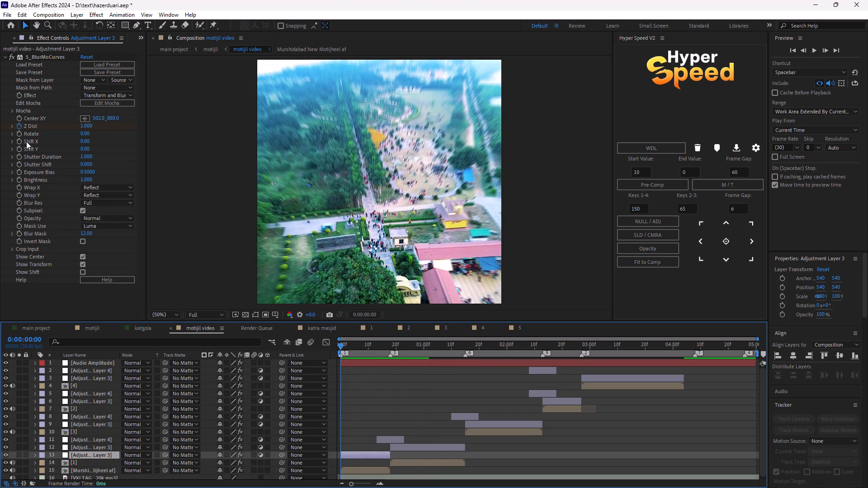
key("u")
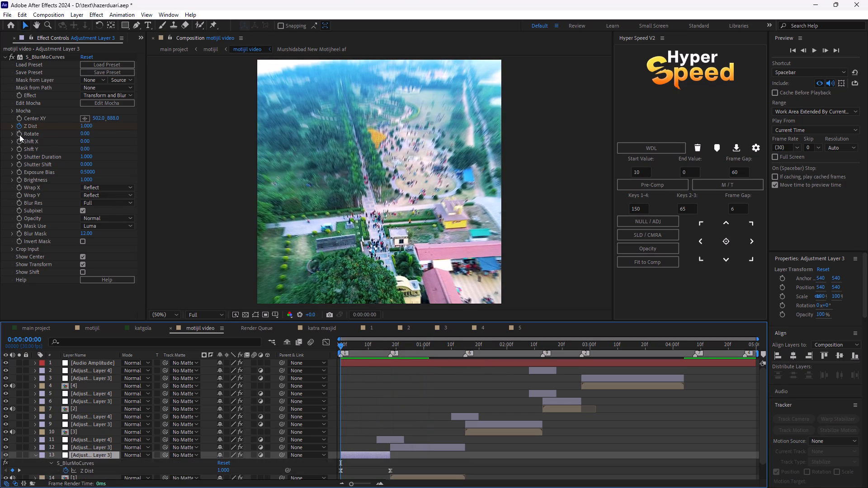
left_click(19, 135)
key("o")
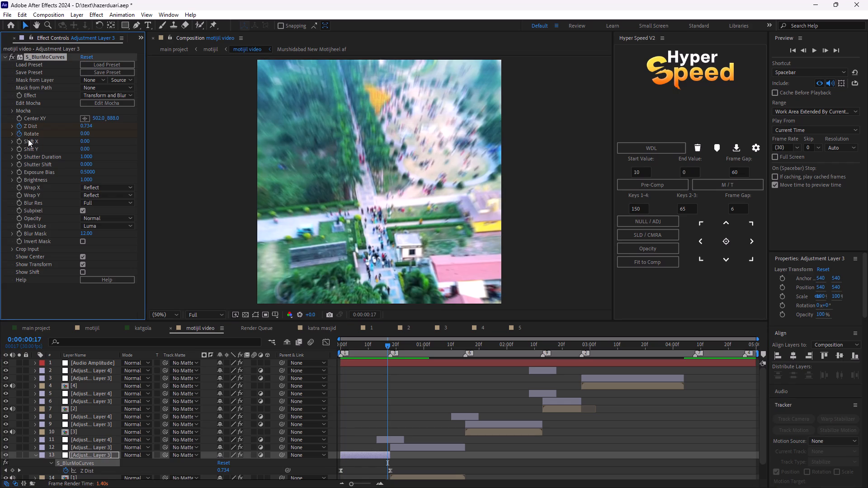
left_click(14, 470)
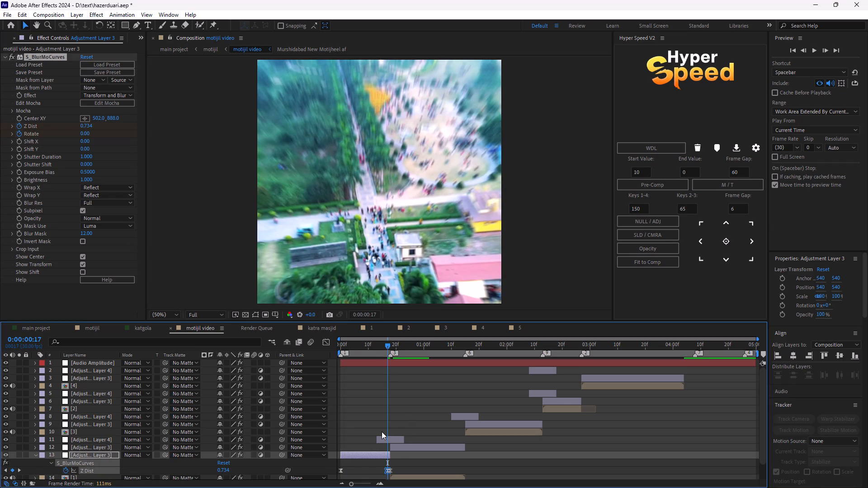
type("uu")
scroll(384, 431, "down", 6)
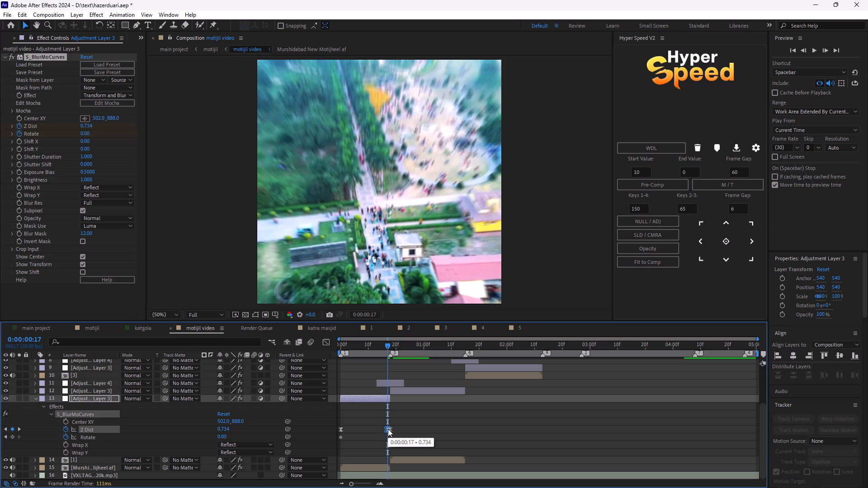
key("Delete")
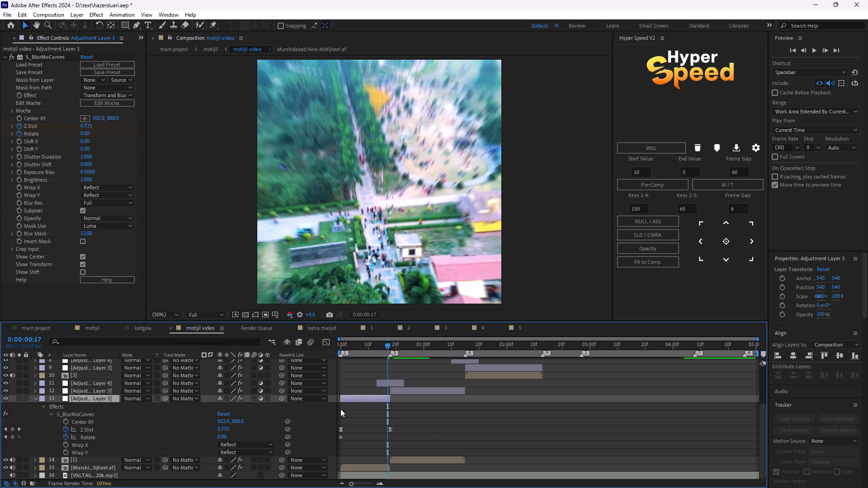
At 0:00:00:18, set the S_BlurMoCurves Rotate of layer 13 to 3.
left_click(389, 348)
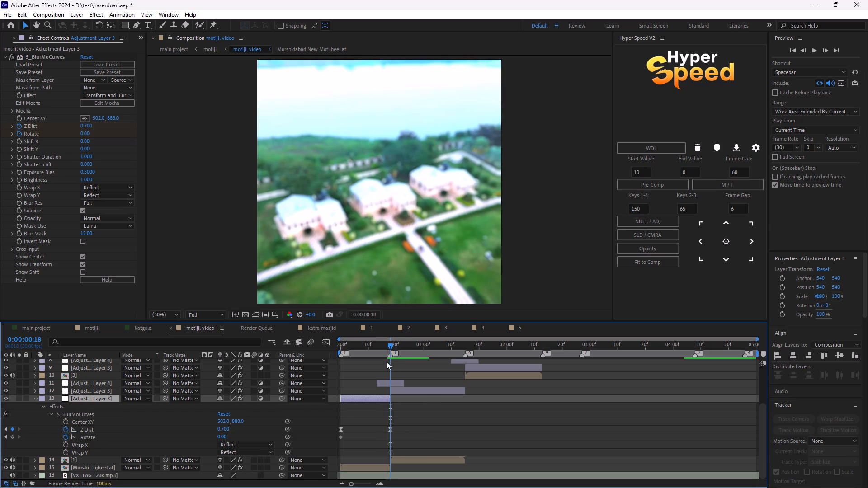
left_click(81, 133)
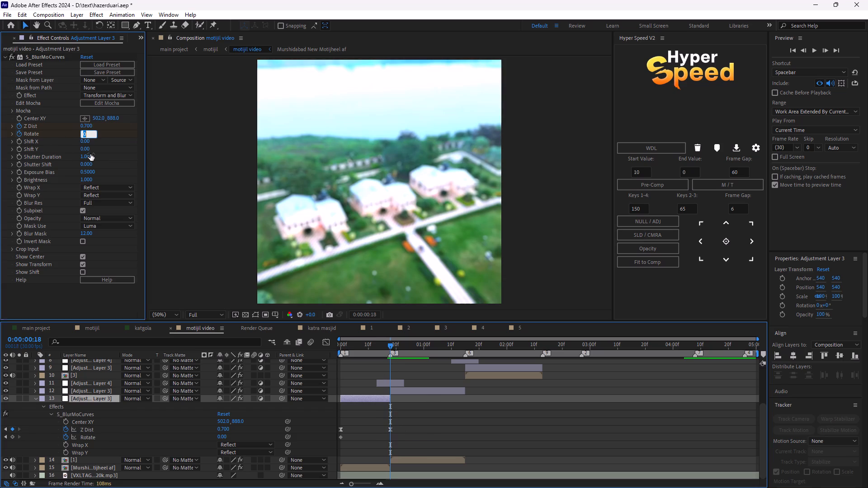
key("BackSpace")
key("3")
key("Return")
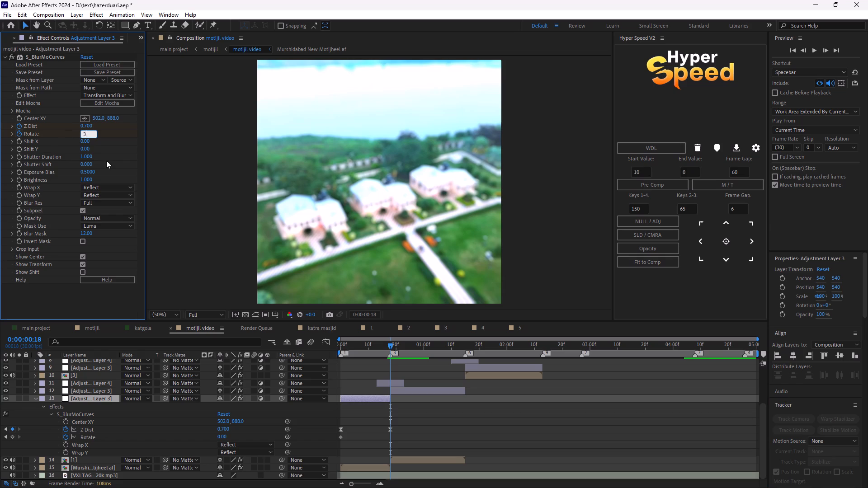
Easy-ease layer 13's two Rotate keyframes and reshape their value curve in the Graph Editor to start flat and rise steeply at the end.
left_click_drag(405, 443, 340, 434)
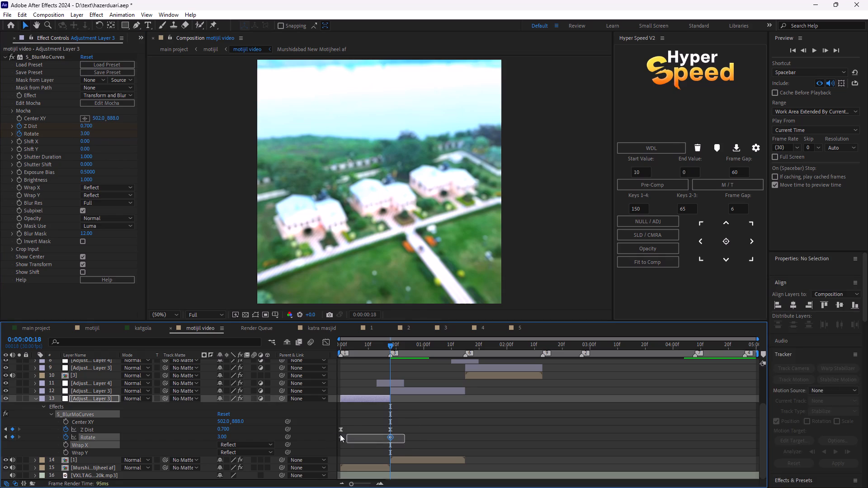
left_click_drag(340, 434, 331, 434)
key("F9")
left_click(329, 339)
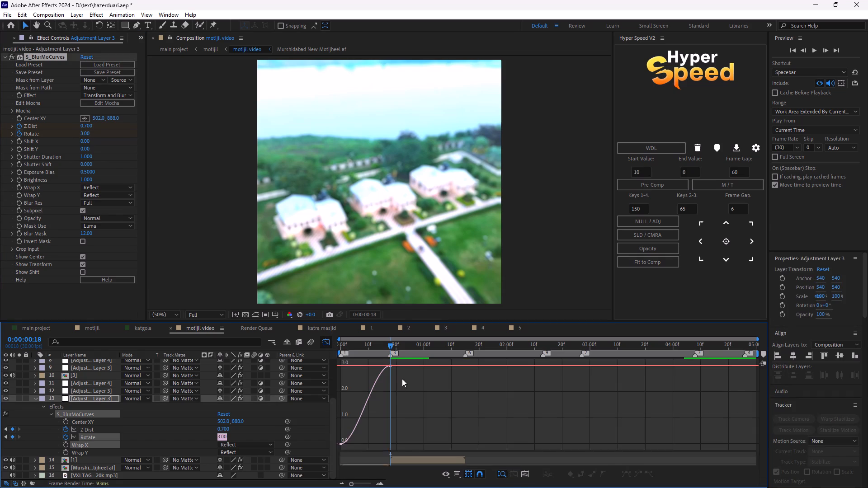
left_click(341, 445)
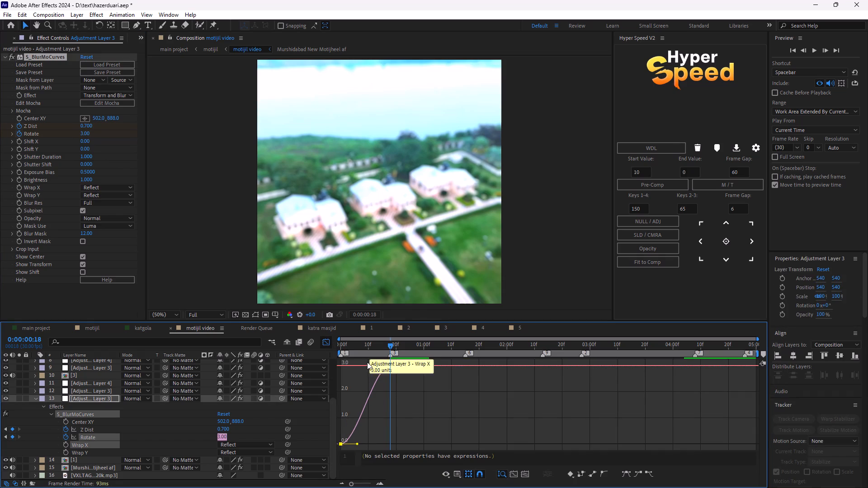
left_click_drag(374, 366, 418, 423)
left_click_drag(359, 444, 380, 443)
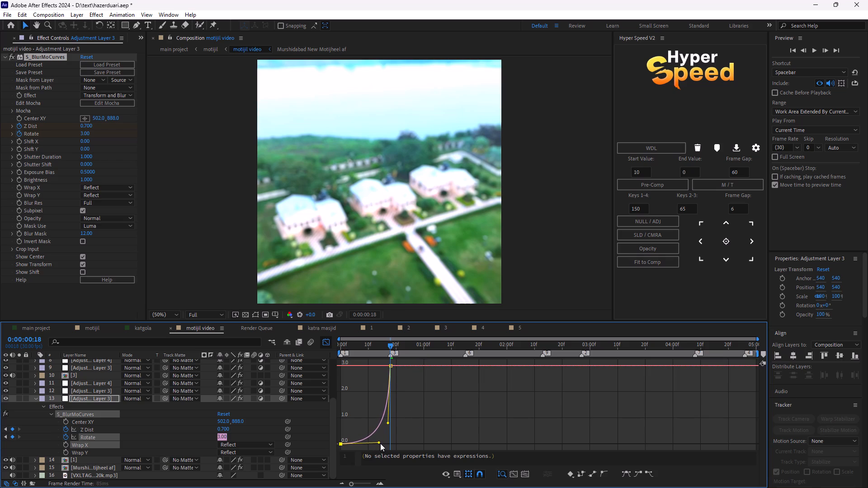
left_click_drag(380, 443, 383, 444)
left_click_drag(389, 421, 389, 430)
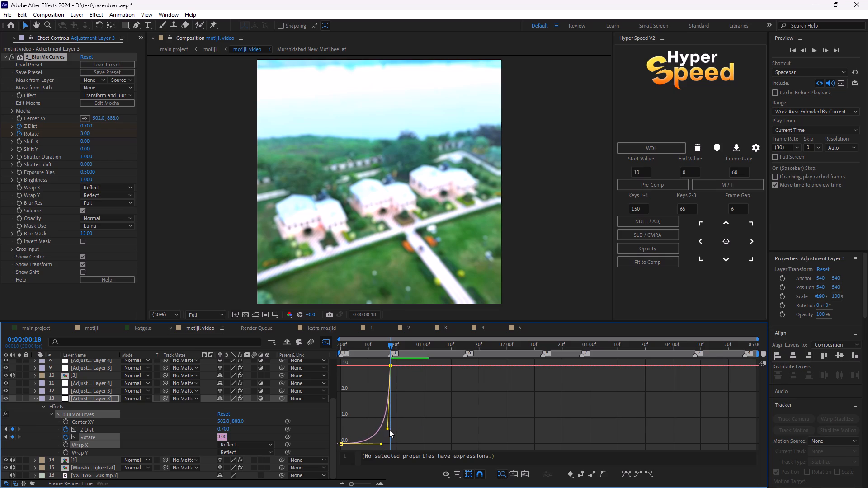
left_click_drag(389, 430, 397, 437)
left_click(381, 443)
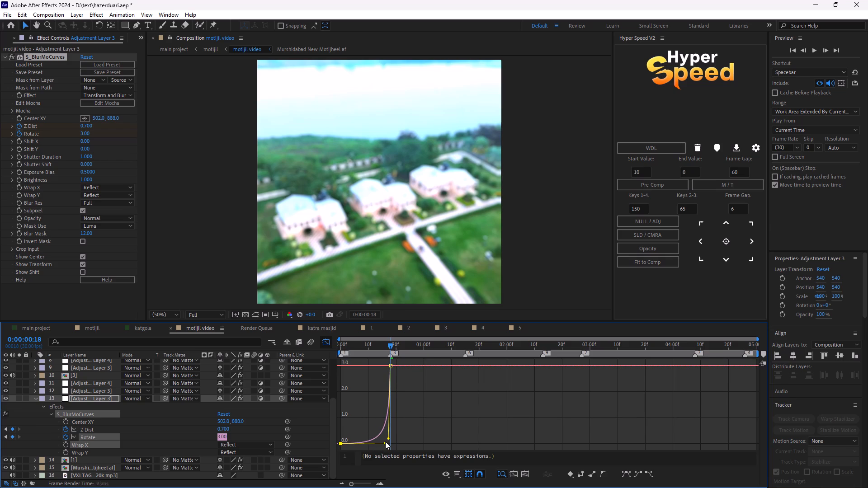
Replay the opening second from 0:00:00:00 several times to check the new rotation, returning the timeline from the Graph Editor to the layer view.
key("space")
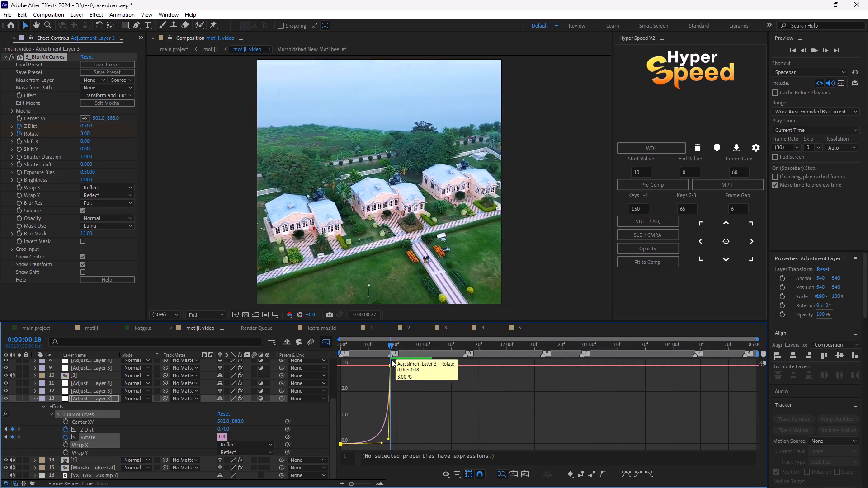
left_click_drag(390, 347, 328, 361)
key("space")
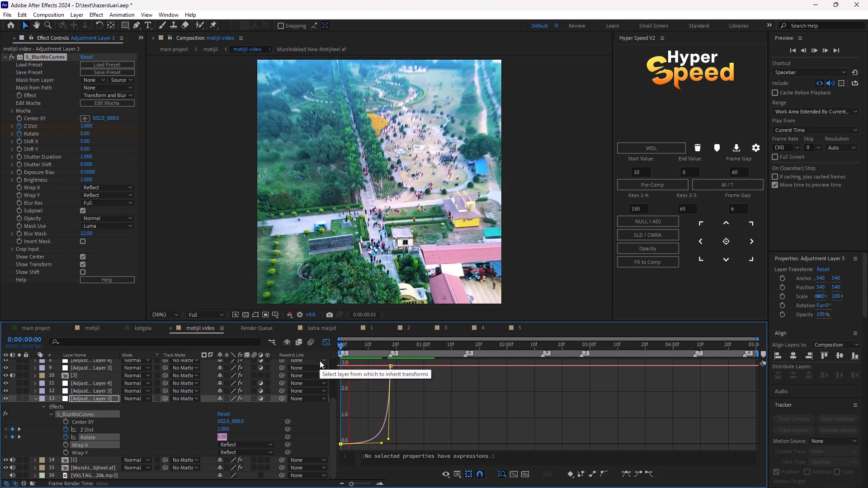
key("space")
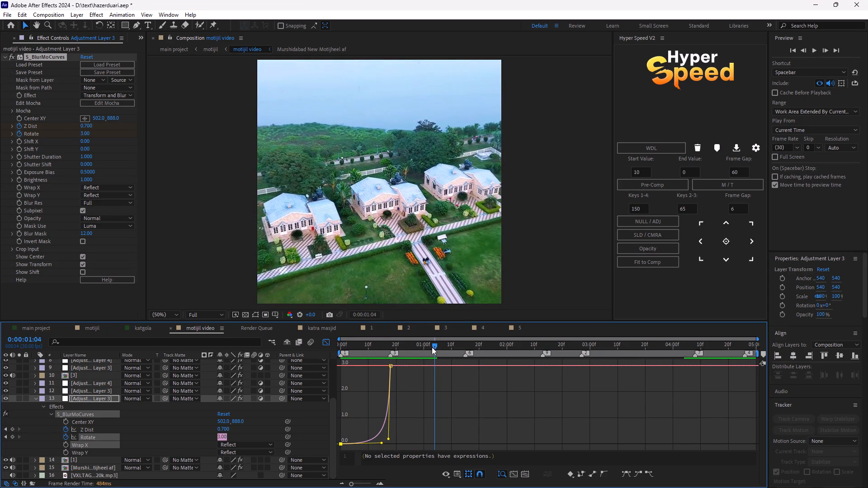
left_click_drag(432, 347, 305, 358)
key("space")
key("space")
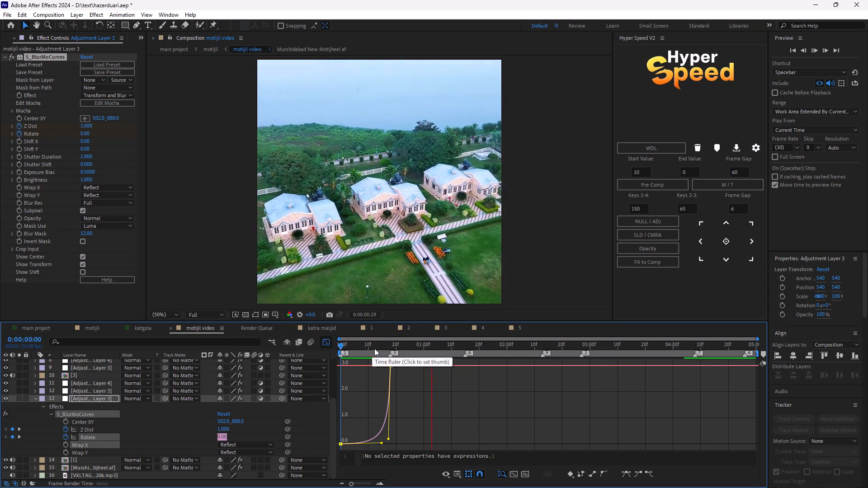
left_click_drag(399, 344, 292, 350)
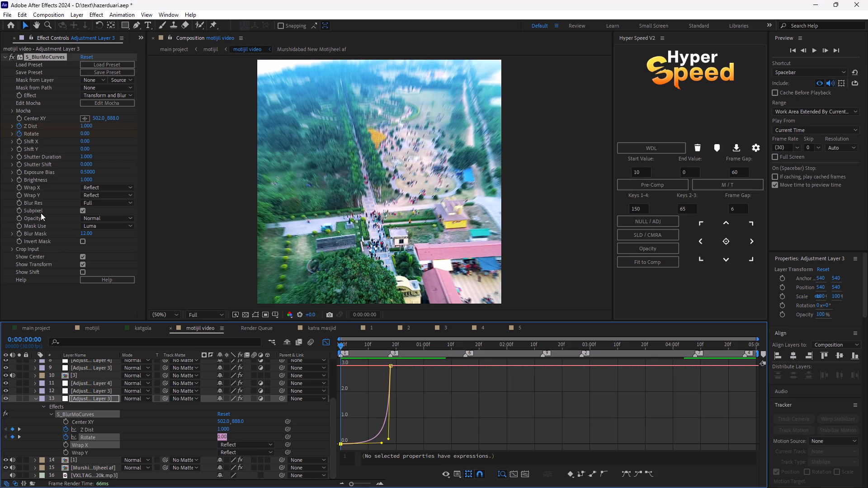
left_click(327, 344)
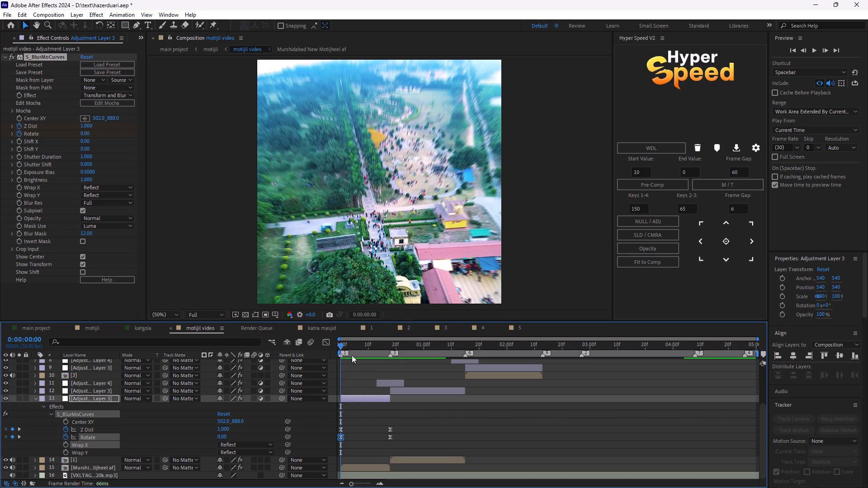
left_click_drag(341, 343, 328, 346)
left_click(363, 390)
key("space")
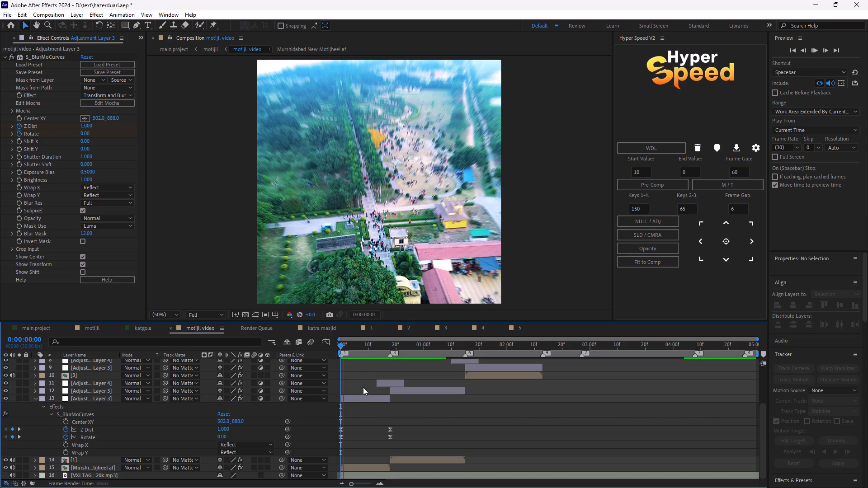
key("space")
At 0:00:00:18, start keyframing the S_BlurMoCurves Rotate property of layer 12, the next Adjustment Layer 3, with a value of 3.
left_click_drag(439, 348, 434, 362)
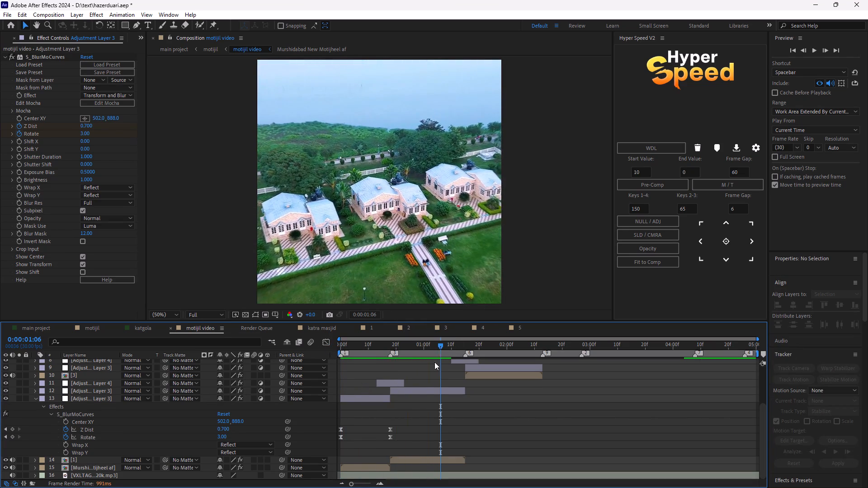
left_click_drag(434, 362, 390, 381)
left_click(407, 460)
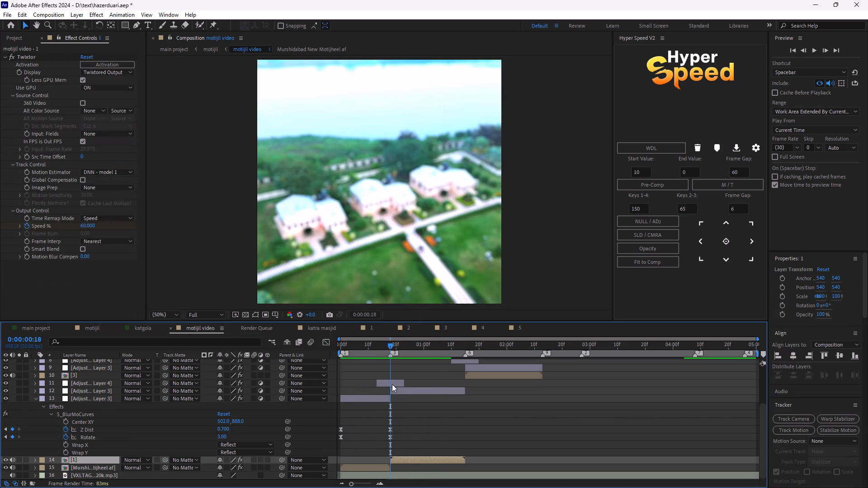
left_click(402, 393)
key("u")
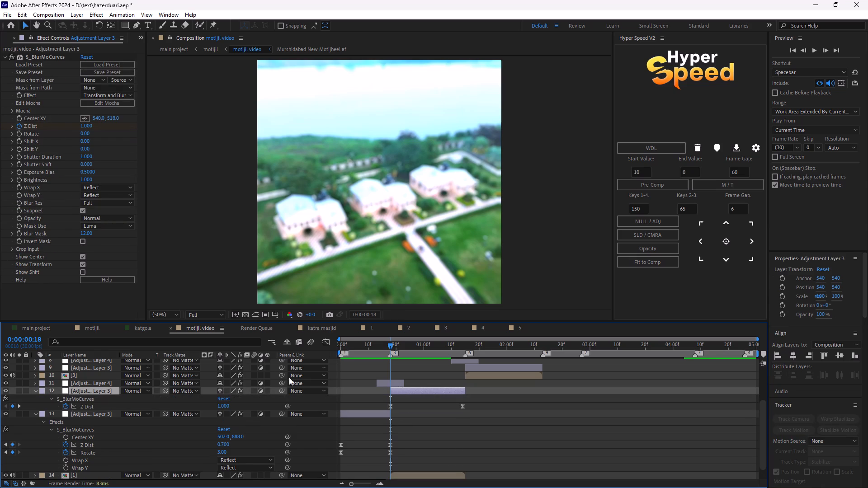
left_click(20, 134)
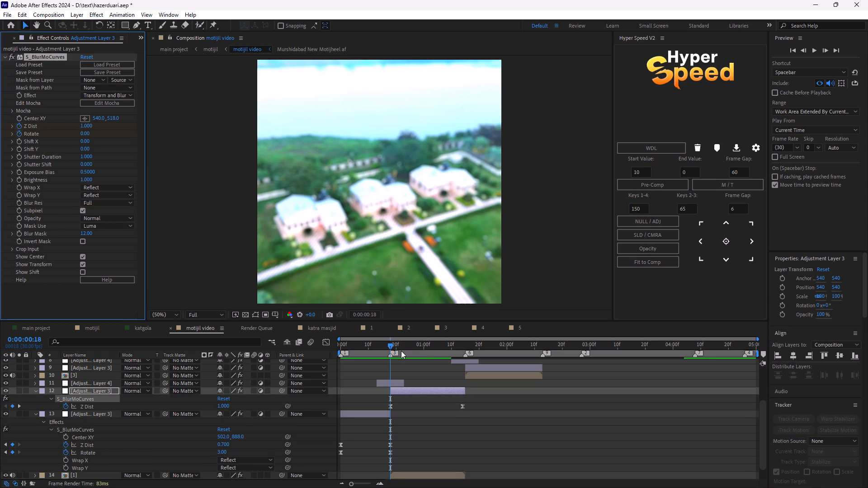
left_click(88, 134)
key("3")
key("o")
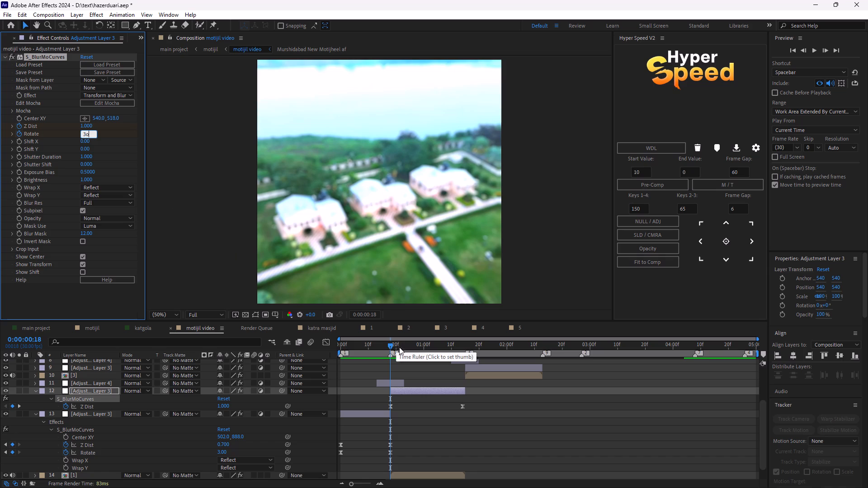
left_click_drag(389, 345, 390, 345)
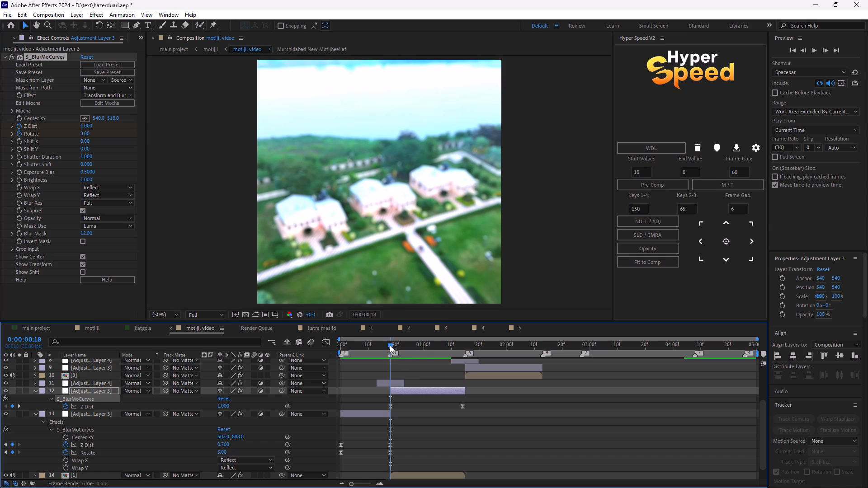
At 0:00:01:14, set layer 12's S_BlurMoCurves Rotate to 0.
left_click_drag(390, 345, 463, 381)
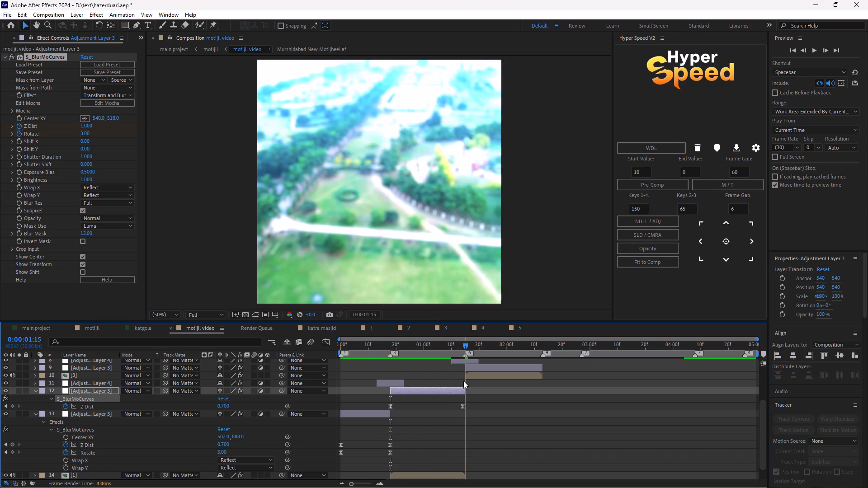
left_click_drag(463, 381, 461, 381)
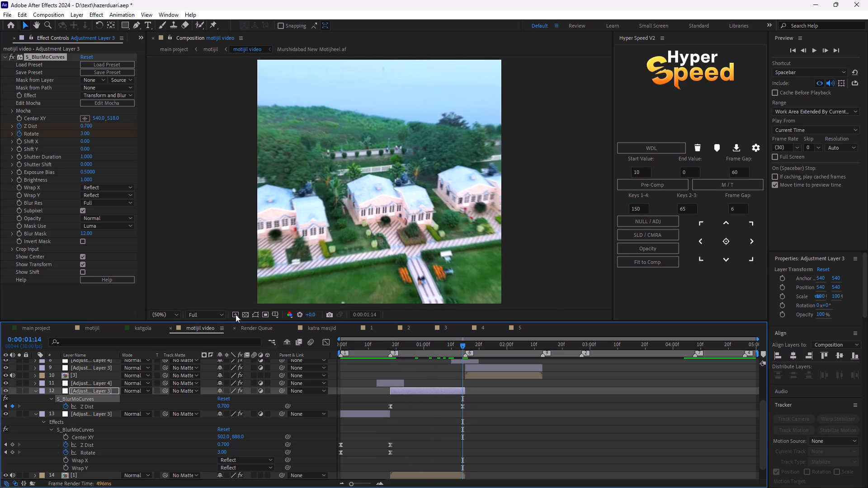
left_click(86, 134)
key("BackSpace")
key("0")
key("Return")
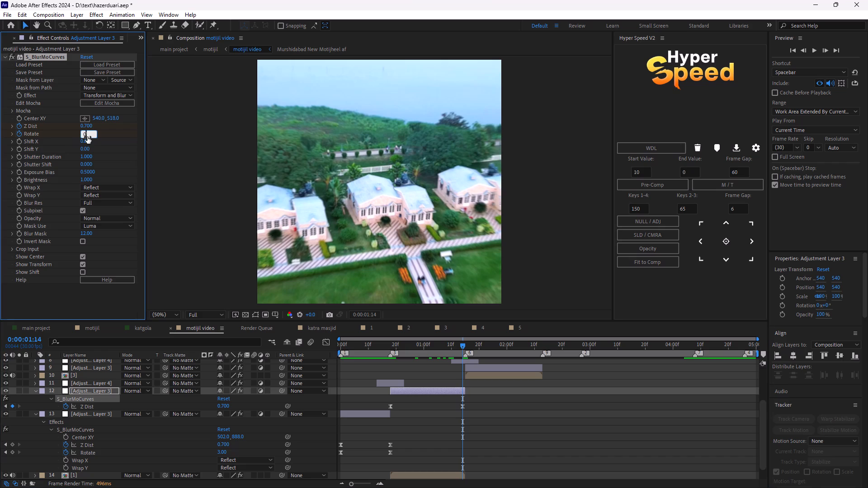
Preview the first two clips from 0:00:00:00 to check the rotation across their transition.
left_click_drag(467, 345, 386, 376)
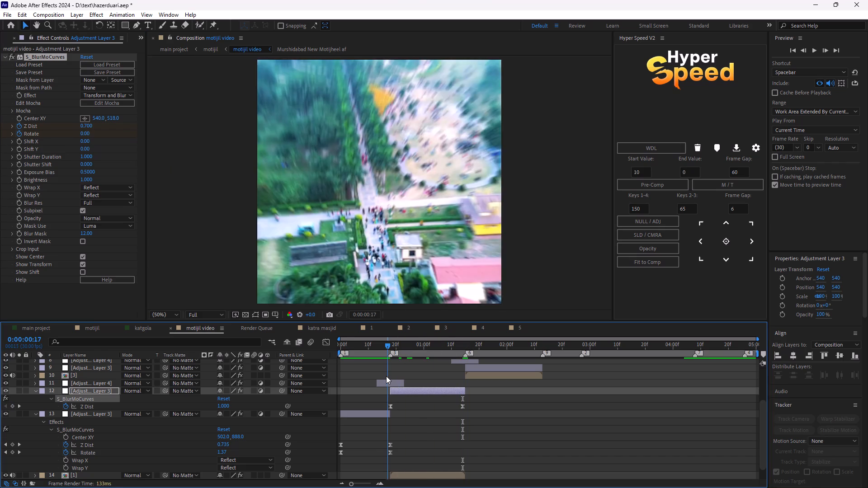
left_click_drag(386, 376, 315, 379)
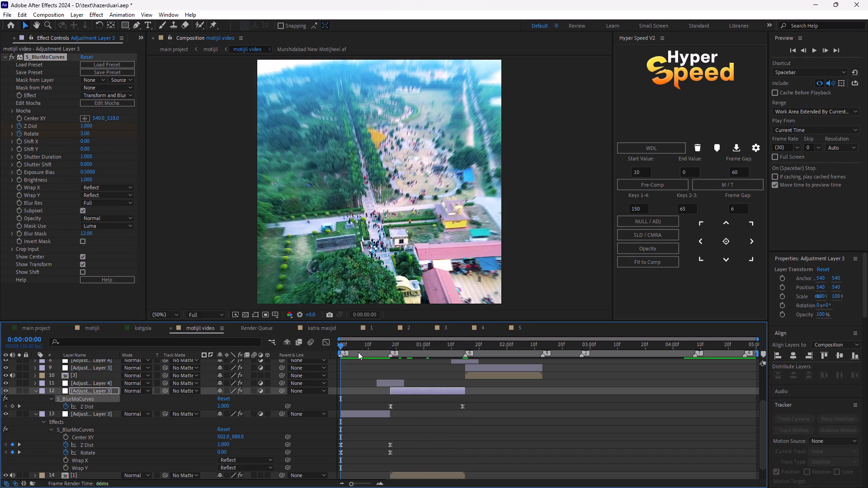
key("space")
key("space")
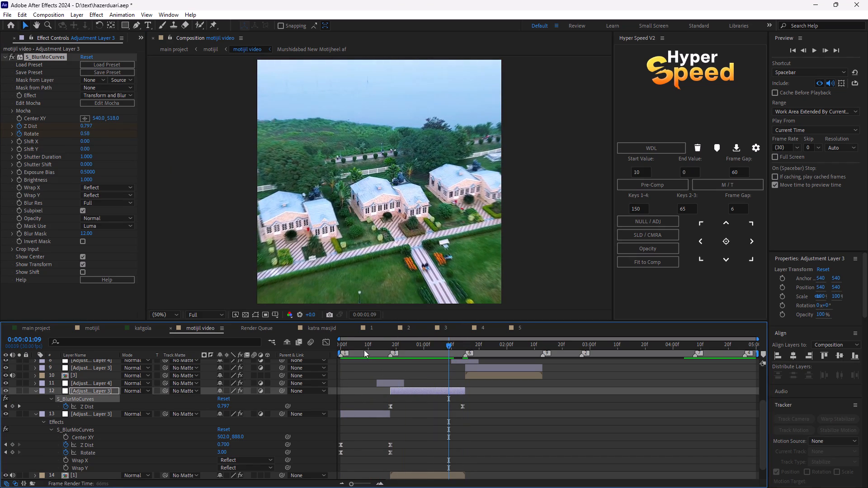
Replay the first two clips from 0:00:00:00 several times to check the rotation across their transition.
left_click_drag(446, 346, 298, 369)
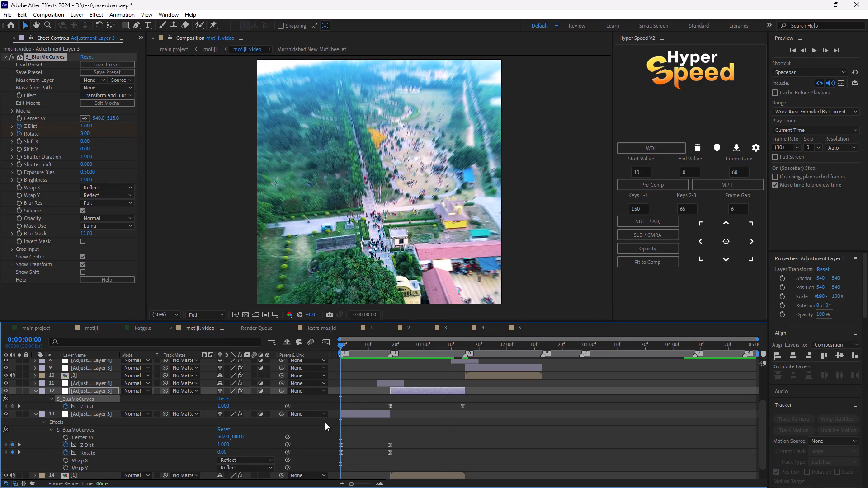
left_click(341, 451)
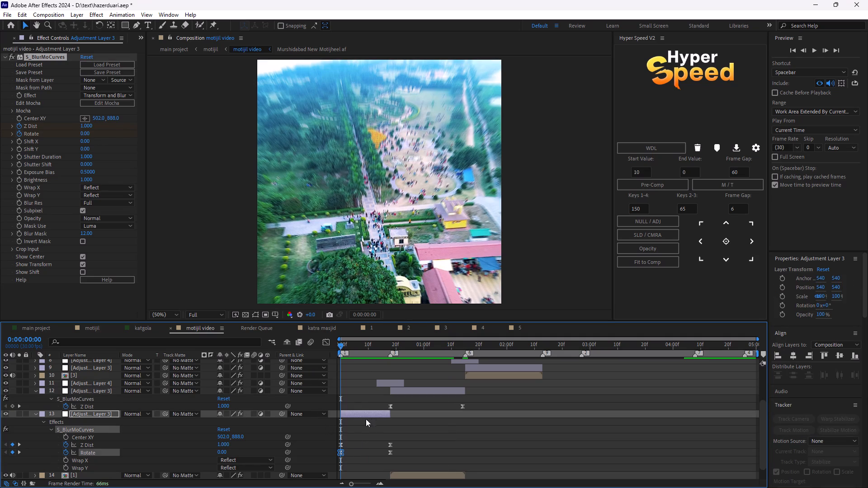
key("space")
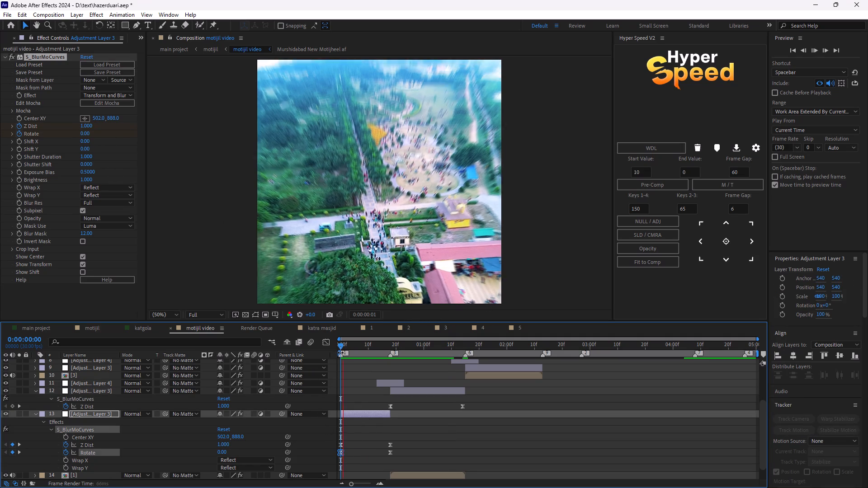
left_click(508, 443)
key("space")
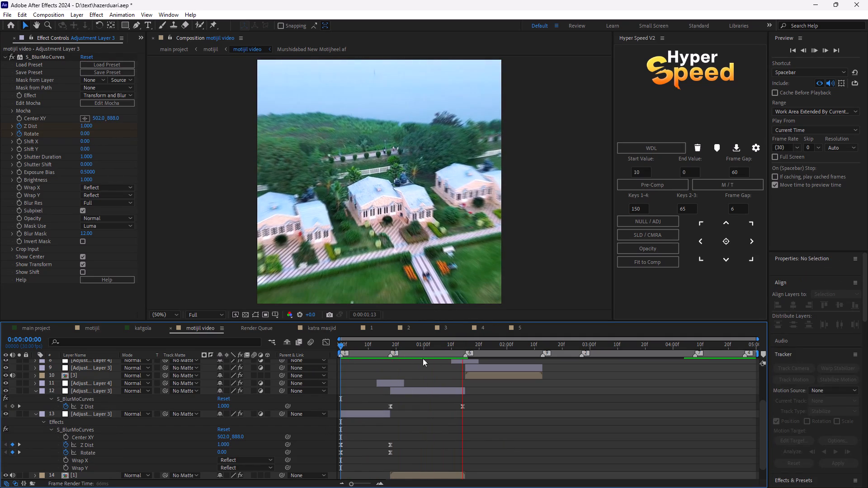
key("space")
left_click_drag(461, 348, 275, 361)
key("space")
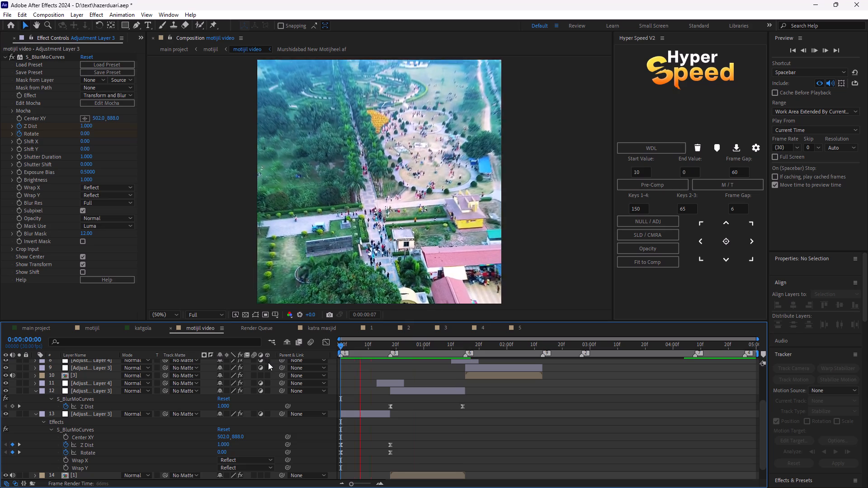
key("space")
Reshape layer 12's S_BlurMoCurves Z Dist value curve to drop steeply after 0:00:00:18 and ease out flat into 0:00:01:14.
left_click_drag(474, 346, 470, 353)
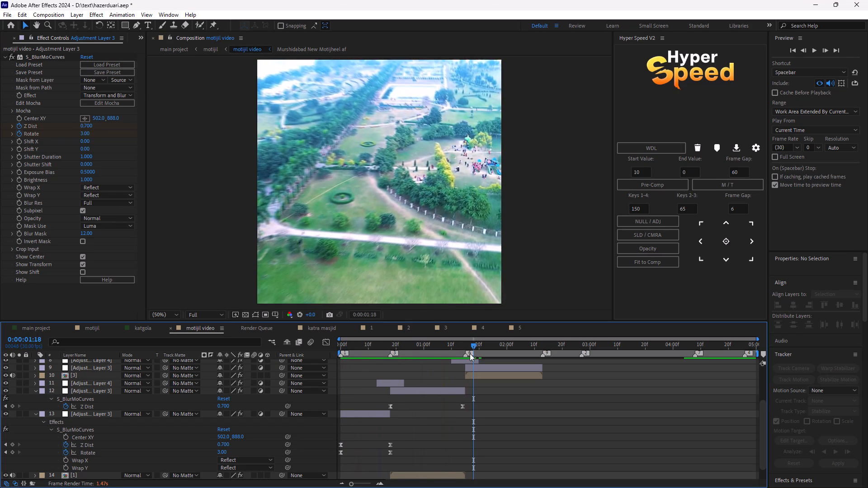
left_click_drag(470, 353, 391, 375)
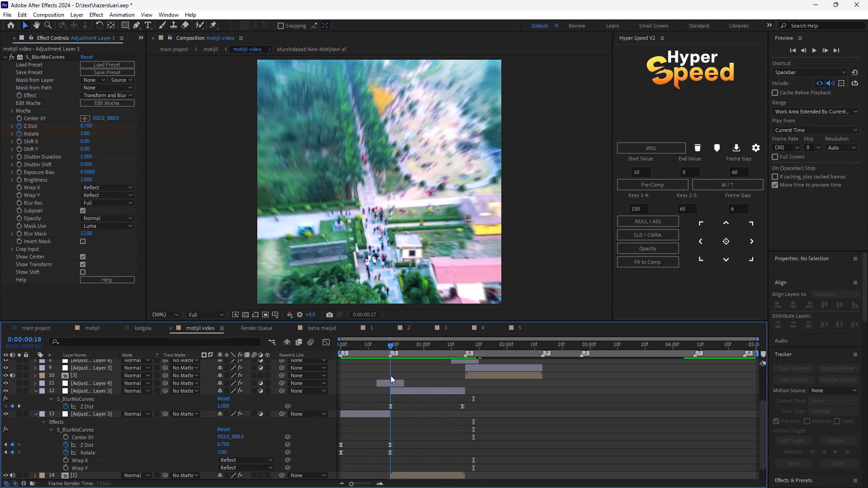
left_click_drag(391, 375, 447, 394)
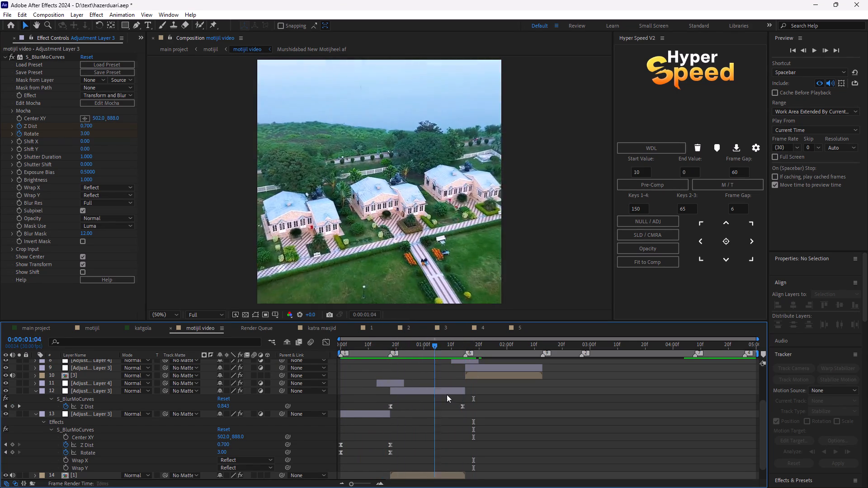
left_click_drag(447, 394, 463, 396)
left_click(461, 408)
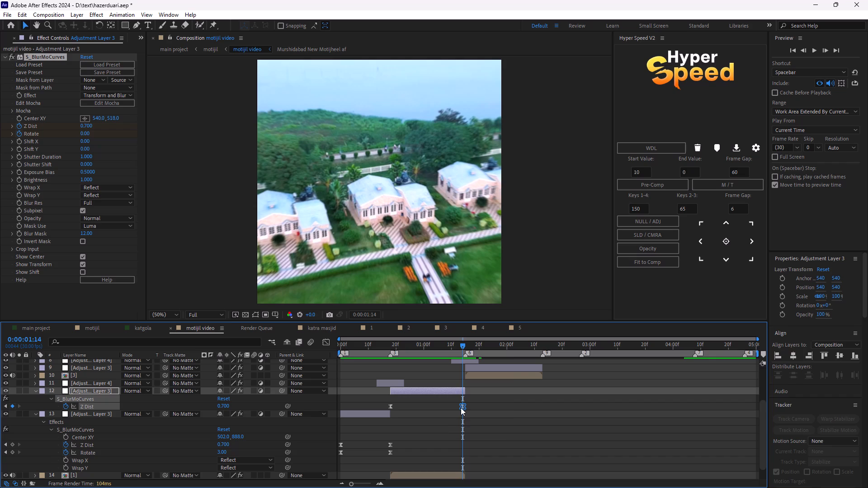
left_click_drag(500, 400, 378, 407)
left_click(327, 342)
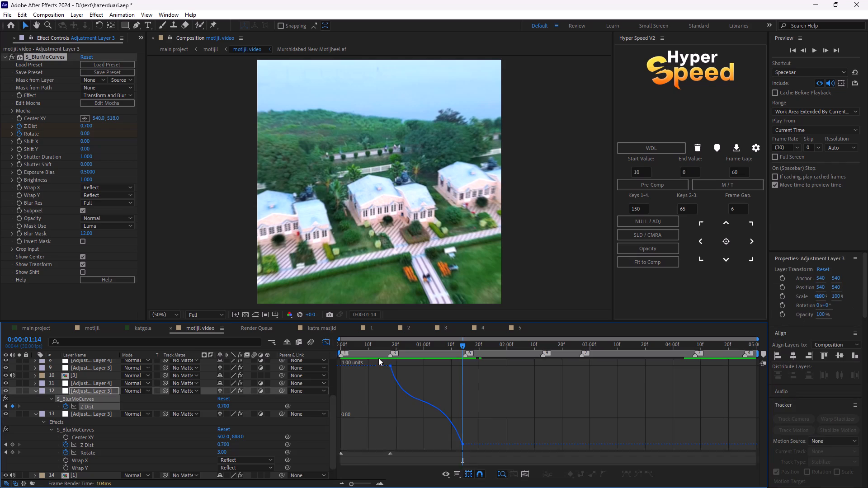
right_click(424, 426)
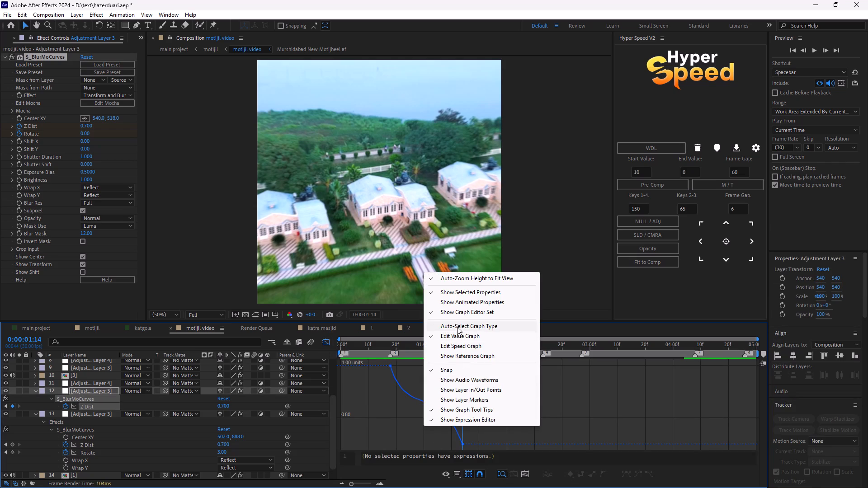
left_click(457, 342)
right_click(435, 405)
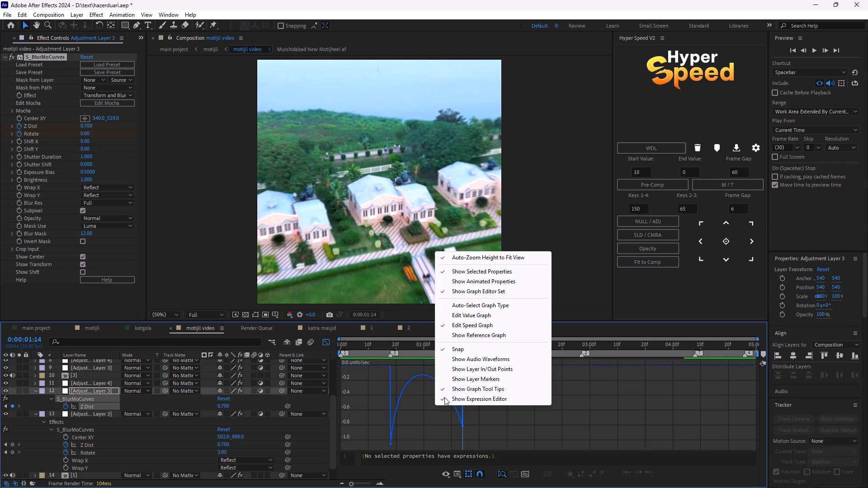
left_click(465, 314)
left_click(392, 367)
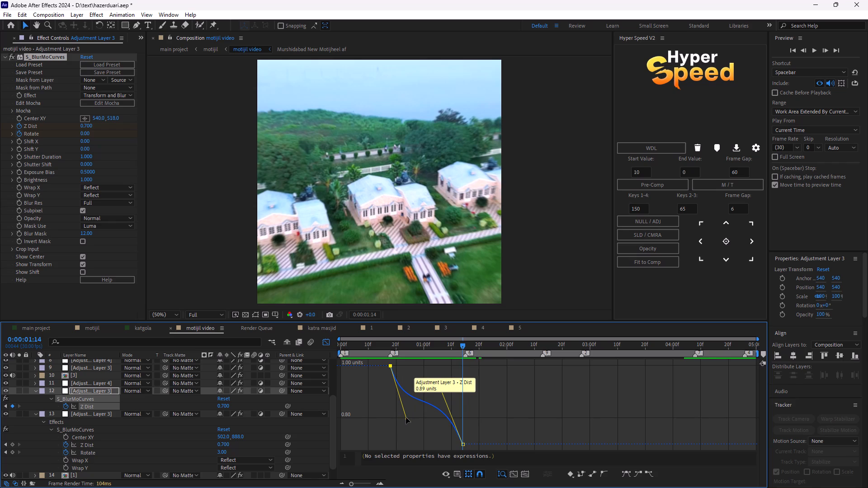
left_click_drag(406, 418, 395, 422)
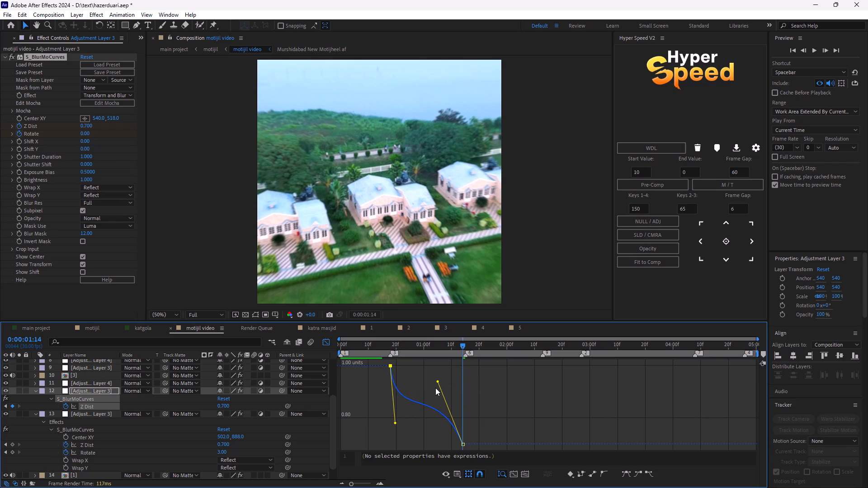
left_click_drag(437, 383, 399, 439)
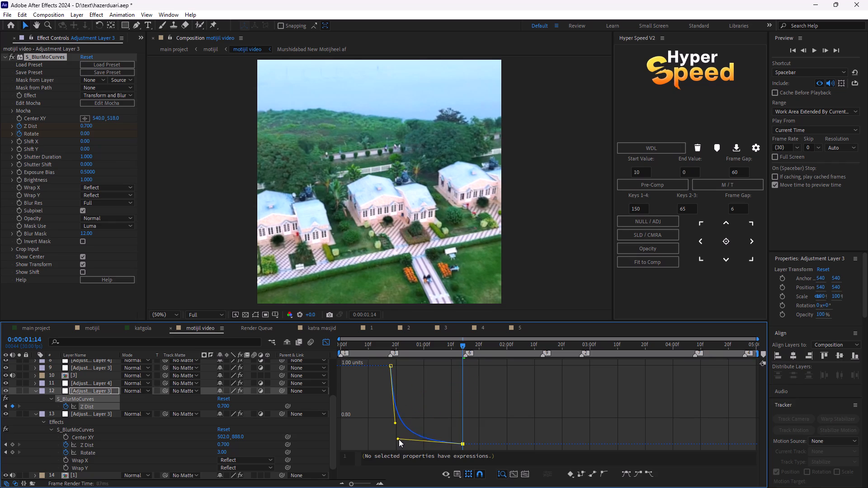
left_click_drag(399, 439, 399, 440)
Preview from 0:00:00:00 to check the new Z Dist easing, returning the timeline from the Graph Editor to the layer view.
left_click_drag(462, 346, 323, 370)
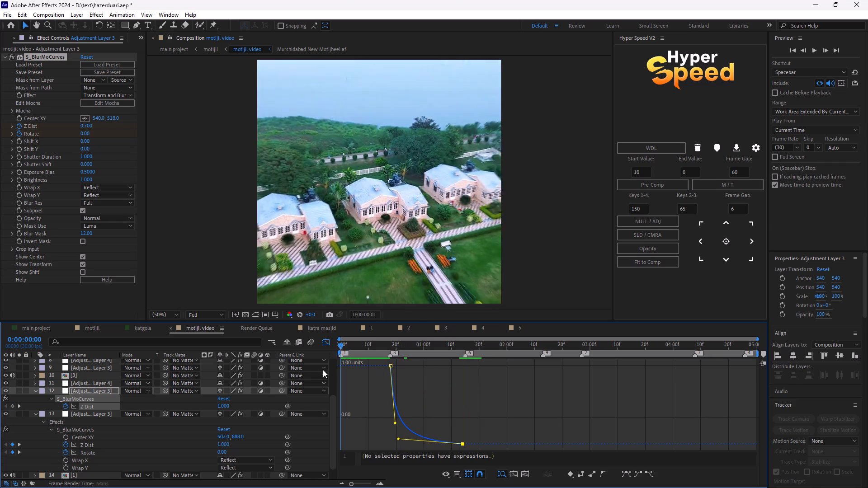
left_click_drag(323, 370, 312, 369)
key("space")
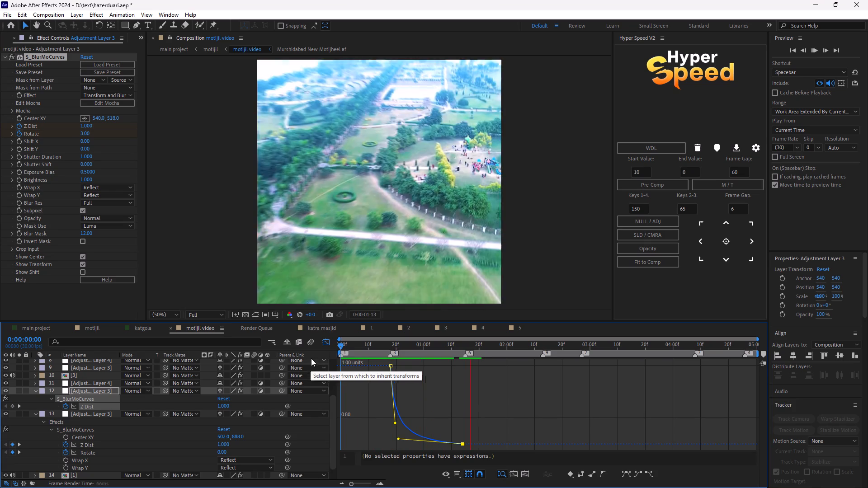
key("space")
left_click(327, 335)
left_click(323, 340)
Replay the opening from 0:00:00:00 and scrub across the first cut to inspect the rotation on both sides.
left_click_drag(476, 347, 378, 366)
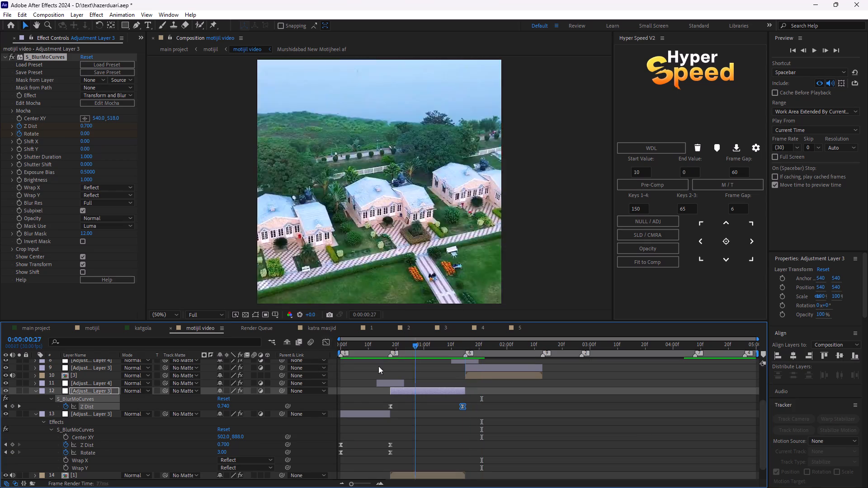
left_click_drag(378, 366, 278, 366)
left_click(514, 437)
key("space")
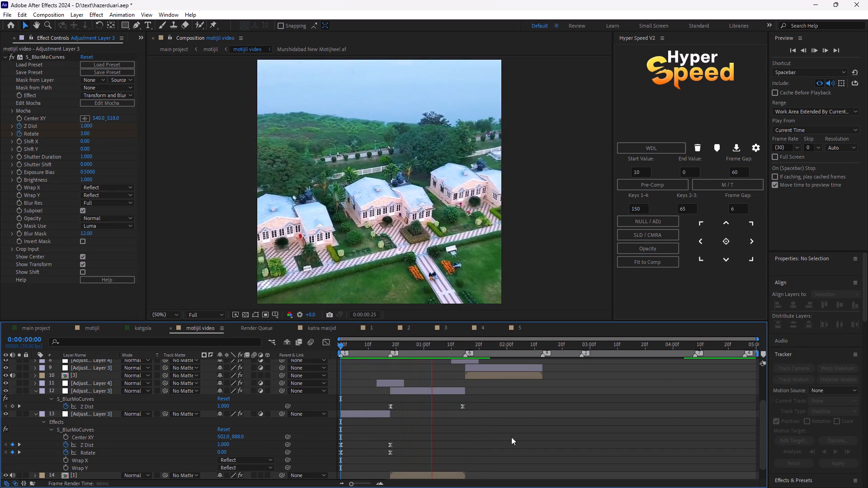
key("space")
left_click_drag(487, 347, 385, 378)
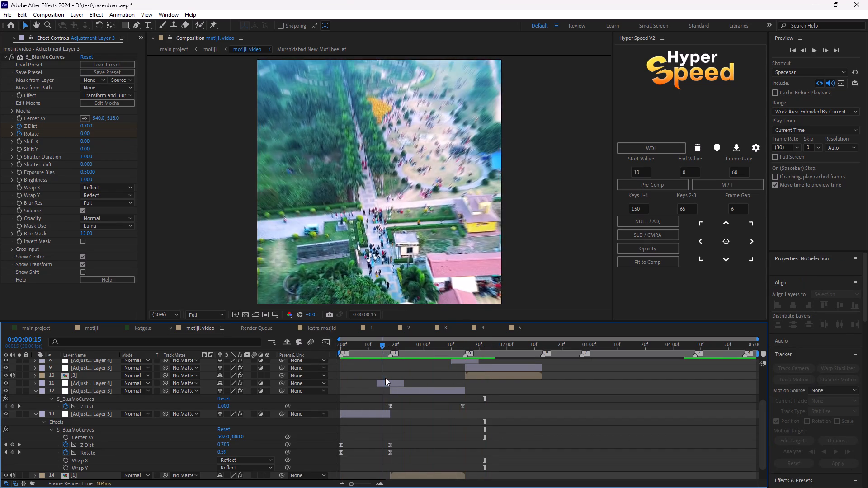
left_click_drag(385, 378, 419, 381)
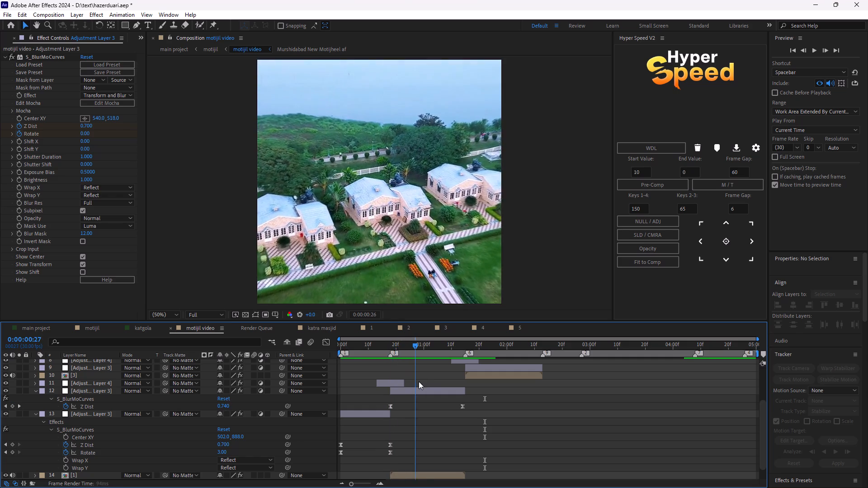
left_click_drag(419, 381, 391, 387)
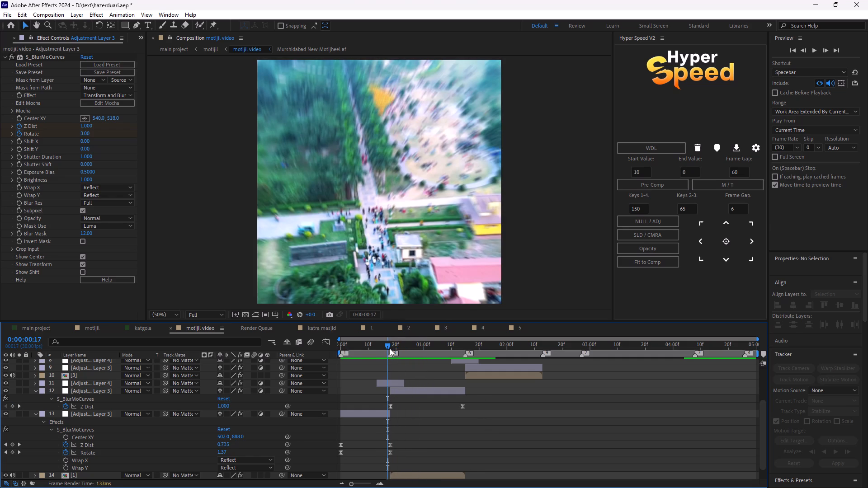
At 0:00:00:18, set layer 12's S_BlurMoCurves Rotate keyframe to -3.
left_click_drag(390, 348, 393, 356)
left_click(391, 405)
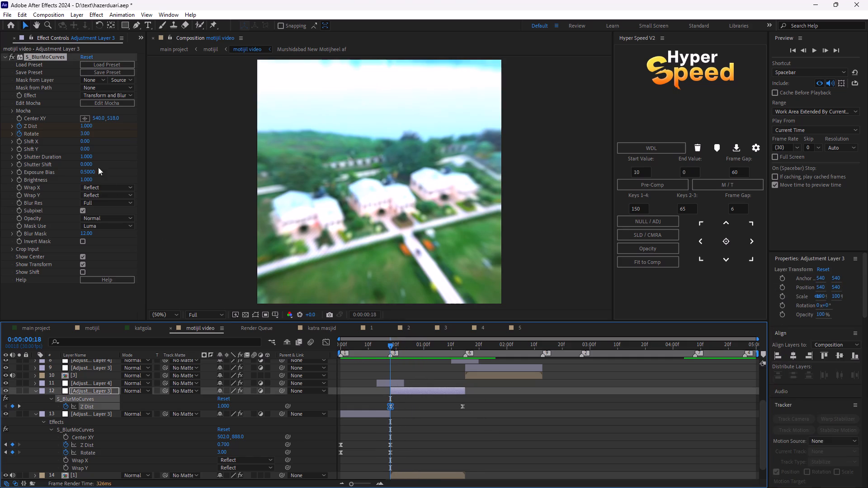
left_click(89, 136)
key("BackSpace")
type("-3")
key("Return")
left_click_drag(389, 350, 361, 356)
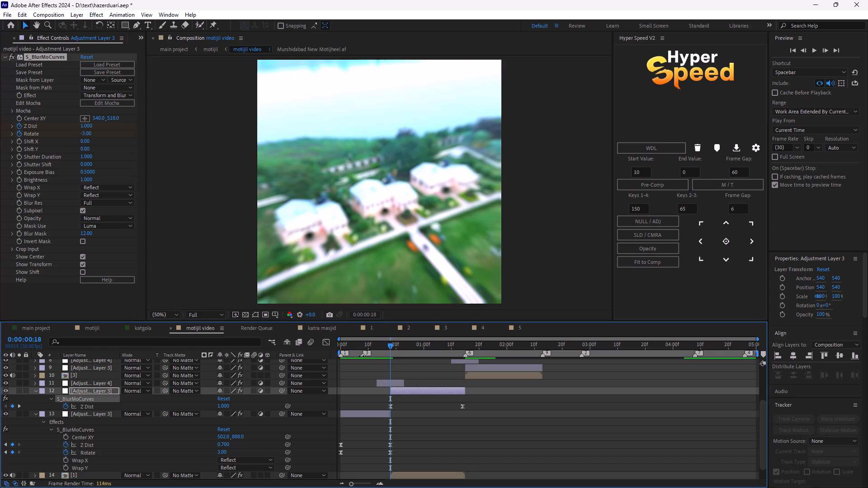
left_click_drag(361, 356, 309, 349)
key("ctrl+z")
Preview the opening clips from 0:00:00:00 twice to check the reversed rotation of layer 12.
left_click_drag(389, 342, 333, 355)
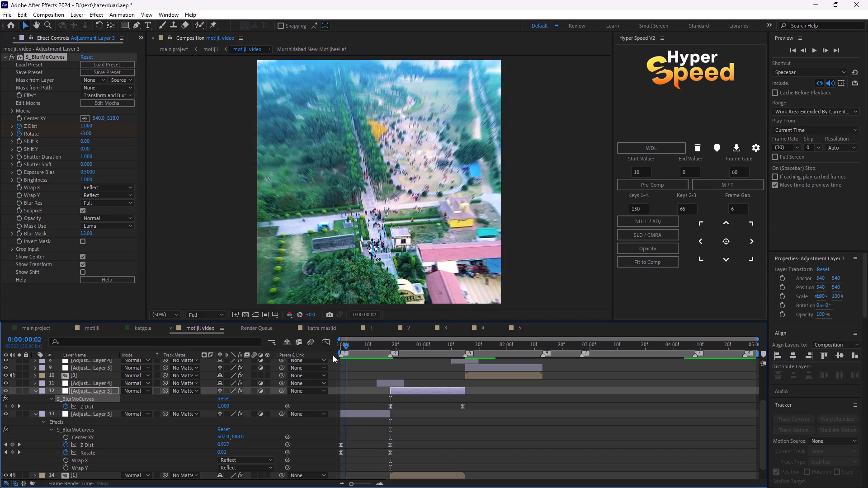
left_click_drag(333, 355, 320, 355)
key("space")
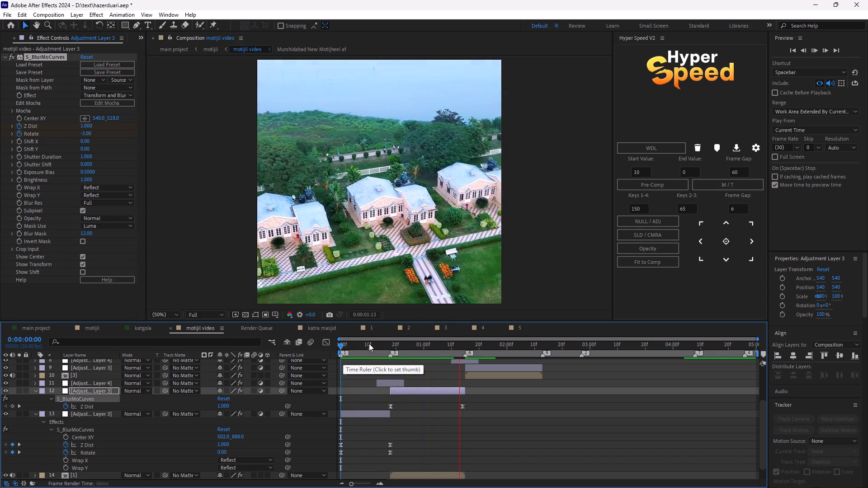
key("space")
left_click_drag(486, 347, 412, 366)
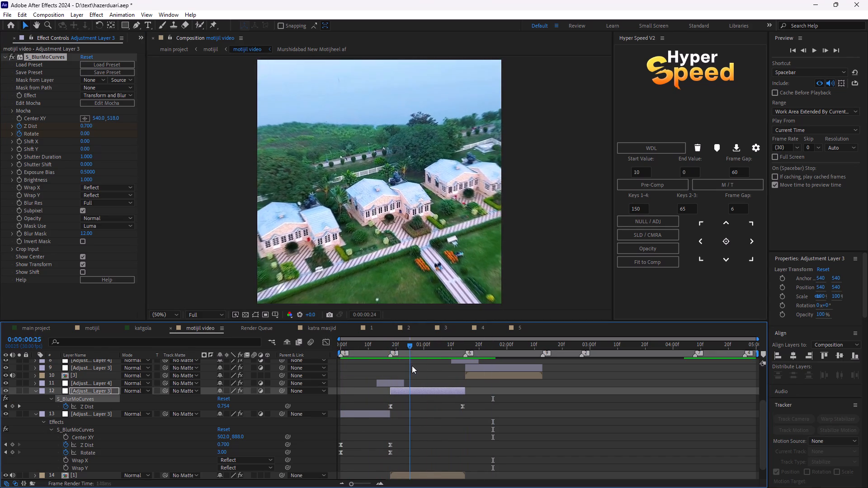
left_click_drag(412, 366, 208, 341)
key("space")
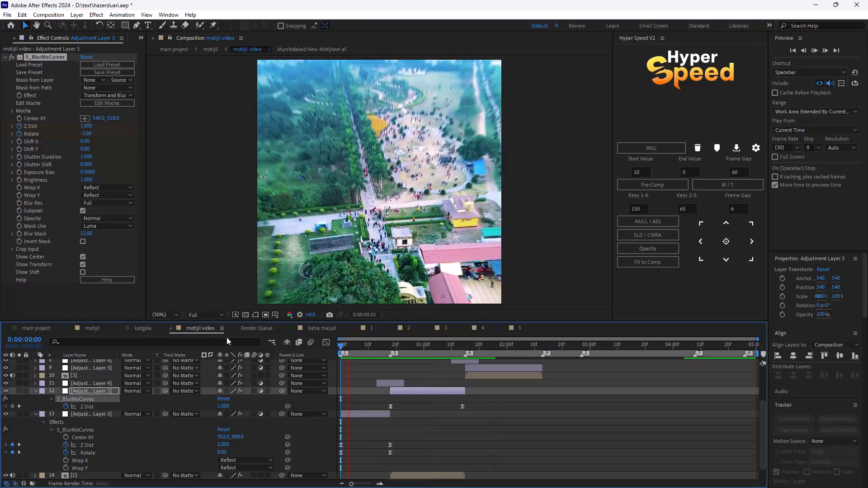
key("space")
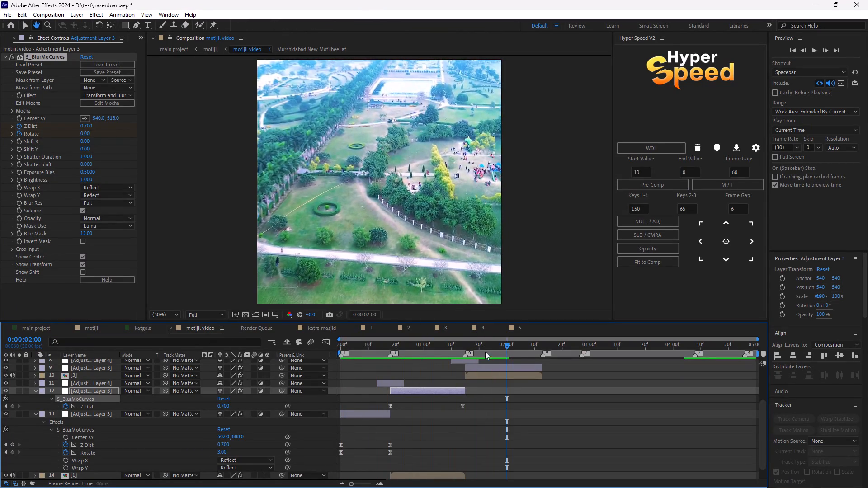
Inspect layer 12's Z Dist and Rotate motion by scrubbing between its keyframes and replaying from 0:00:00:17 and 0:00:00:00.
left_click_drag(505, 347, 462, 373)
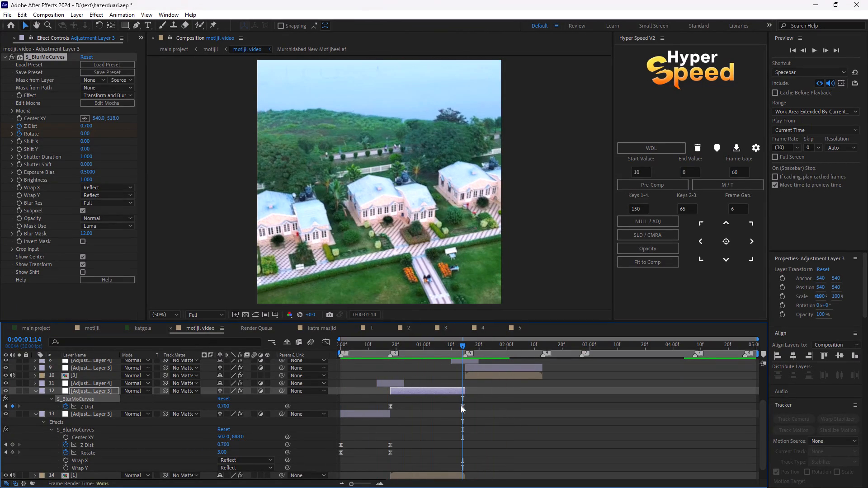
left_click(462, 405)
left_click_drag(466, 349, 434, 352)
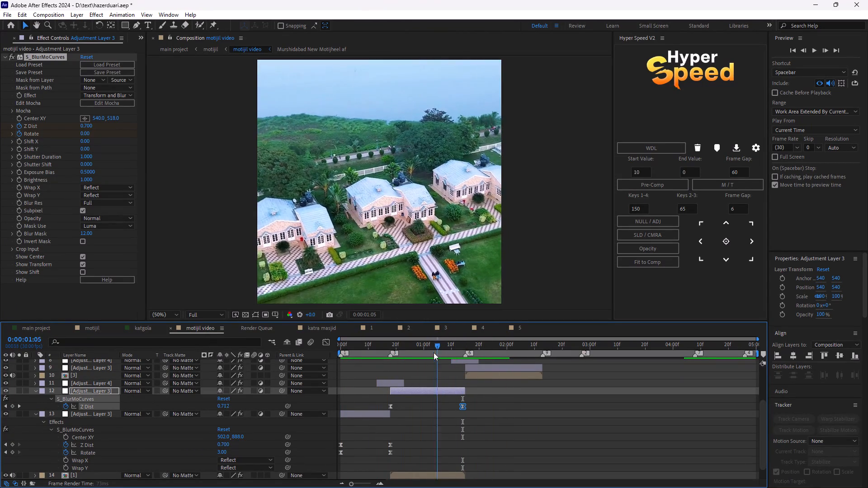
left_click_drag(434, 352, 389, 350)
key("space")
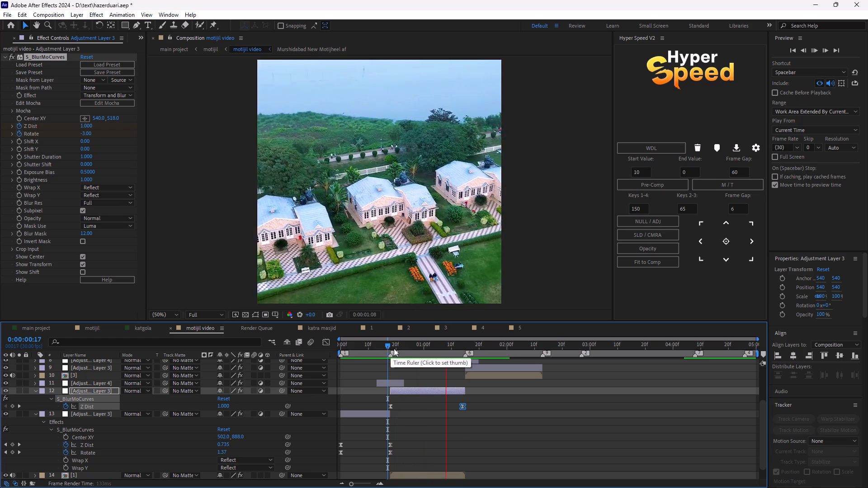
key("space")
left_click_drag(507, 347, 407, 361)
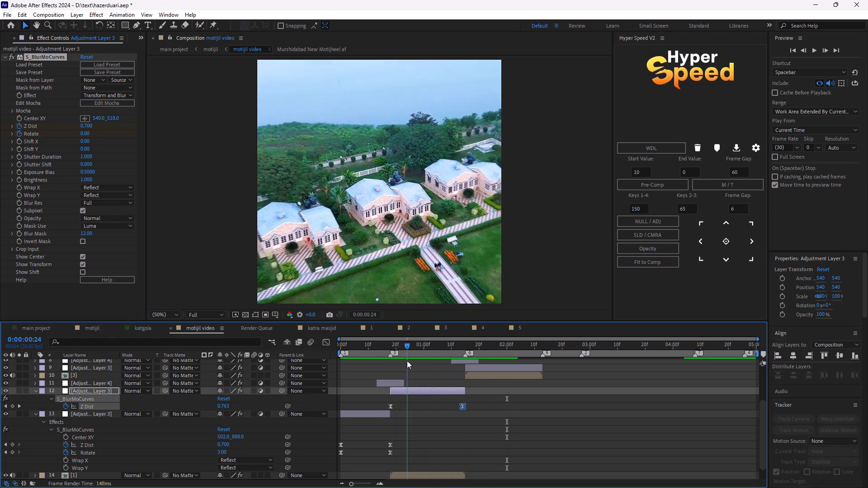
left_click_drag(407, 361, 422, 361)
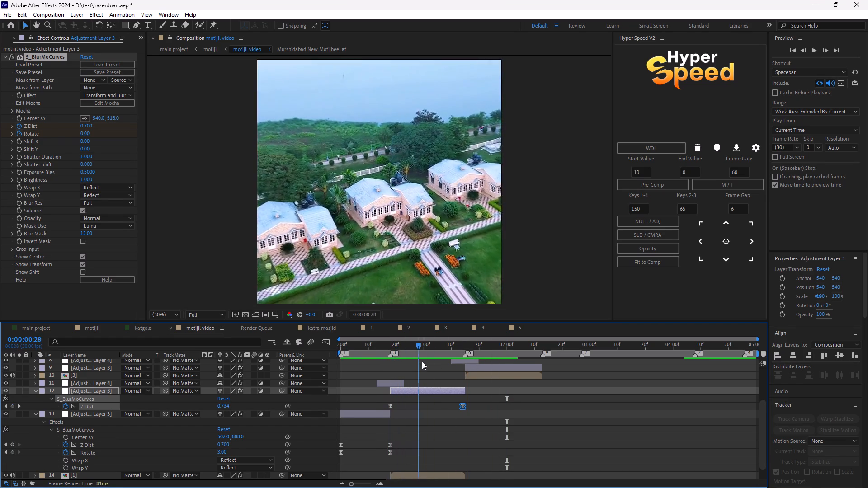
left_click_drag(422, 361, 281, 361)
key("space")
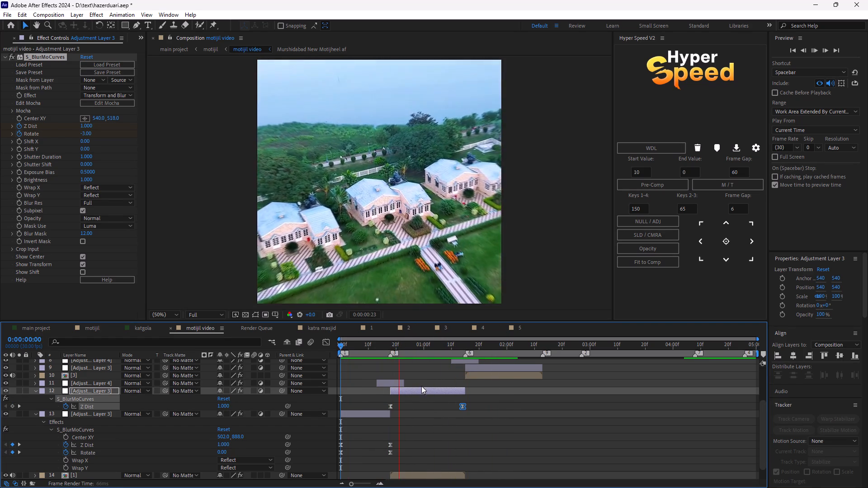
key("space")
At 0:00:00:18, set layer 13's S_BlurMoCurves Rotate keyframe to 6.
left_click_drag(430, 342, 390, 369)
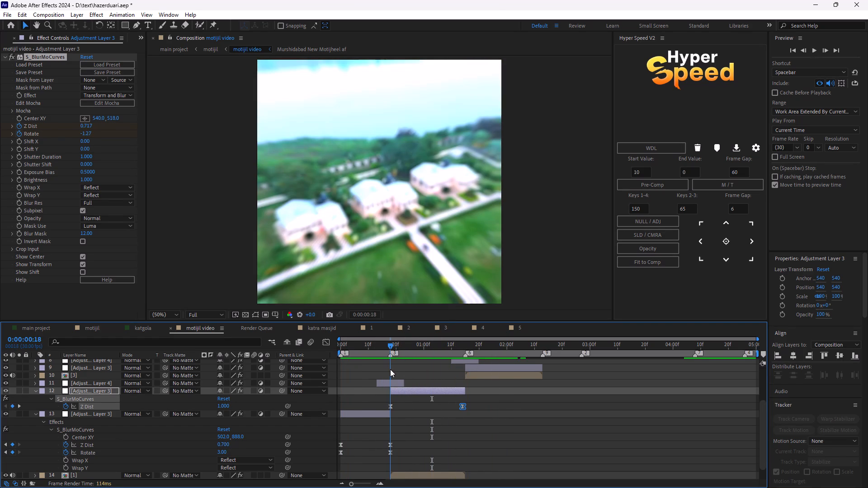
left_click_drag(390, 369, 391, 370)
left_click(389, 450)
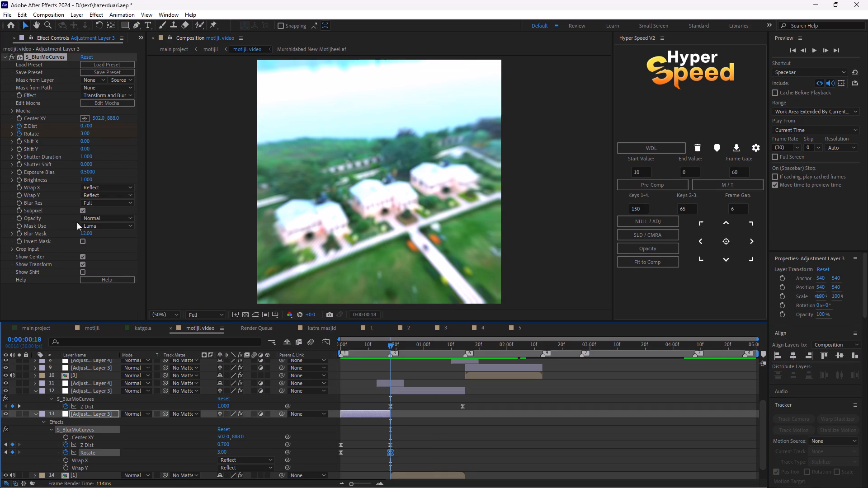
left_click_drag(88, 135, 94, 134)
left_click(90, 135)
key("BackSpace")
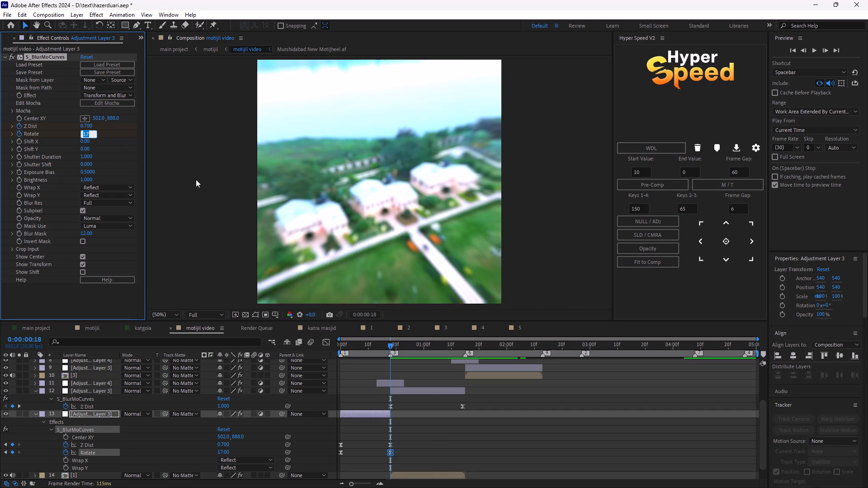
key("5")
key("BackSpace")
key("6")
key("Return")
Preview the opening from 0:00:00:00 to check layer 13's stronger rotation.
left_click_drag(389, 349, 301, 352)
key("space")
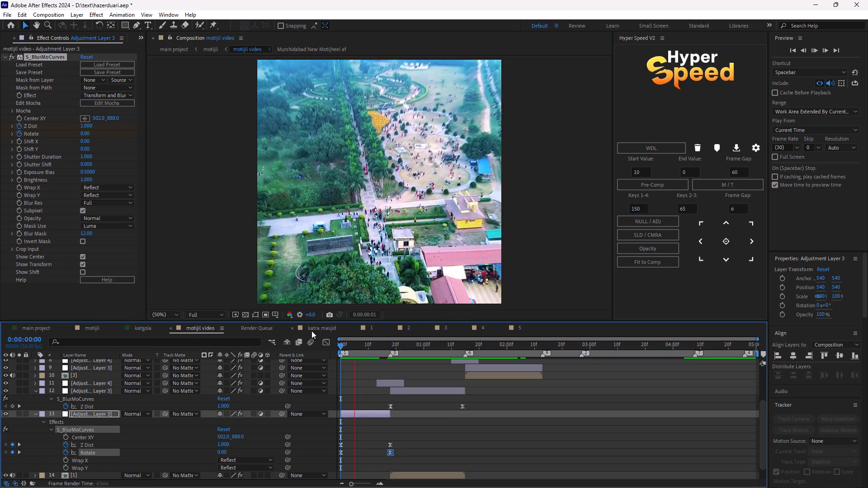
key("space")
left_click_drag(423, 347, 331, 366)
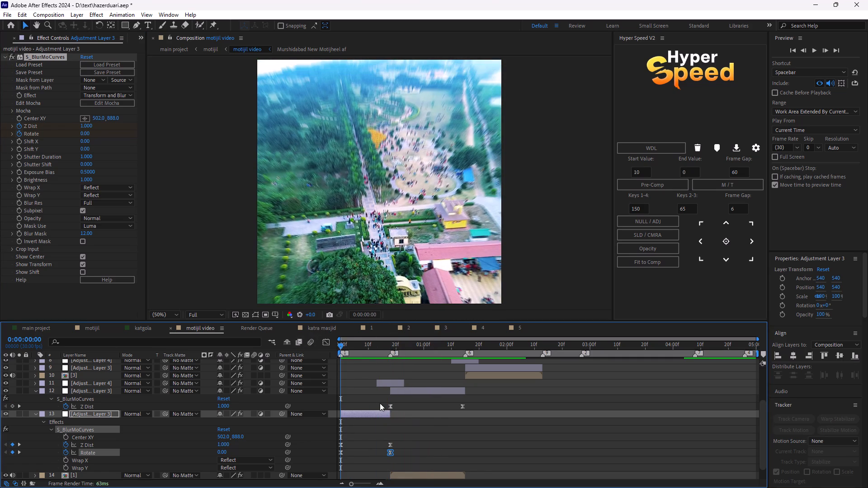
At 0:00:00:18, set layer 12's S_BlurMoCurves Rotate keyframe to -6.
left_click_drag(340, 347, 389, 394)
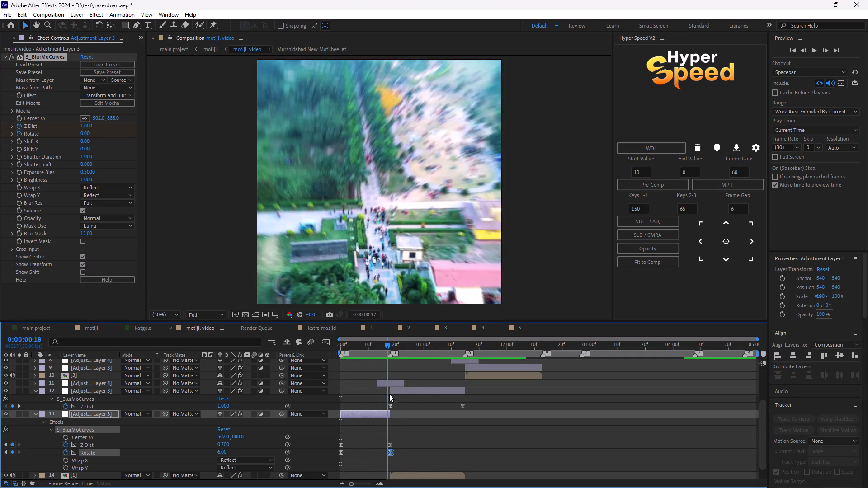
left_click_drag(389, 394, 391, 396)
left_click(388, 406)
left_click(390, 407)
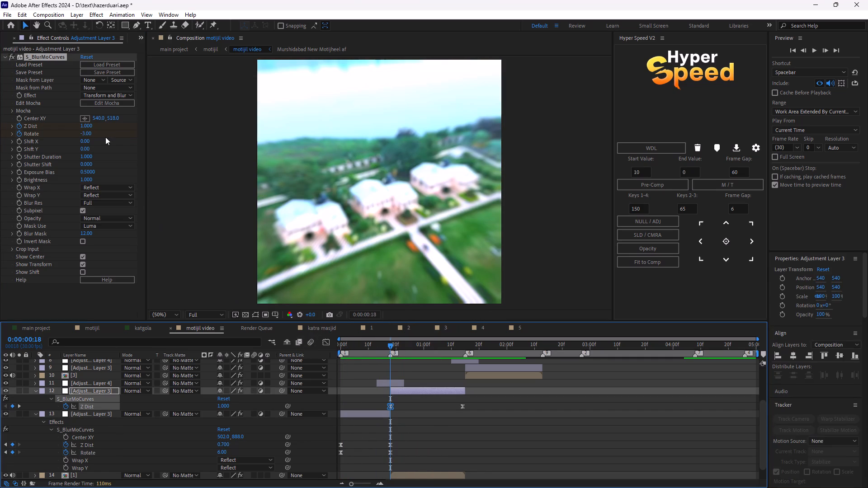
left_click(89, 133)
key("BackSpace")
type("-6")
key("Return")
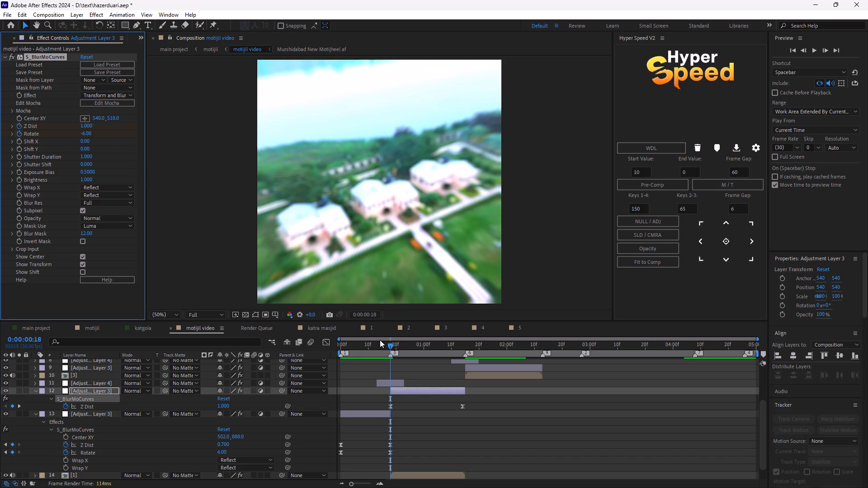
Preview the opening clips from 0:00:00:00 twice to check the stronger rotation across the first cut.
left_click_drag(392, 346, 403, 349)
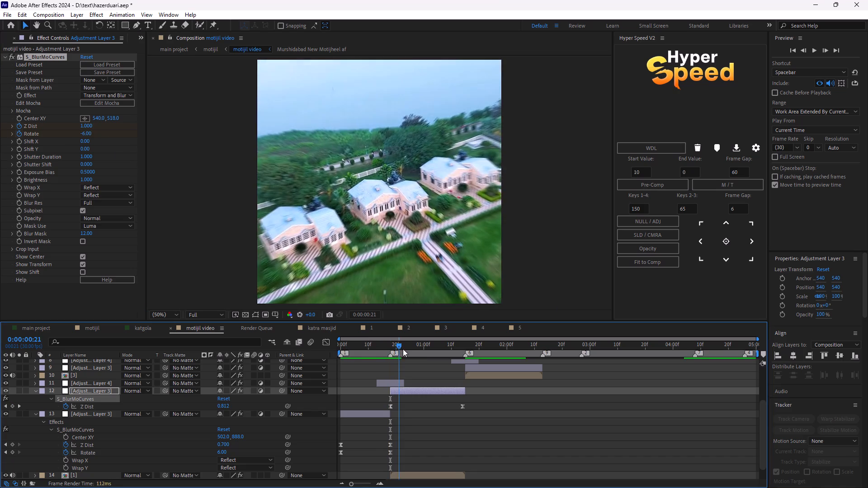
left_click_drag(403, 349, 310, 371)
key("space")
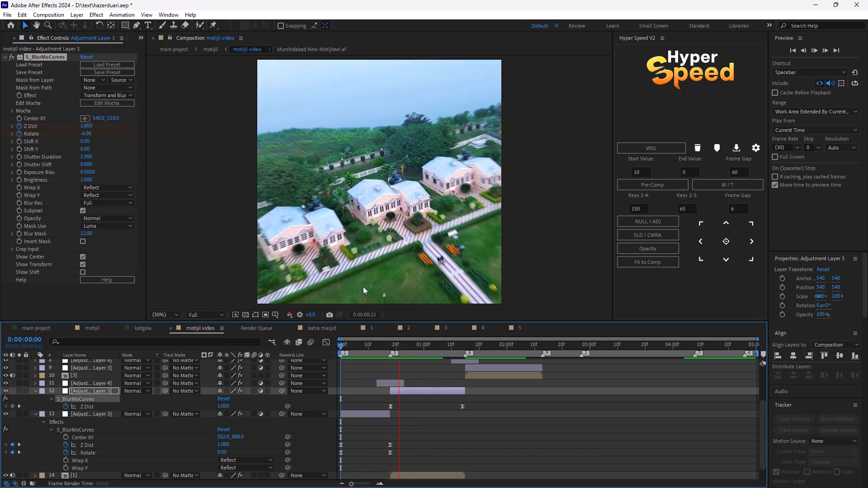
key("space")
left_click_drag(494, 347, 361, 373)
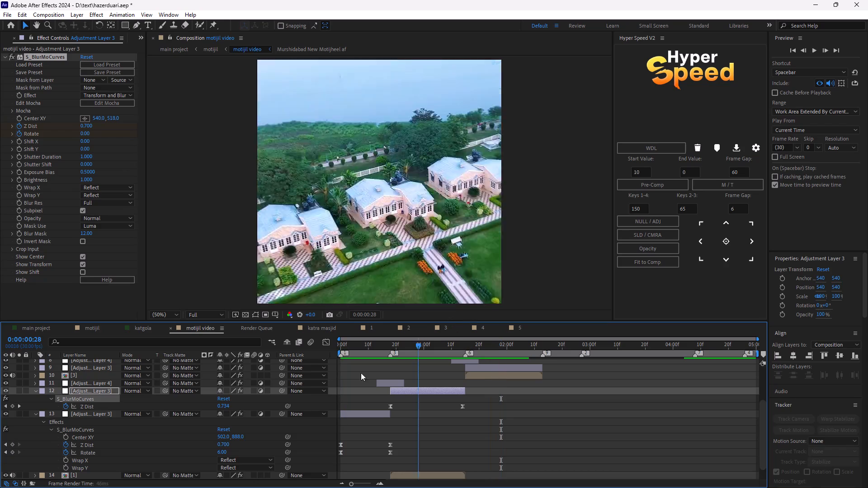
left_click_drag(361, 373, 310, 372)
key("space")
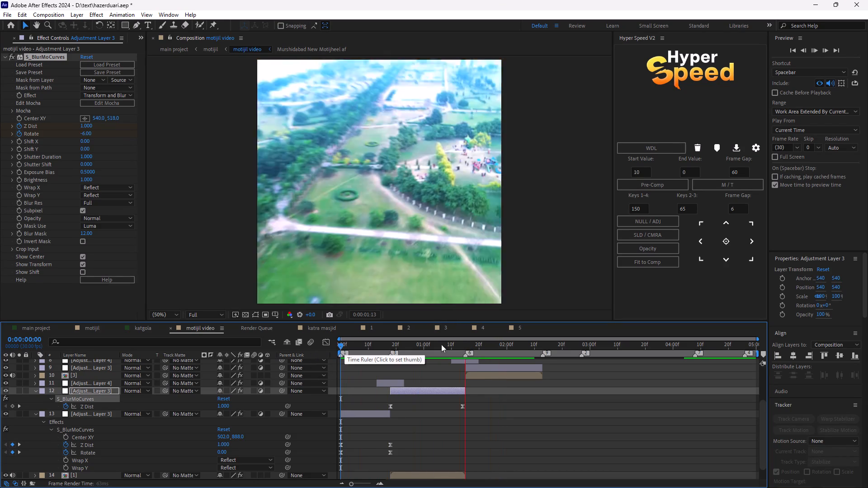
key("space")
On layer 9, keyframe S_BlurMoCurves Rotate from 0 at 0:00:01:15 to 6 at 0:00:02:13.
left_click_drag(507, 348, 440, 378)
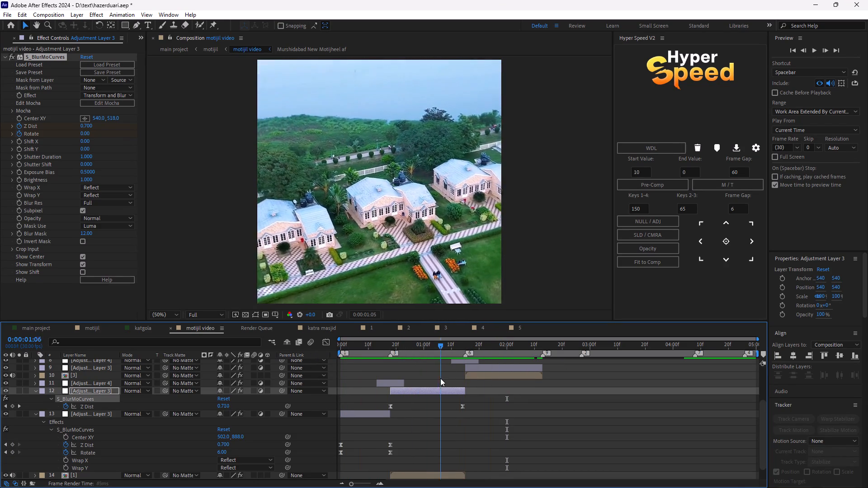
left_click_drag(440, 378, 465, 381)
left_click(481, 363)
left_click(479, 366)
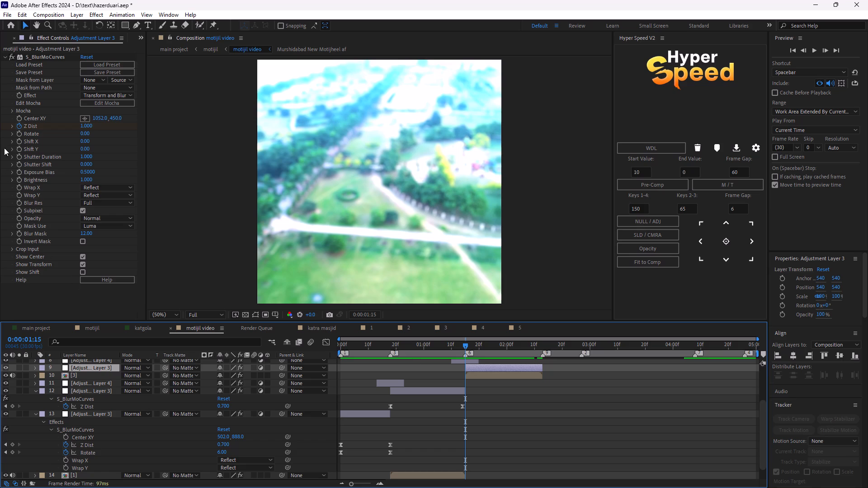
left_click(21, 134)
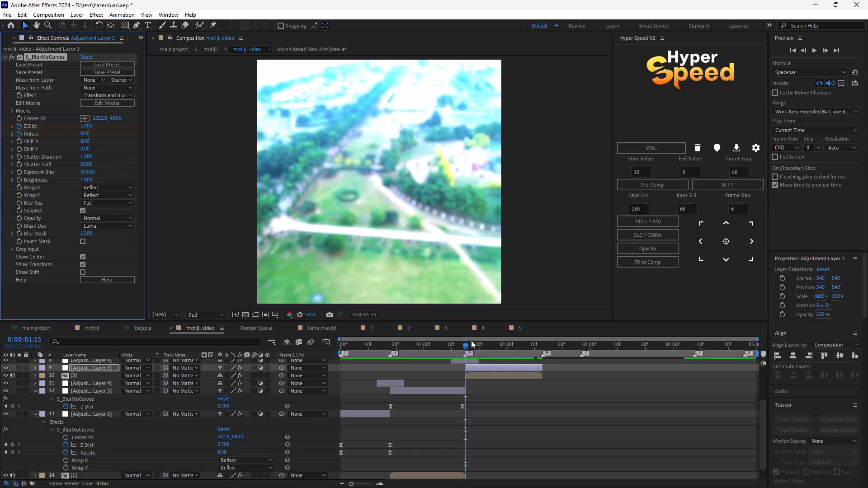
left_click_drag(466, 347, 542, 392)
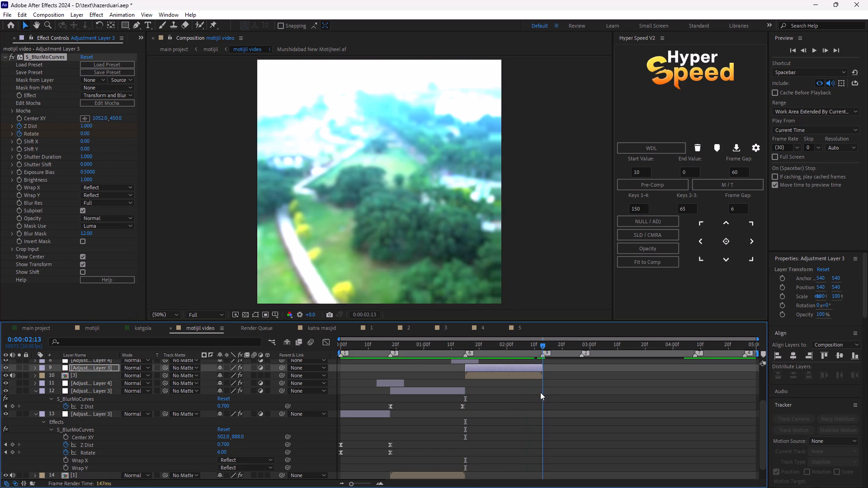
left_click(84, 132)
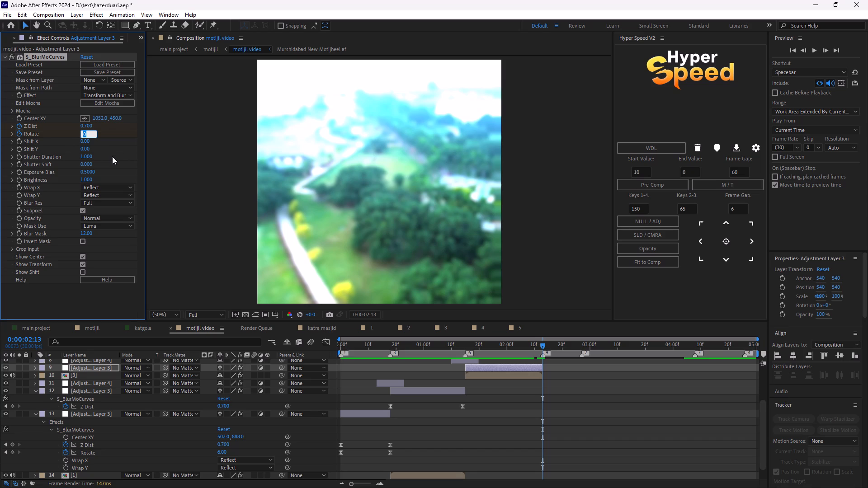
key("BackSpace")
key("6")
left_click(539, 399)
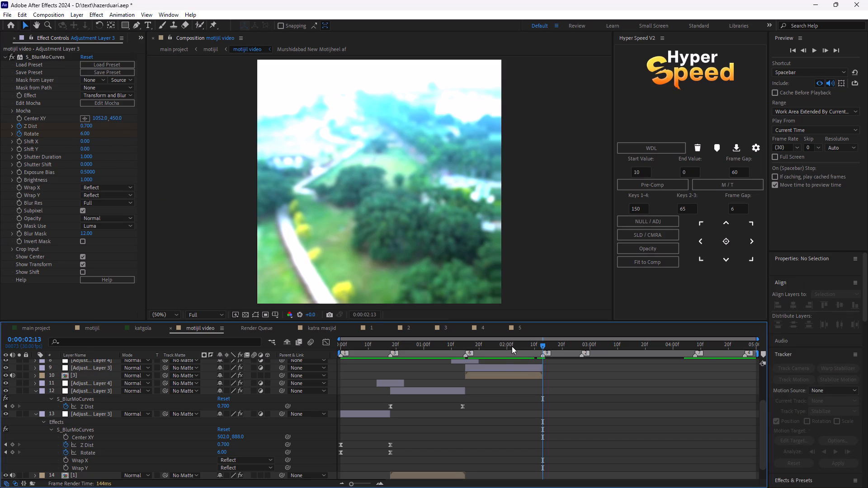
Reveal layer 9's keyframed properties and apply Easy Ease to both of its Rotate keyframes.
left_click(508, 366)
key("u")
left_click_drag(562, 386, 463, 397)
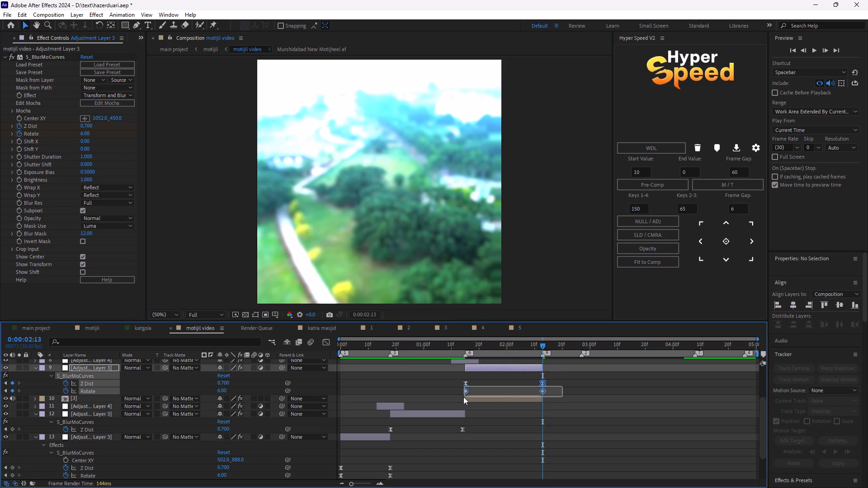
left_click_drag(463, 397, 469, 393)
left_click(552, 390)
left_click_drag(552, 390, 461, 394)
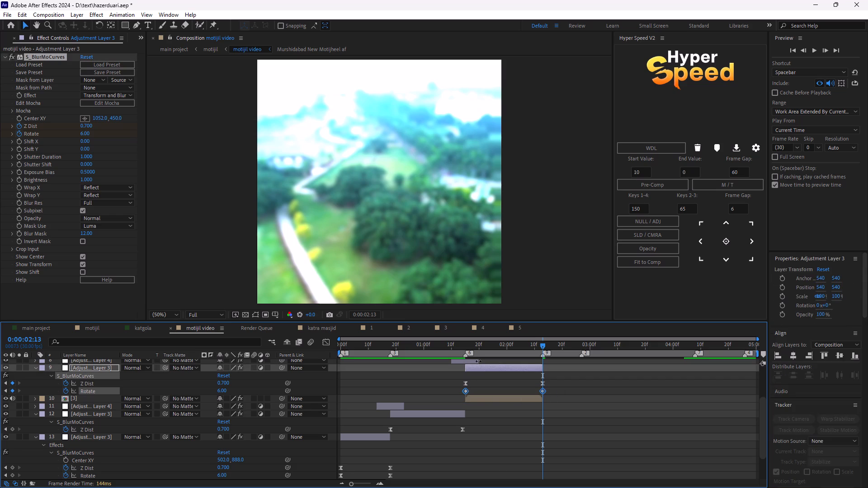
key("F9")
In the Graph Editor, reshape layer 9's Rotate curve so it is steep at both keyframes and flatter in the middle.
left_click(319, 342)
left_click(322, 342)
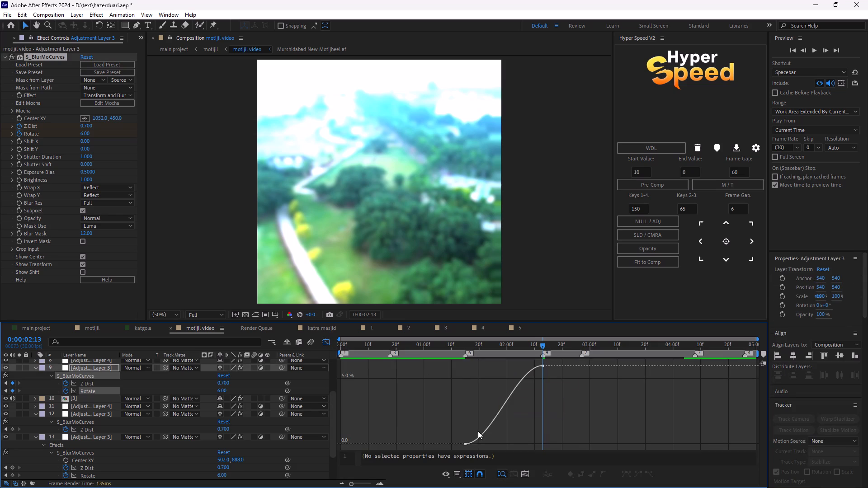
left_click(470, 443)
left_click_drag(604, 410, 598, 413)
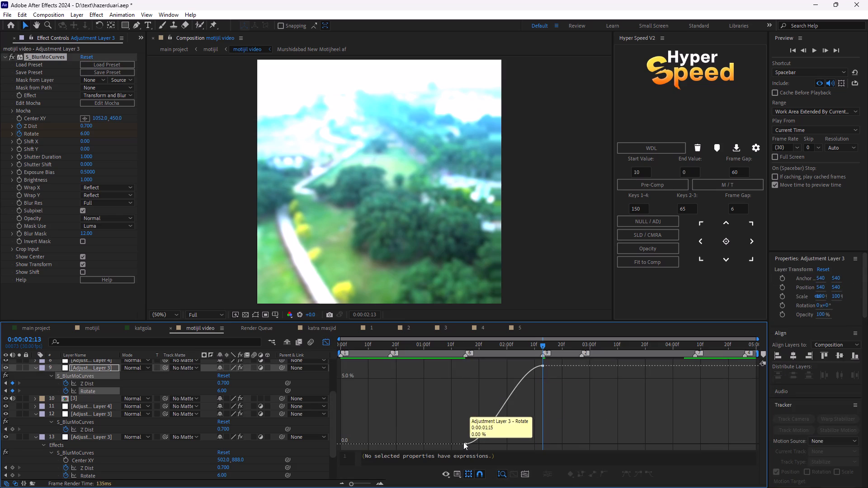
left_click(465, 444)
left_click_drag(491, 444, 469, 405)
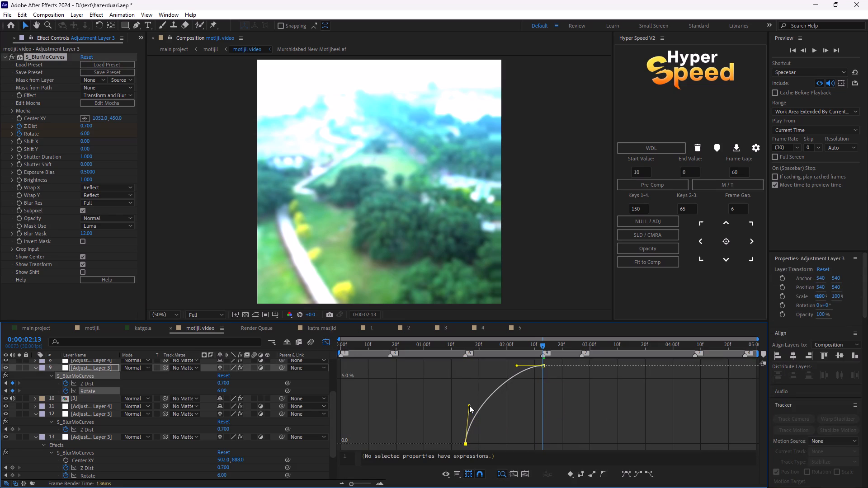
left_click_drag(469, 405, 470, 404)
left_click_drag(515, 366, 528, 408)
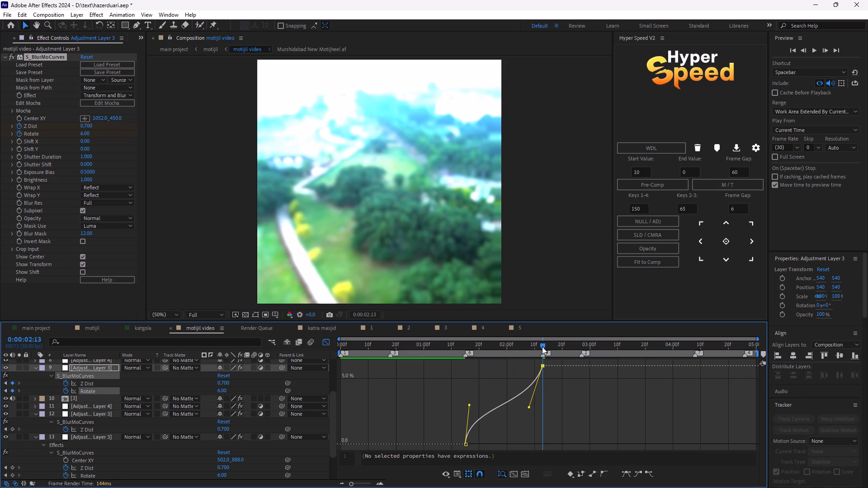
Preview layer 9's rotation easing from 0:00:01:08, and return the timeline to the layer view at 0:00:00:00.
left_click_drag(542, 347, 446, 364)
key("space")
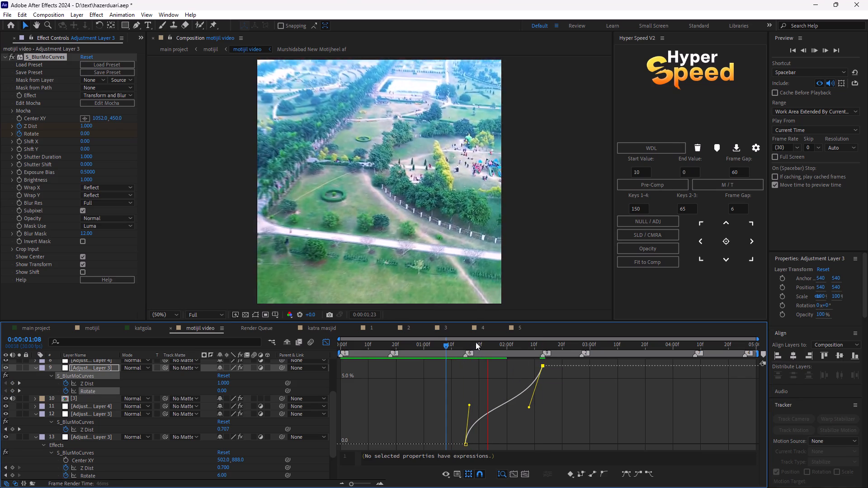
key("space")
left_click(324, 338)
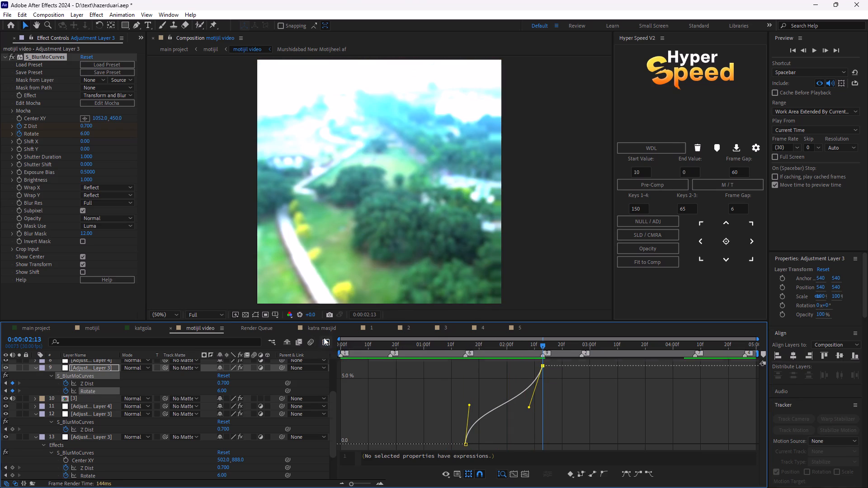
left_click_drag(540, 347, 231, 356)
scroll(364, 407, "down", 4)
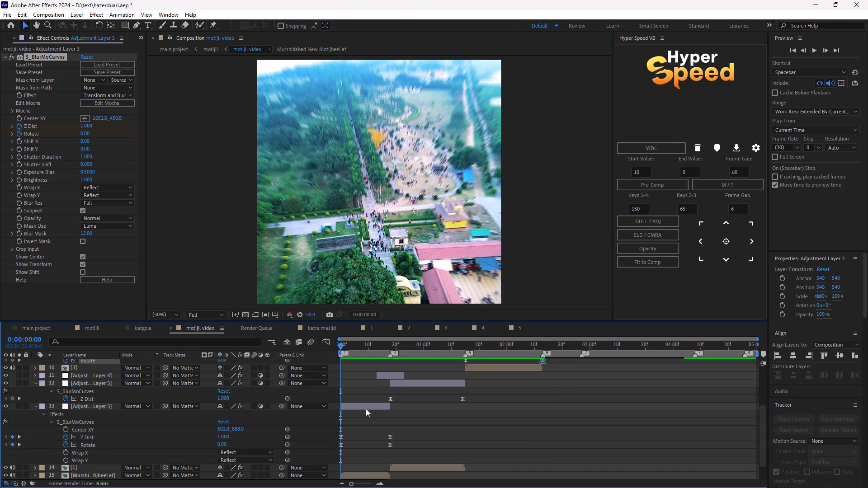
Select both of layer 13's S_BlurMoCurves Rotate keyframes and apply Easy Ease to them.
left_click_drag(407, 434, 339, 441)
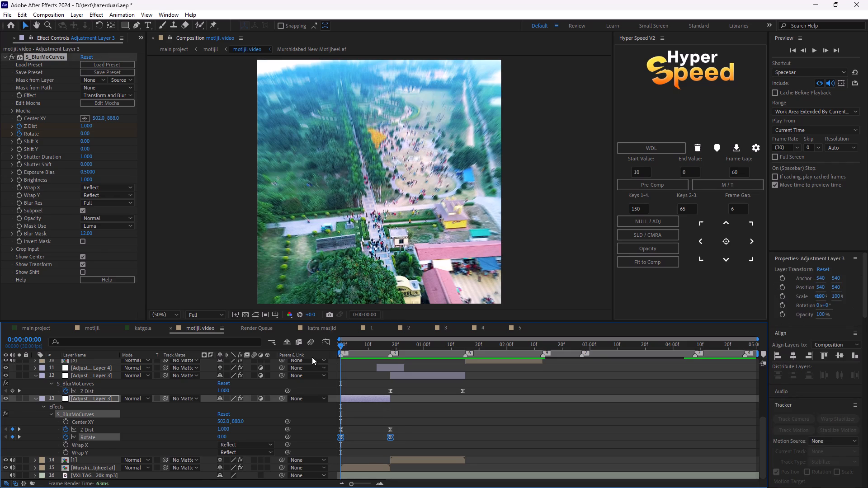
left_click(323, 344)
left_click(330, 348)
left_click(326, 343)
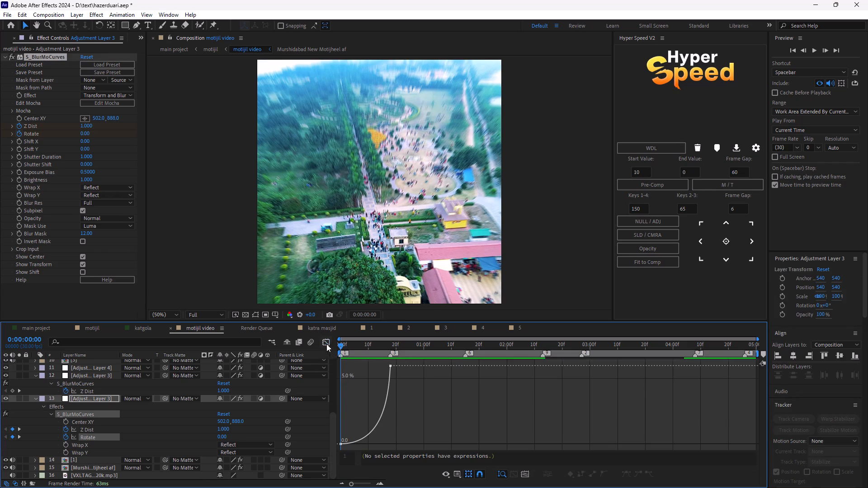
left_click_drag(403, 440, 330, 432)
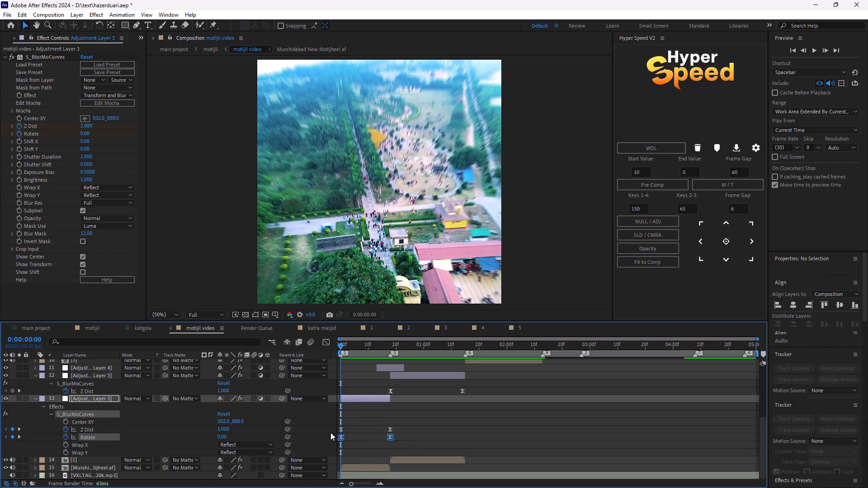
left_click_drag(330, 432, 337, 436)
key("F9")
In the Graph Editor, reshape layer 13's Rotate curve so it is steep at both keyframes and flatter in the middle.
left_click(331, 346)
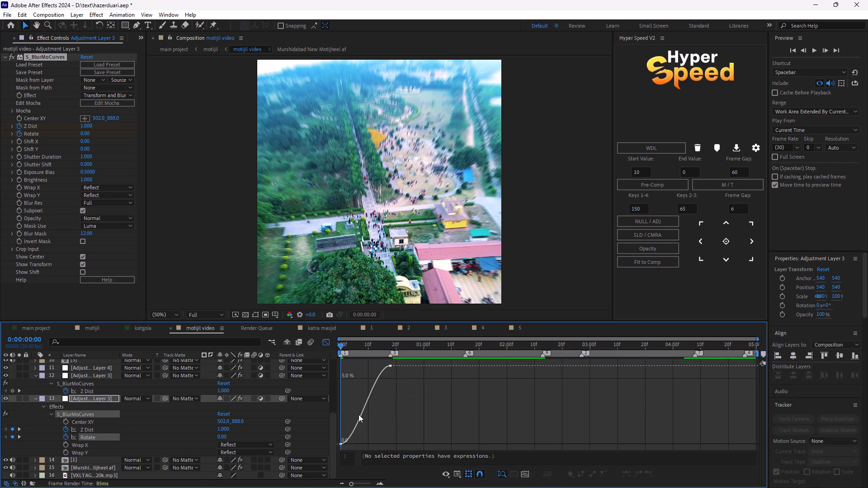
left_click(344, 440)
left_click(361, 482)
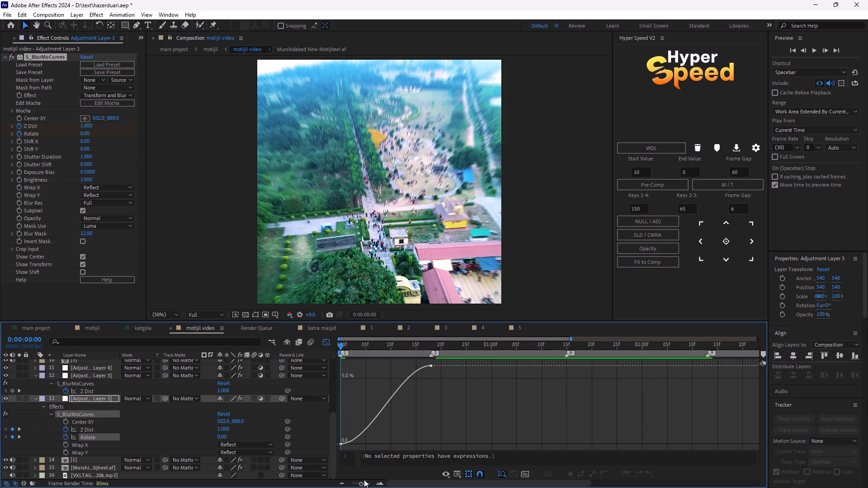
left_click(340, 443)
left_click_drag(371, 442, 361, 421)
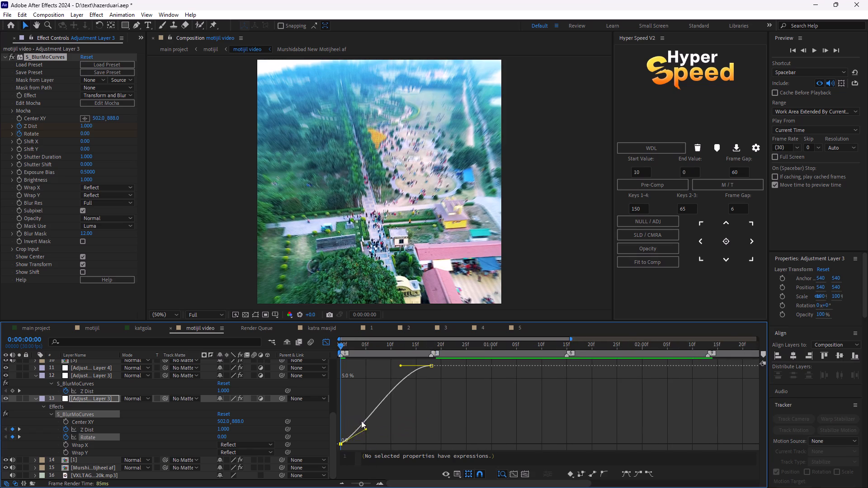
left_click_drag(361, 421, 357, 403)
left_click_drag(401, 366, 412, 413)
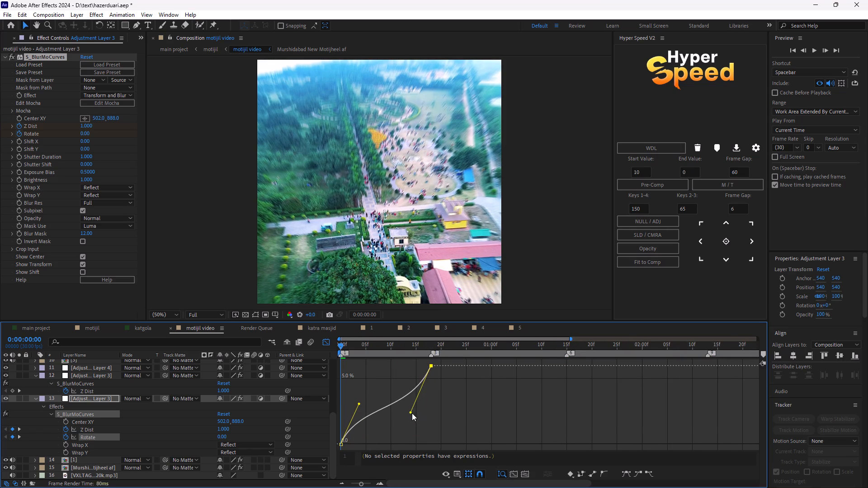
left_click_drag(412, 413, 409, 413)
Preview layer 13's rotation easing repeatedly from 0:00:00:00 in the layer view, and scrub through the following clip.
key("space")
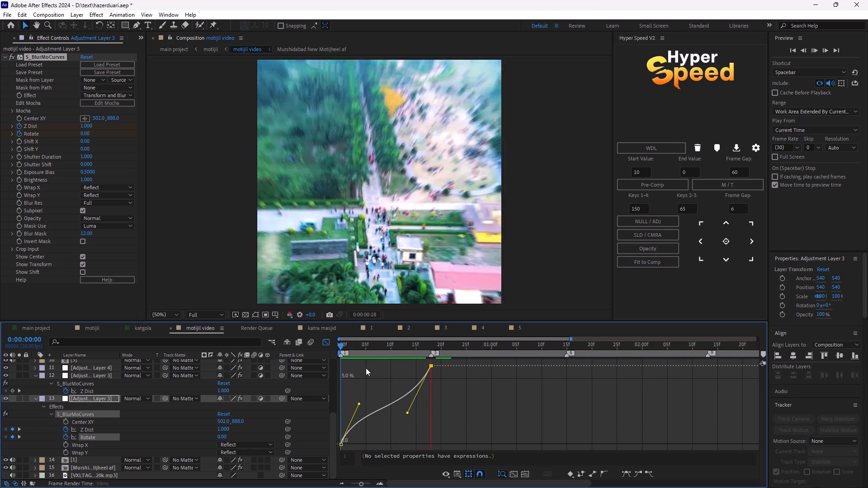
key("space")
left_click(326, 348)
left_click_drag(476, 348, 456, 357)
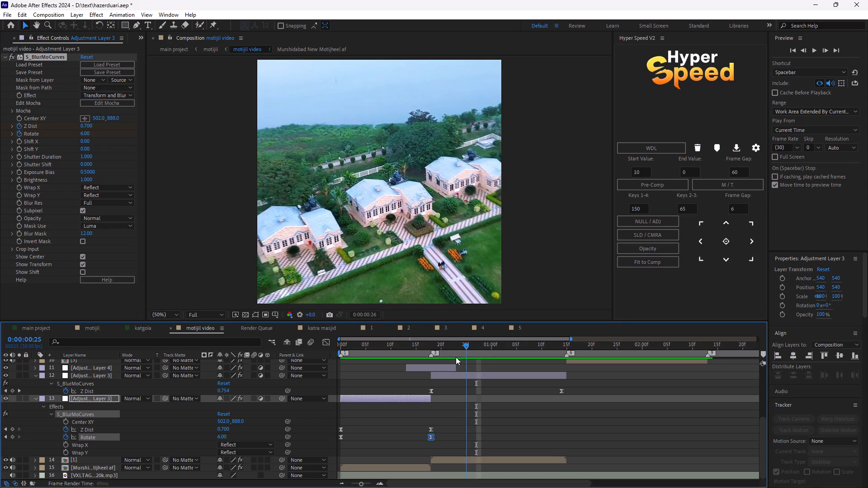
left_click_drag(456, 357, 290, 354)
key("space")
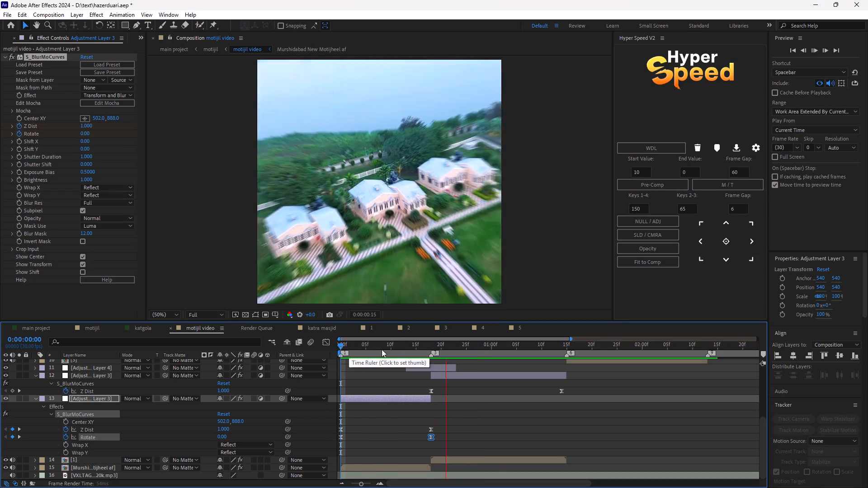
key("space")
left_click_drag(491, 346, 255, 355)
key("space")
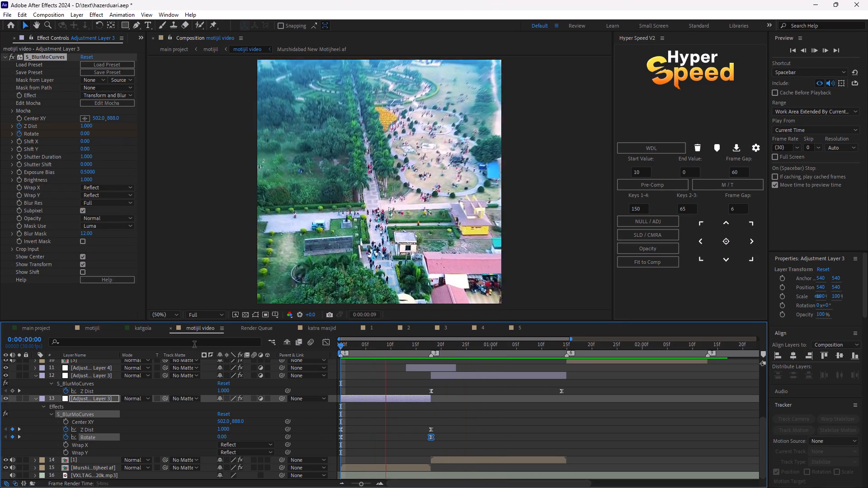
key("space")
left_click_drag(545, 349, 497, 361)
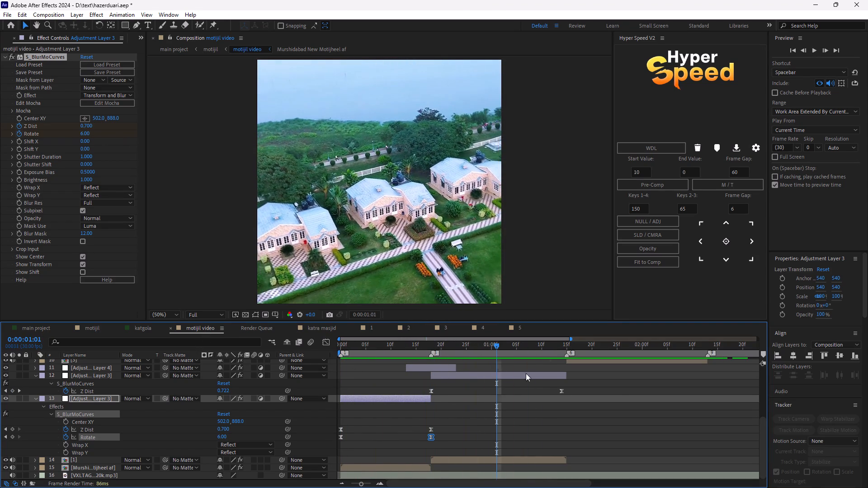
Inspect layer 12's Z Dist curve, and apply Easy Ease to both of its Z Dist keyframes.
left_click_drag(612, 394, 423, 389)
left_click(327, 342)
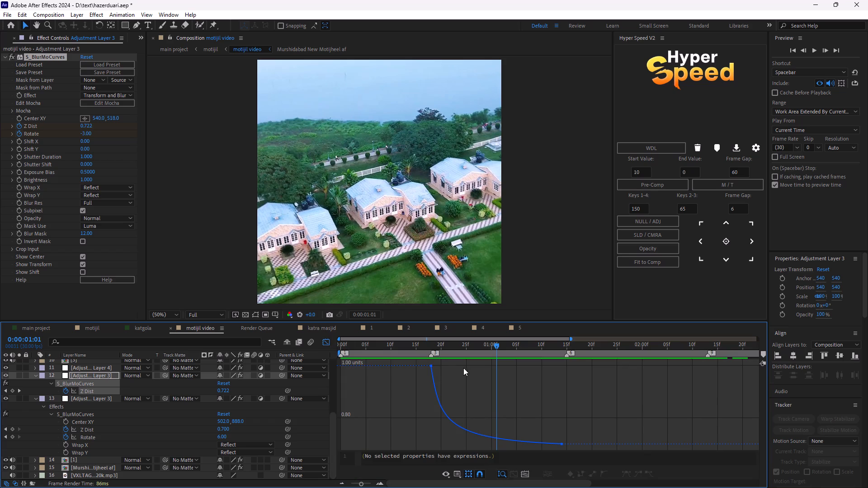
left_click(322, 342)
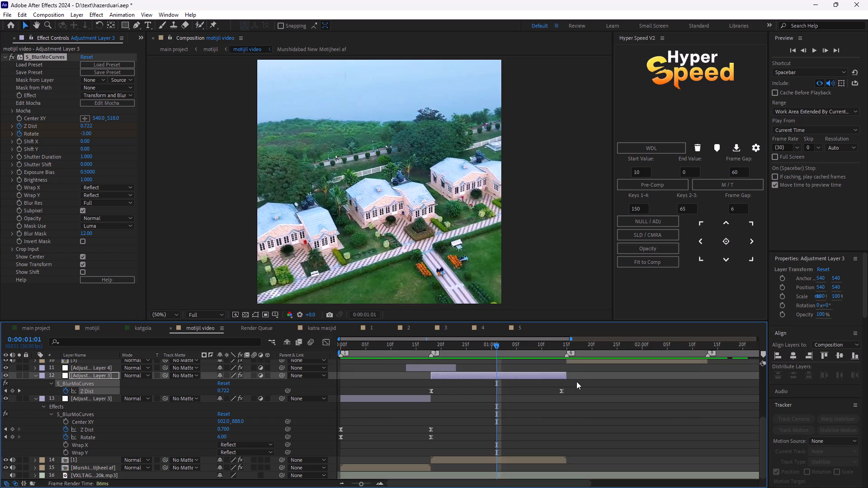
left_click_drag(585, 383, 420, 391)
key("F9")
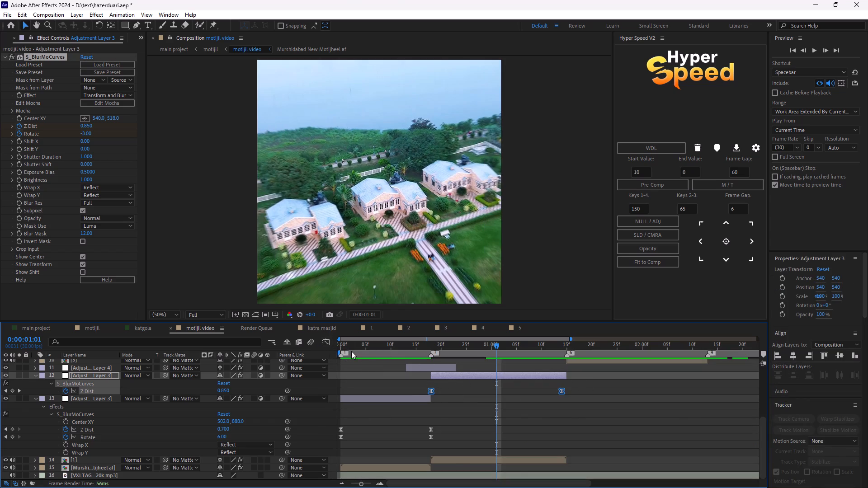
In the Graph Editor, reshape layer 12's Z Dist curve to fall steeply at both keyframes and level off in the middle.
left_click(325, 343)
left_click(431, 367)
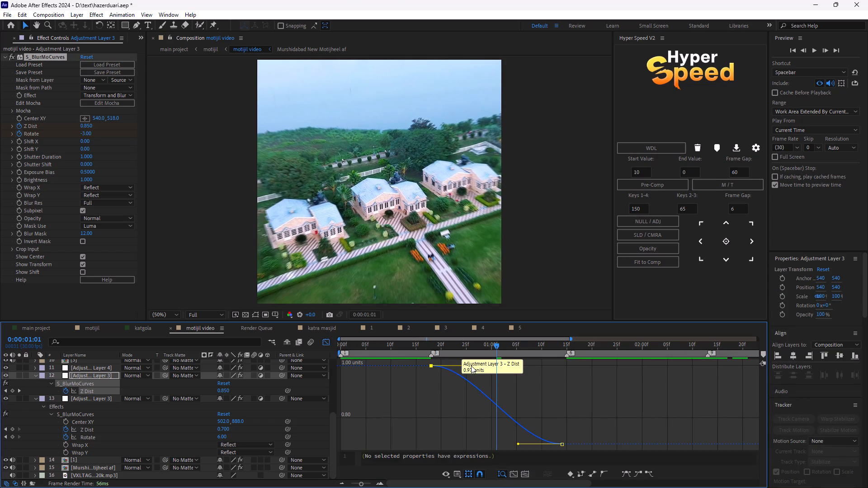
left_click_drag(472, 365, 496, 377)
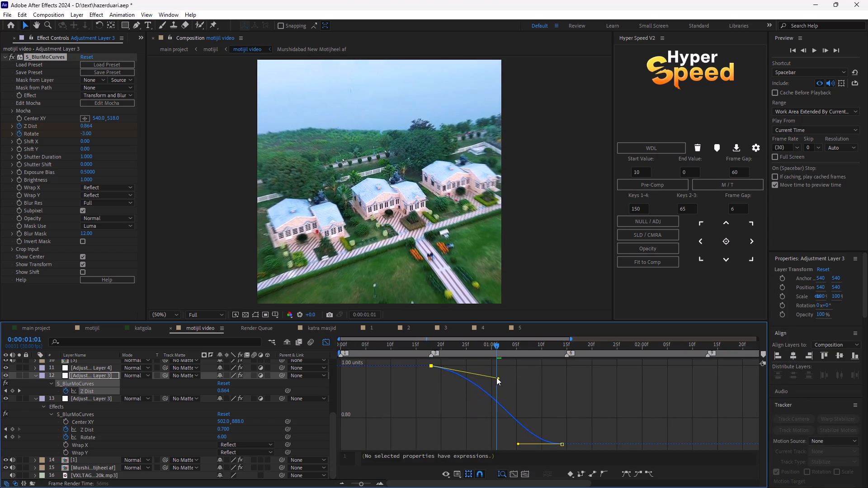
left_click_drag(496, 377, 452, 417)
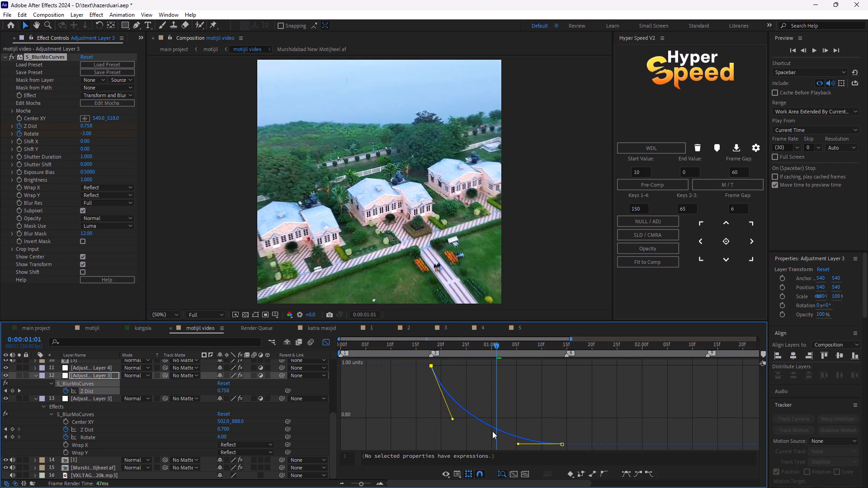
left_click_drag(517, 444, 518, 387)
left_click_drag(453, 415, 463, 413)
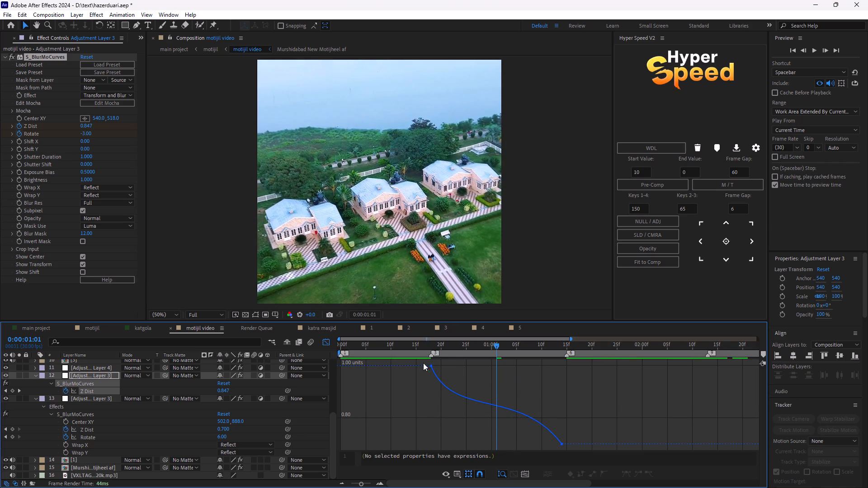
left_click(433, 368)
left_click_drag(454, 421, 460, 419)
key("ctrl+z")
left_click(591, 394)
left_click(438, 371)
left_click(410, 370)
left_click(429, 366)
left_click_drag(453, 418, 462, 416)
Preview the revised Z Dist easing from 0:00:00:17, and replay the transitions from 0:00:00:00 in the layer view.
left_click_drag(493, 348, 428, 361)
key("space")
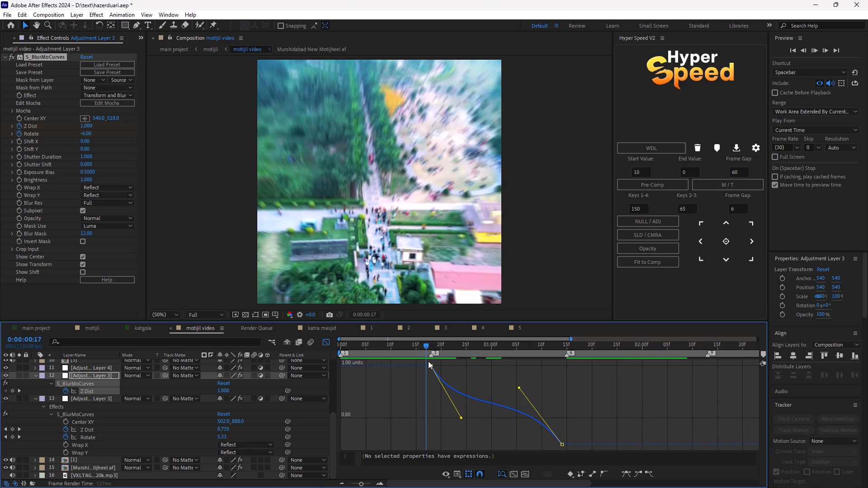
key("space")
left_click(332, 346)
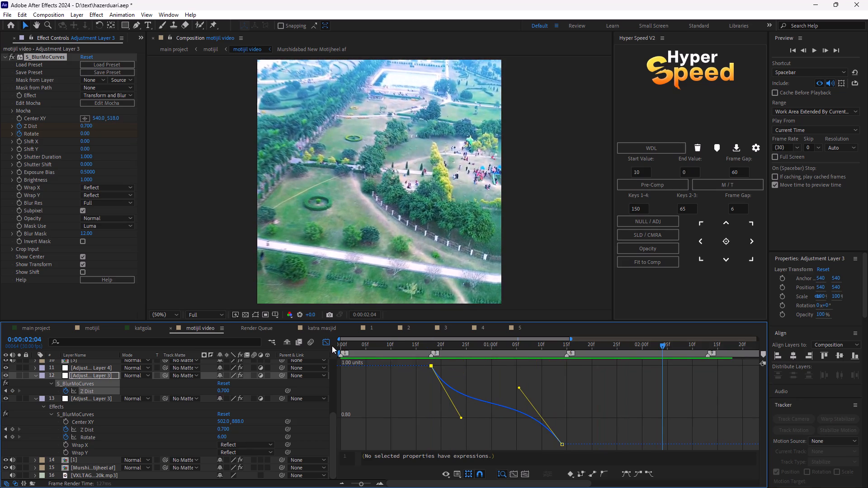
left_click(326, 344)
left_click_drag(658, 347, 249, 351)
key("space")
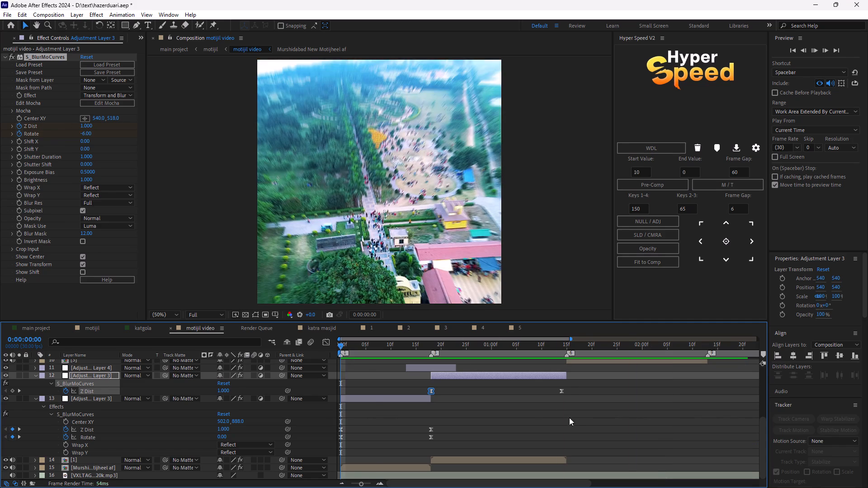
left_click(576, 422)
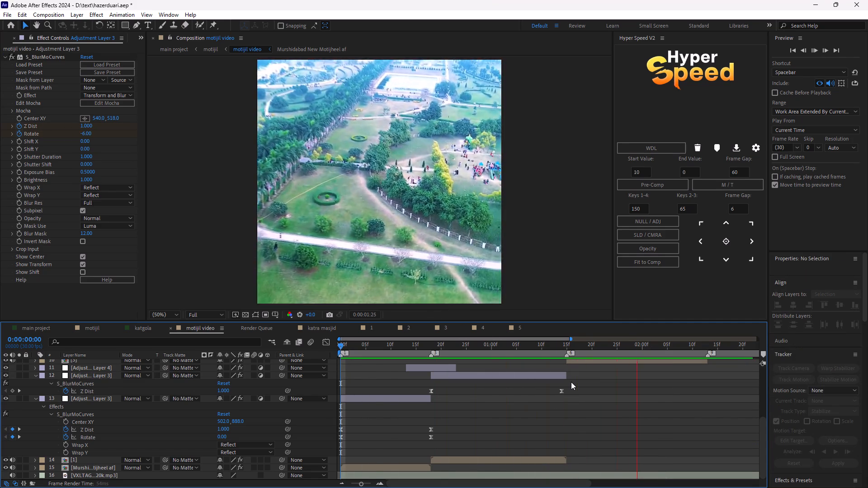
key("space")
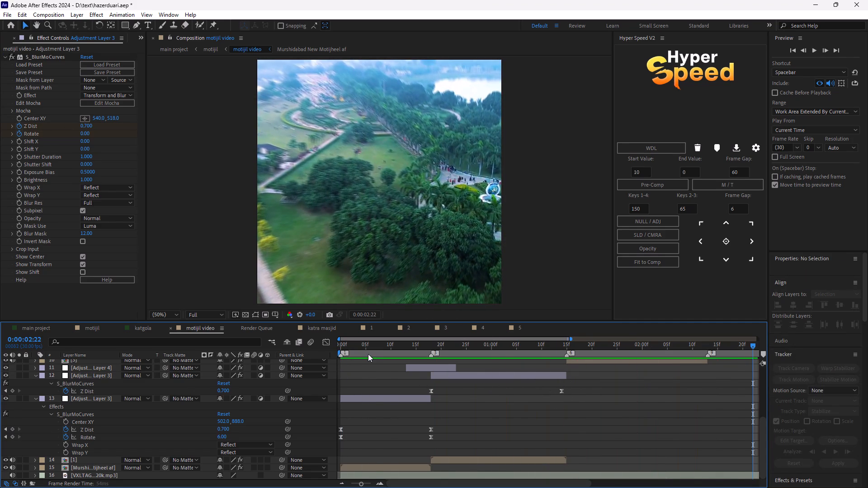
Scrub through layer 12's span and move its last Z Dist keyframe to the end of the layer.
left_click(597, 394)
left_click_drag(755, 346, 422, 383)
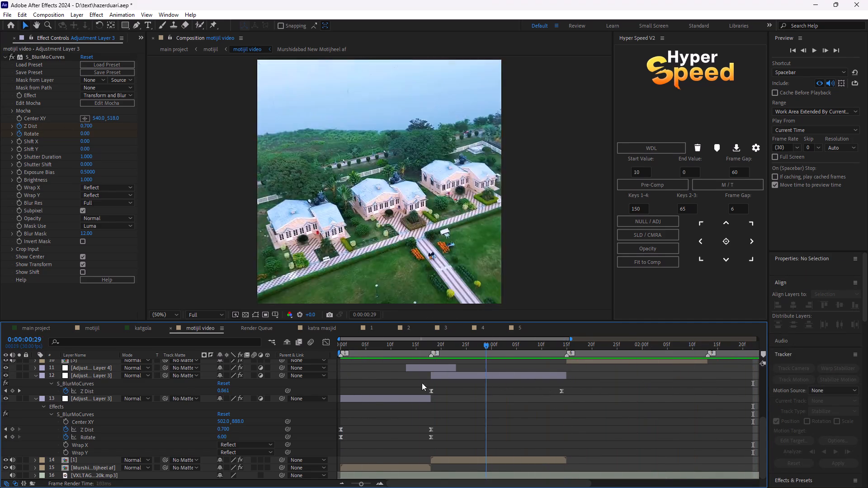
left_click_drag(422, 383, 492, 399)
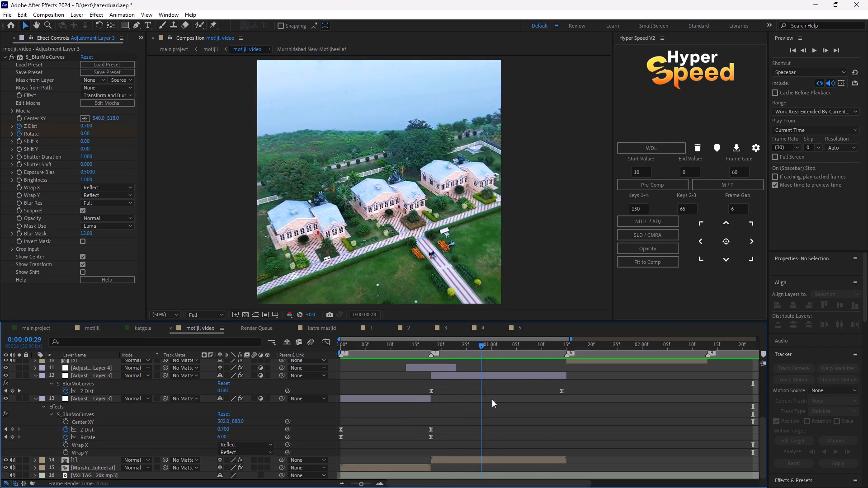
left_click_drag(492, 399, 550, 404)
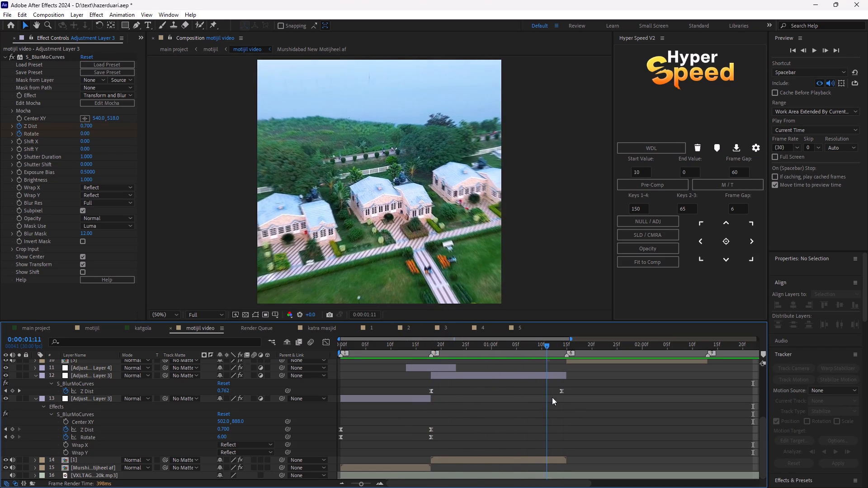
left_click_drag(561, 390, 565, 393)
Review layers 13 and 12 by scrubbing and playing from 0:00:00:00, and examine the frames around the cut at 0:00:00:18.
left_click_drag(547, 347, 478, 354)
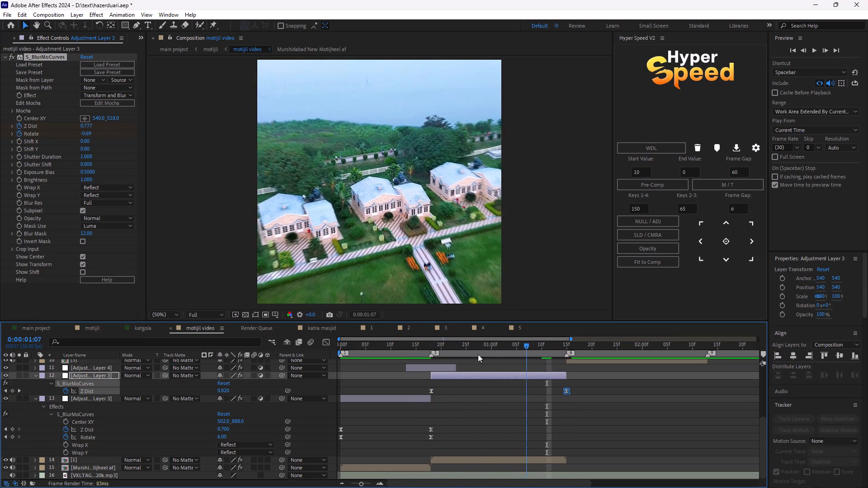
left_click_drag(478, 354, 522, 357)
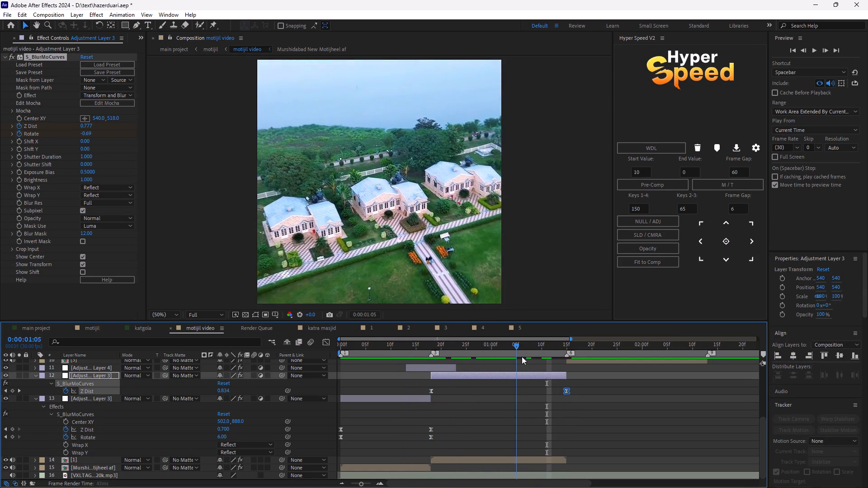
left_click_drag(522, 357, 416, 356)
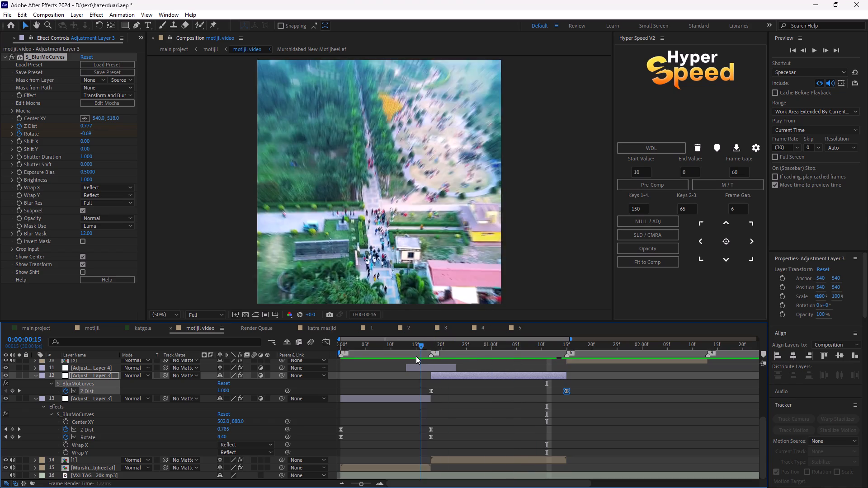
left_click_drag(416, 356, 318, 368)
key("space")
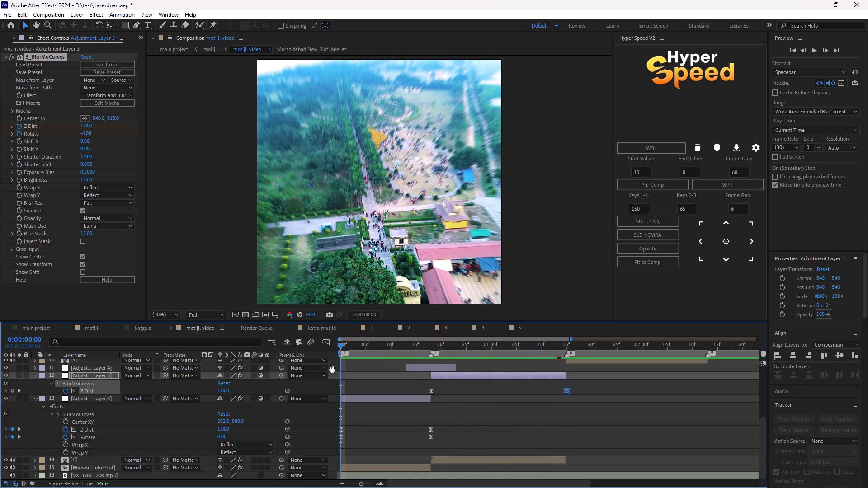
key("space")
left_click_drag(512, 344, 442, 359)
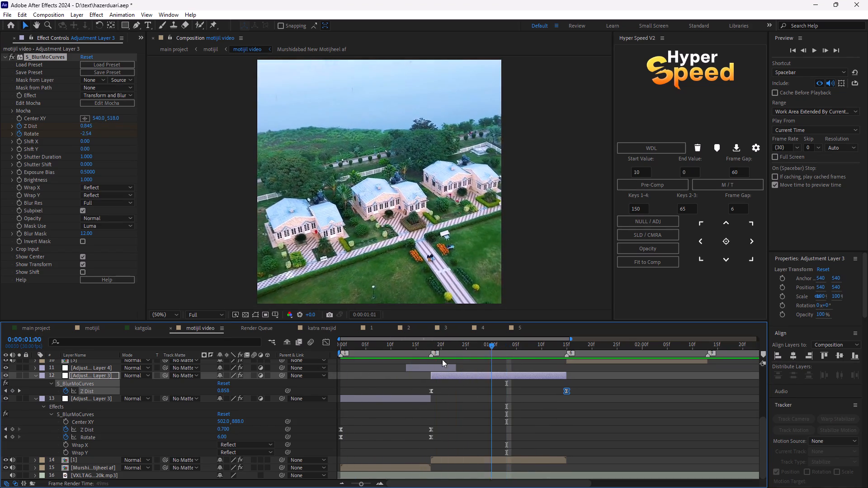
left_click_drag(442, 359, 433, 373)
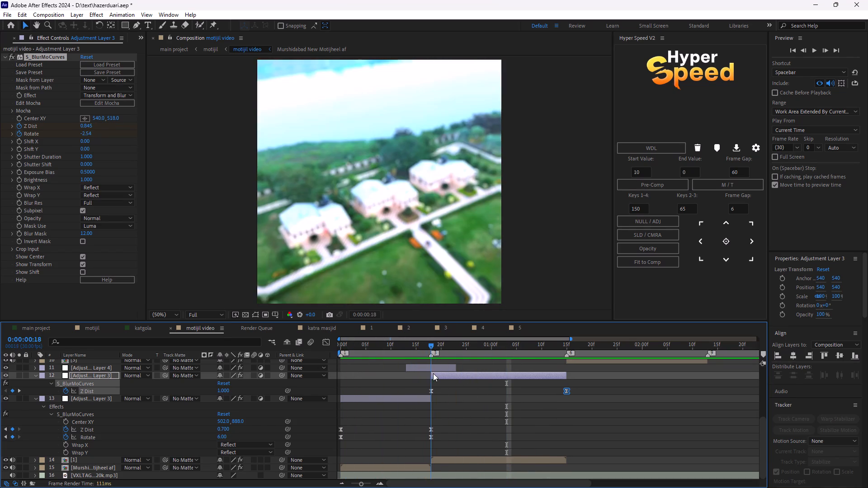
left_click_drag(433, 373, 425, 372)
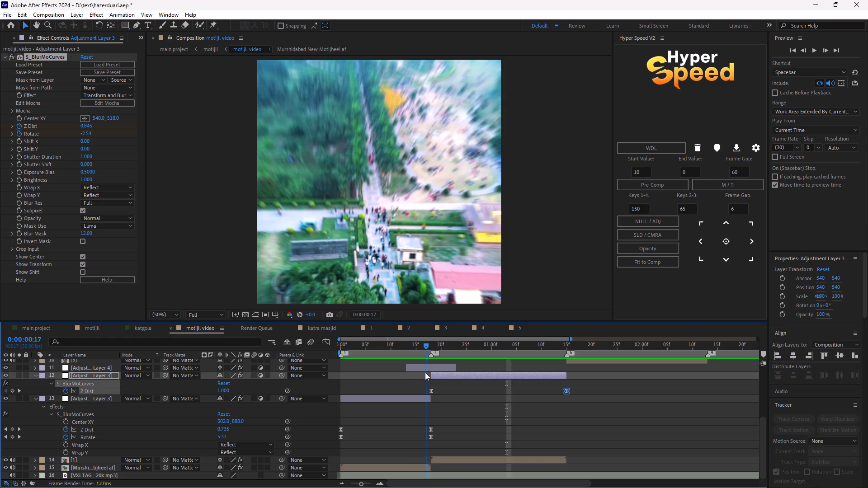
Preview the layer 12 transition from 0:00:00:17, and replay it from 0:00:00:27.
left_click_drag(425, 372, 425, 374)
key("space")
key("space")
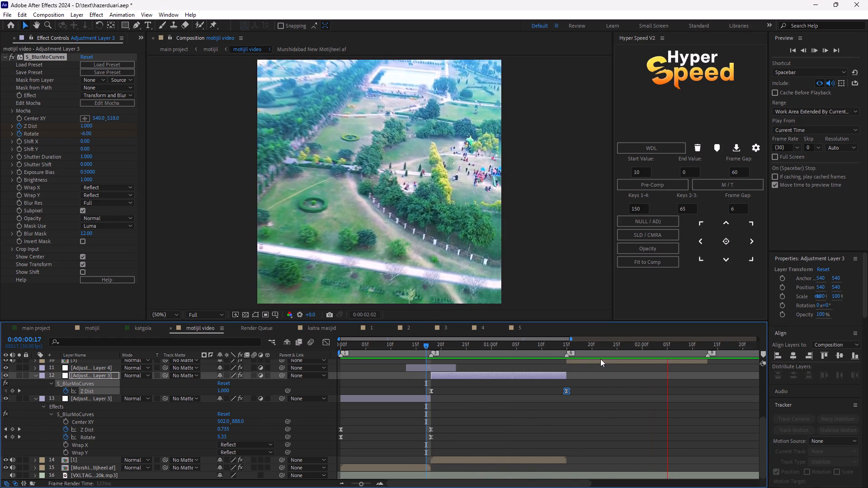
left_click_drag(674, 349, 476, 368)
key("space")
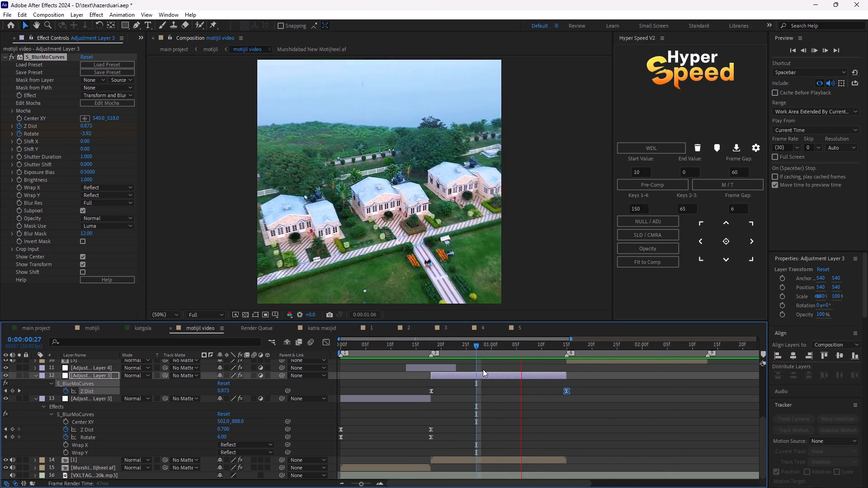
key("space")
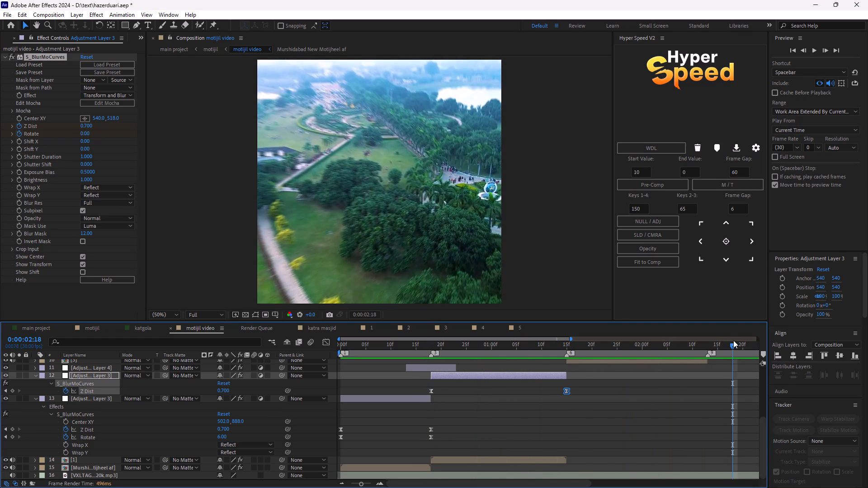
Set the Rotate keyframe on layer 9 at 0:00:01:15 to 6.
left_click_drag(731, 346, 565, 393)
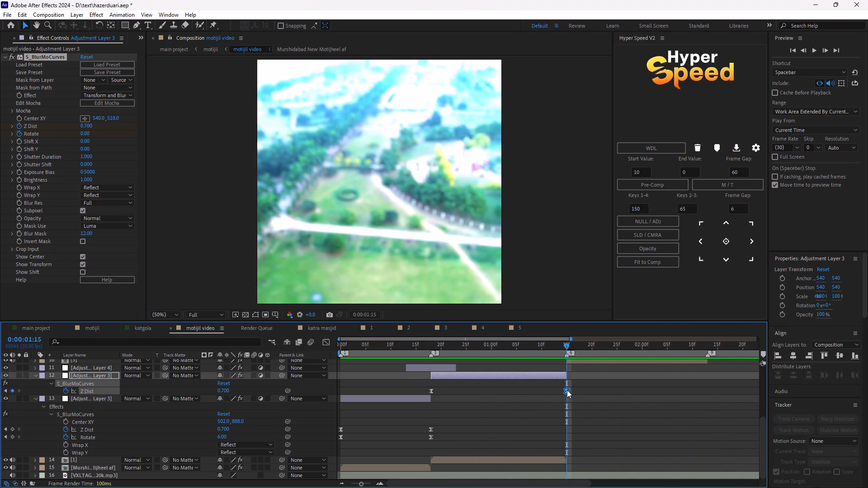
left_click(589, 390)
scroll(578, 389, "up", 5)
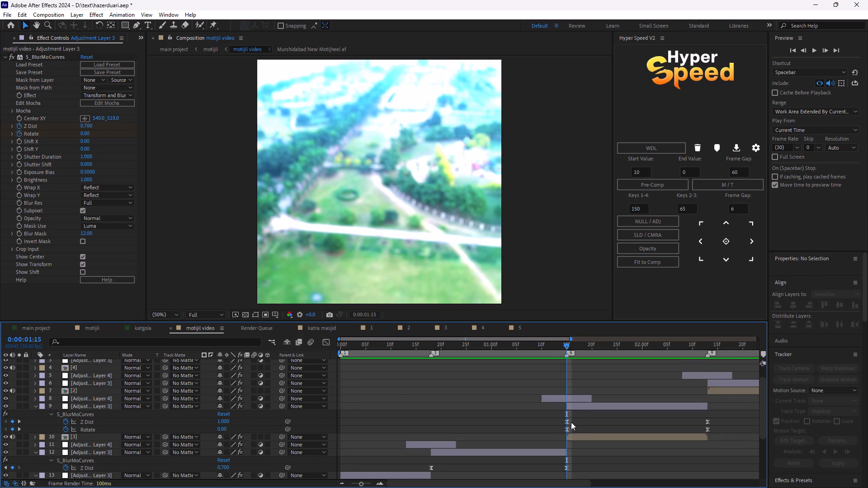
left_click(567, 430)
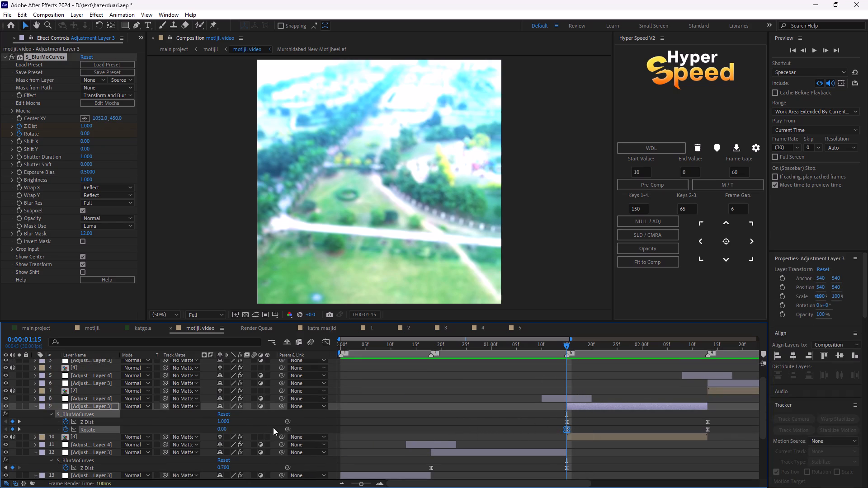
left_click(225, 432)
key("BackSpace")
key("shift+underscore")
key("BackSpace")
key("6")
left_click(432, 468)
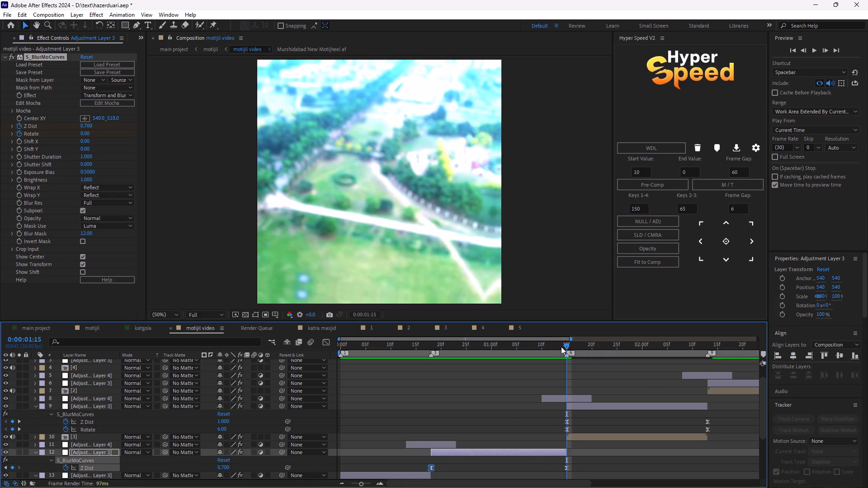
Examine the cut at 0:00:00:18, and preview the transitions from 0:00:00:13 and 0:00:00:00 with the new rotation.
left_click_drag(564, 346, 427, 418)
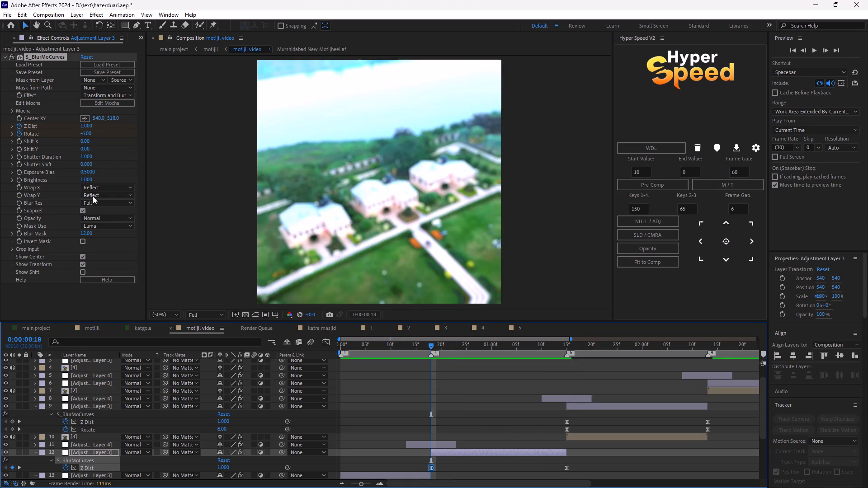
left_click_drag(429, 347, 426, 350)
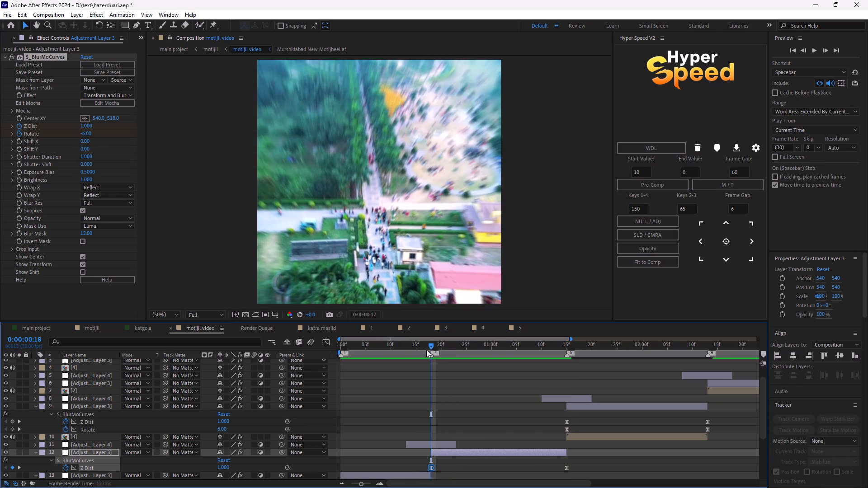
left_click_drag(426, 350, 403, 357)
key("space")
left_click(487, 399)
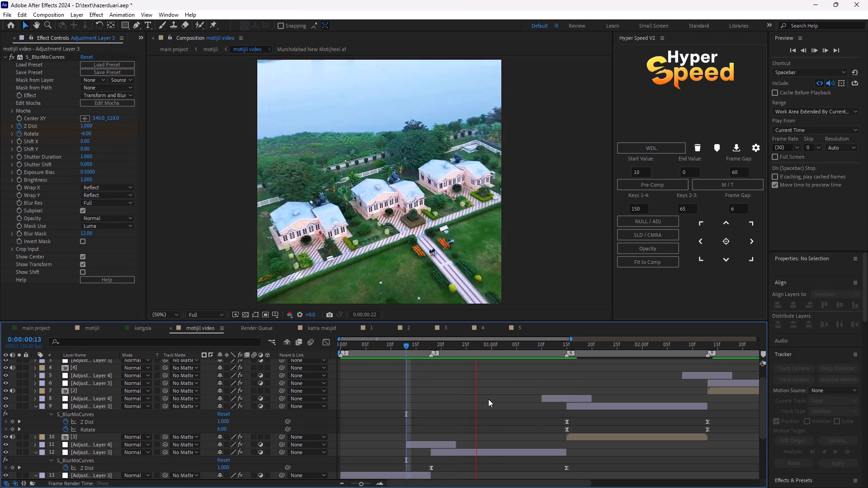
key("space")
left_click_drag(605, 346, 585, 355)
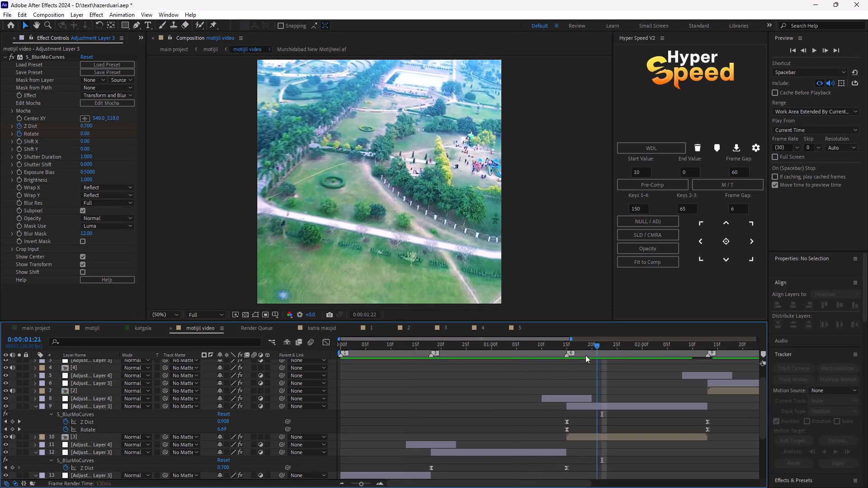
left_click_drag(585, 355, 271, 373)
key("space")
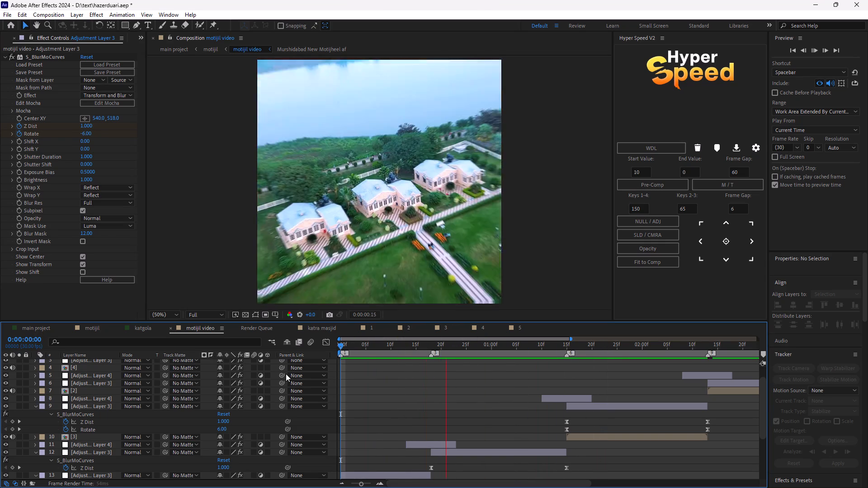
key("space")
left_click_drag(553, 342, 297, 363)
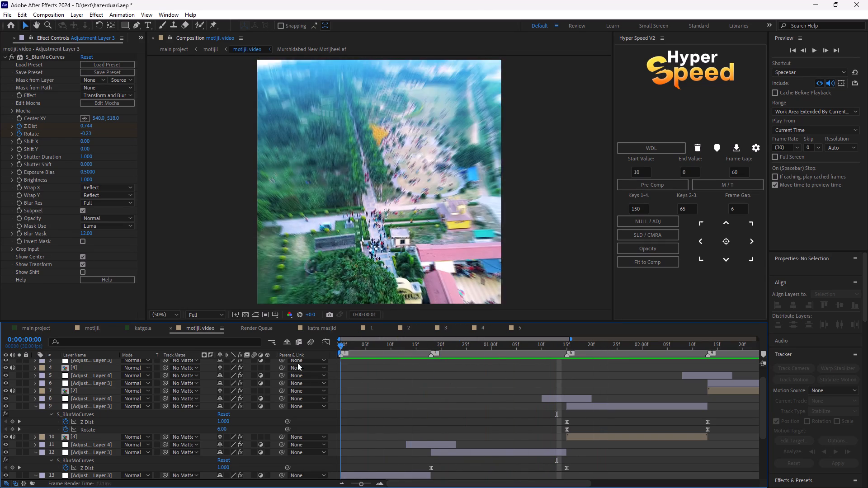
Set layer 12's S_BlurMoCurves Rotate to 0 at its first keyframe, 0:00:00:18.
left_click_drag(297, 363, 431, 444)
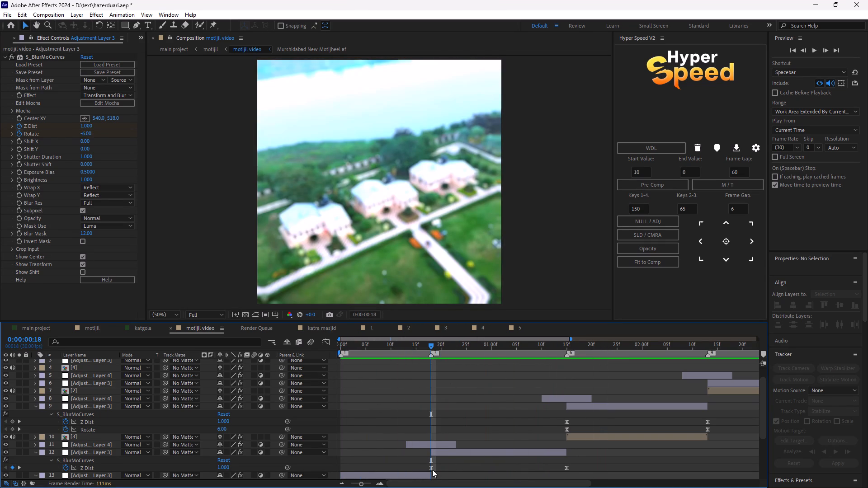
left_click(432, 468)
left_click(91, 135)
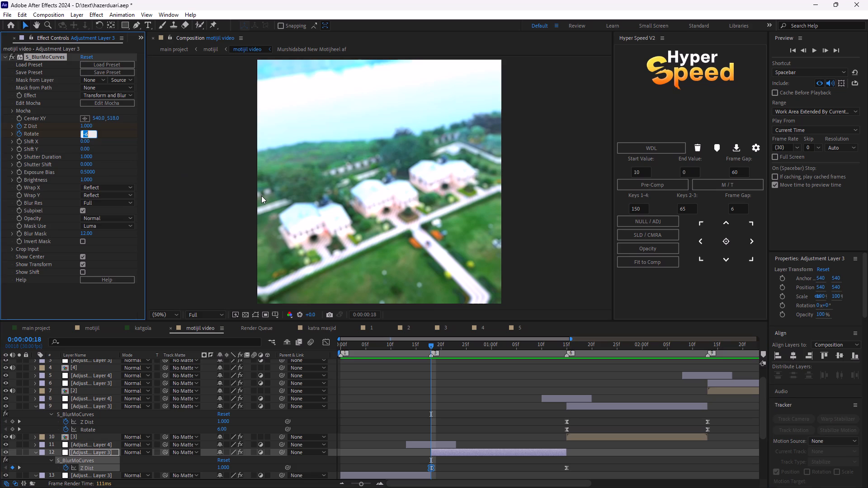
key("BackSpace")
key("0")
key("Return")
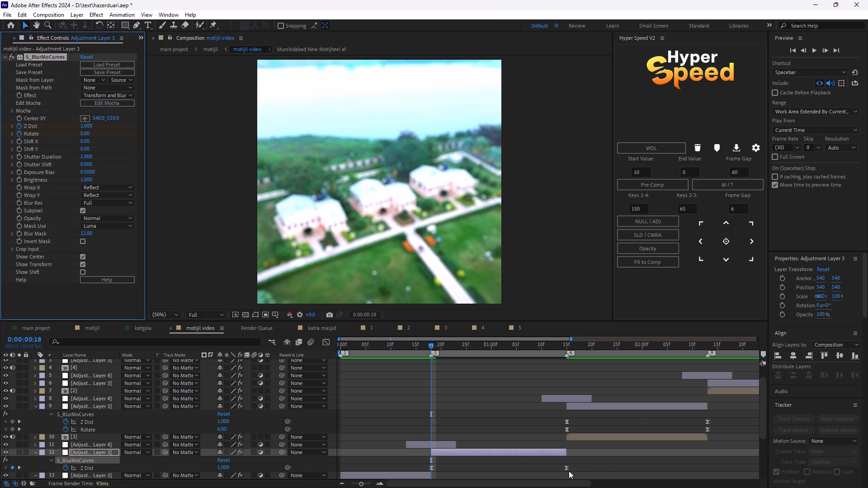
Set layer 12's S_BlurMoCurves Rotate to -6 at its last keyframe, 0:00:01:15.
left_click_drag(432, 346, 570, 446)
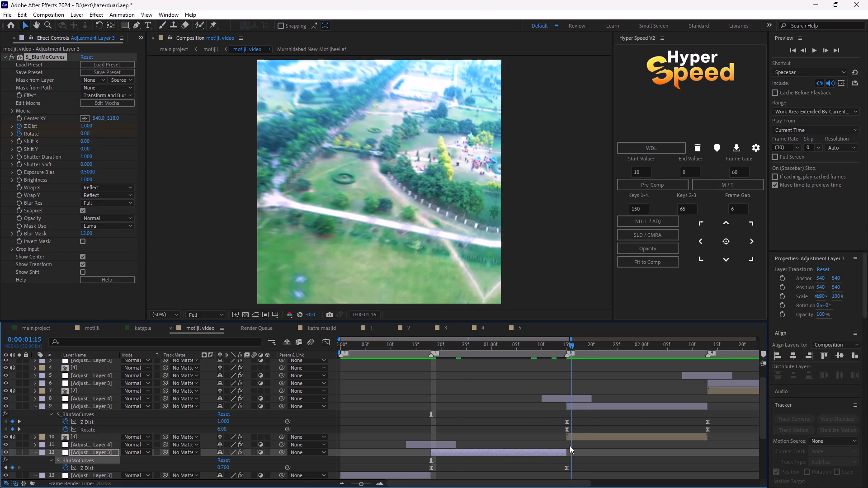
left_click_drag(570, 446, 567, 446)
left_click(568, 469)
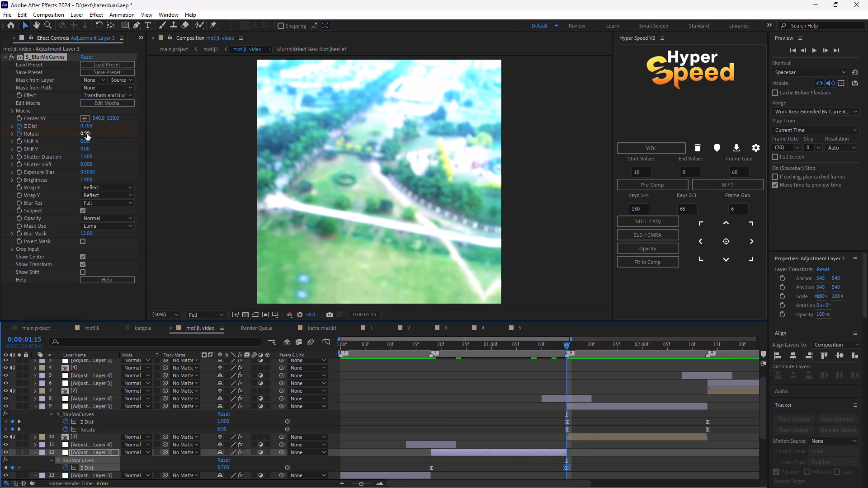
left_click(87, 134)
key("BackSpace")
key("shift+underscore")
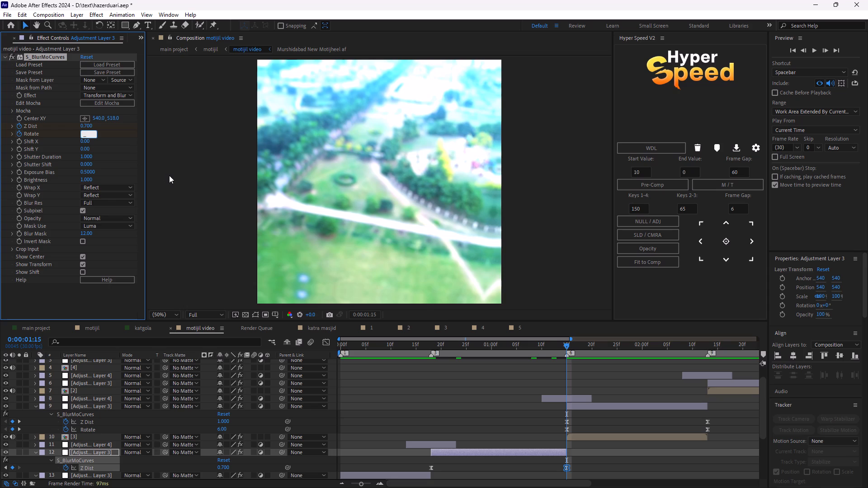
key("BackSpace")
type("-6")
key("Return")
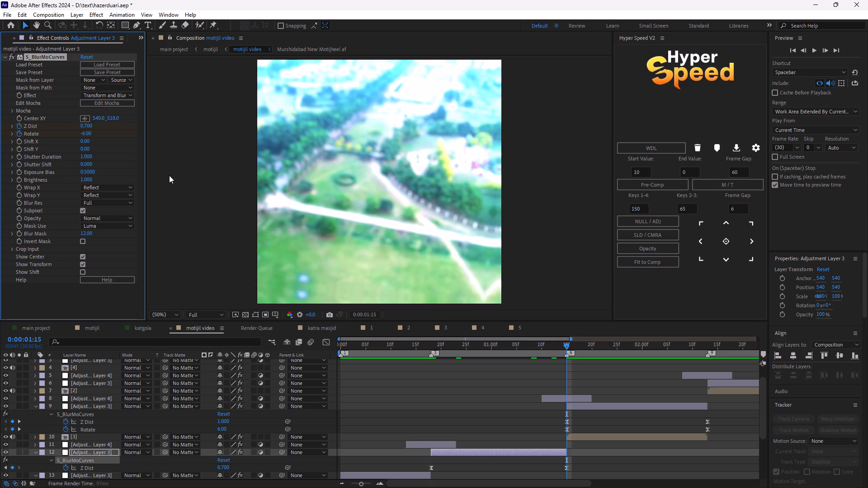
Easy-ease layer 12's two Z Dist keyframes and reshape their value curve to drop steeply at both ends with a gentler middle.
left_click_drag(580, 468, 471, 474)
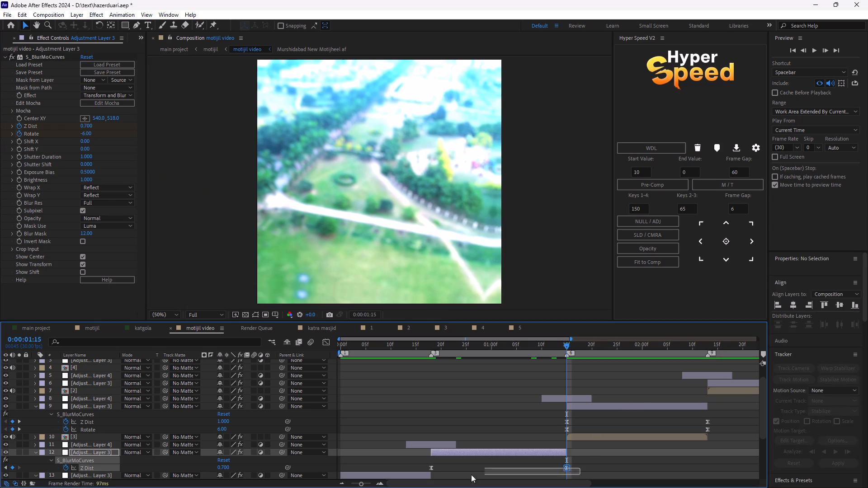
left_click_drag(471, 474, 424, 471)
key("F9")
left_click(323, 341)
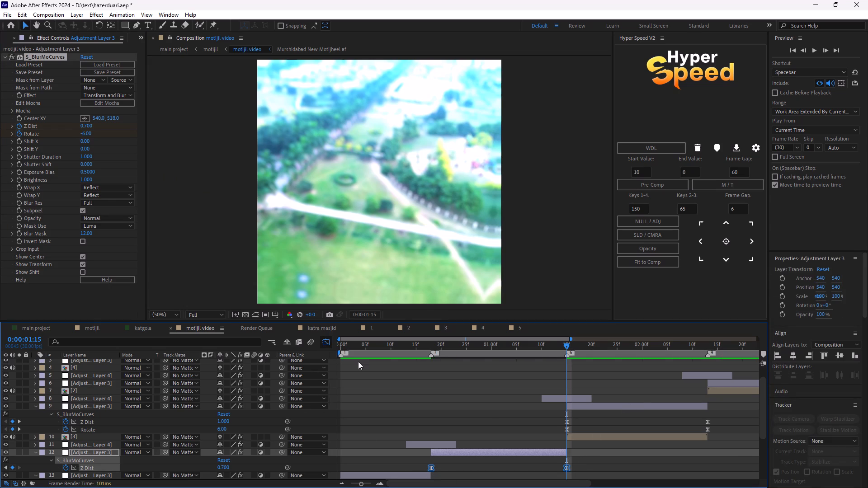
left_click(429, 366)
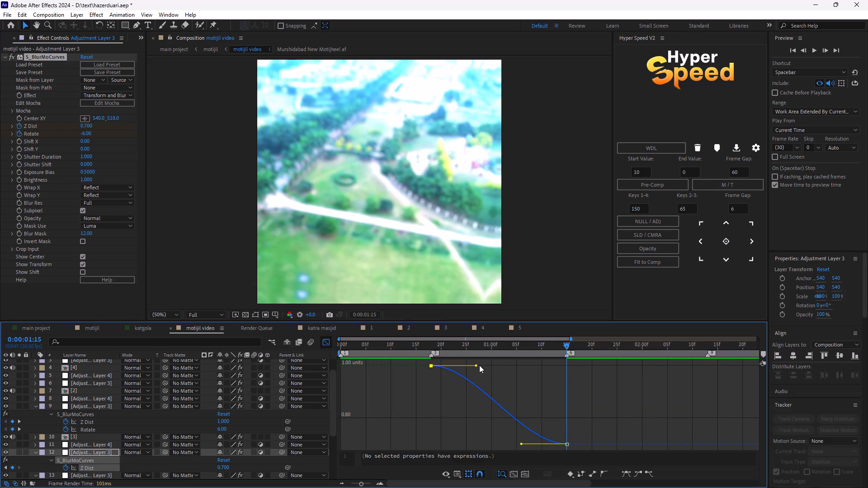
left_click_drag(478, 366, 449, 418)
left_click_drag(522, 445, 520, 421)
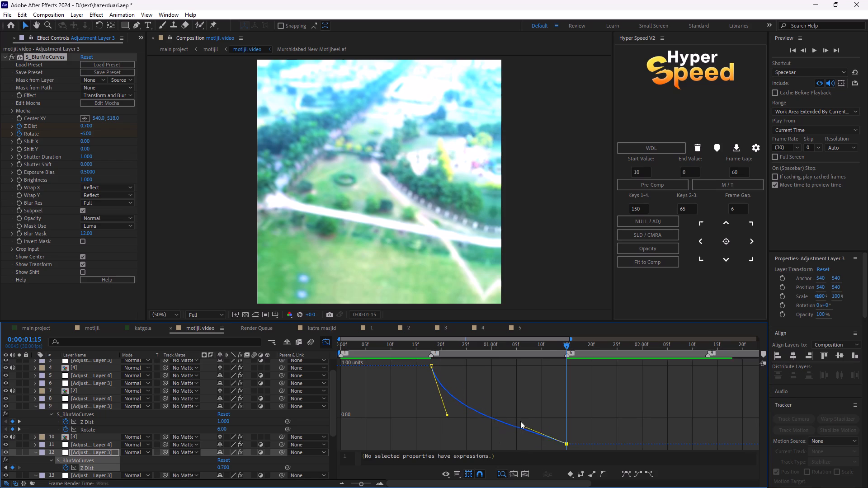
left_click_drag(520, 421, 533, 392)
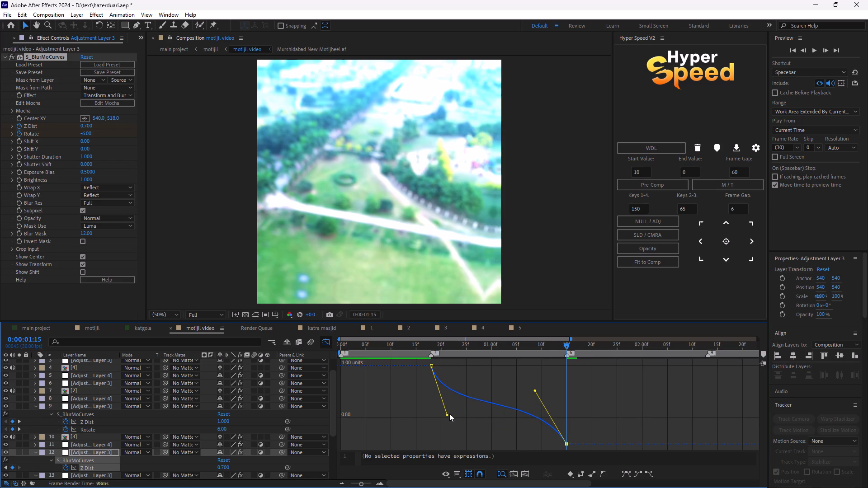
left_click_drag(448, 414, 461, 413)
left_click(531, 390)
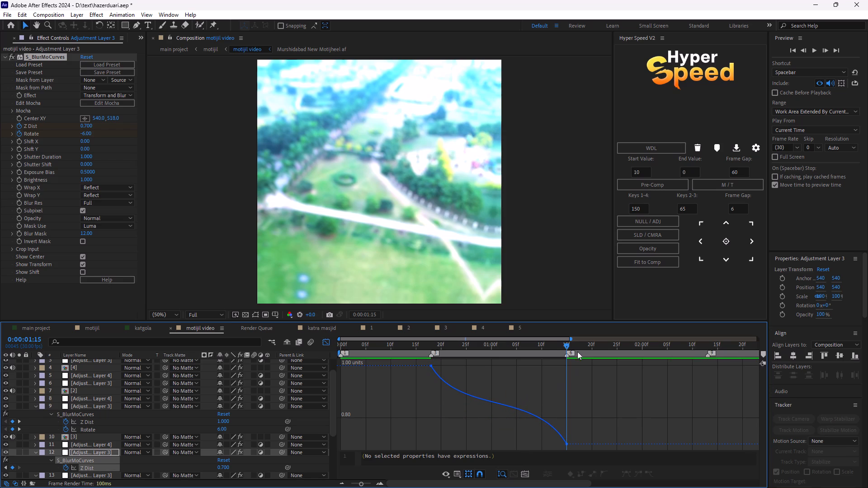
Preview the reshaped easing from 0:00:00:13, and replay the transitions from 0:00:00:00 in the layer view.
left_click_drag(570, 343, 407, 359)
key("space")
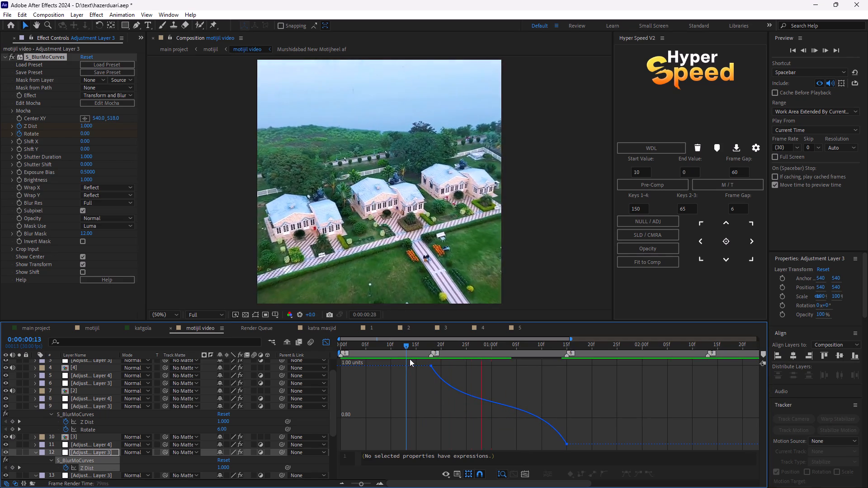
key("space")
left_click(326, 344)
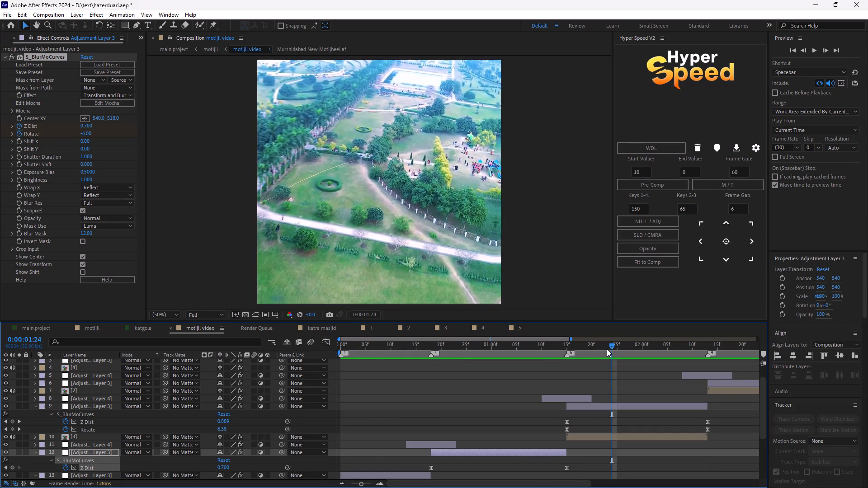
left_click_drag(609, 349, 274, 388)
key("space")
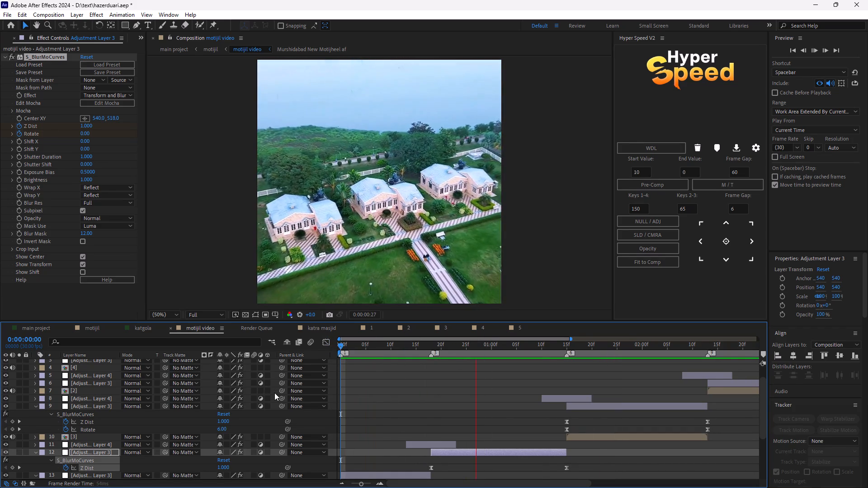
key("space")
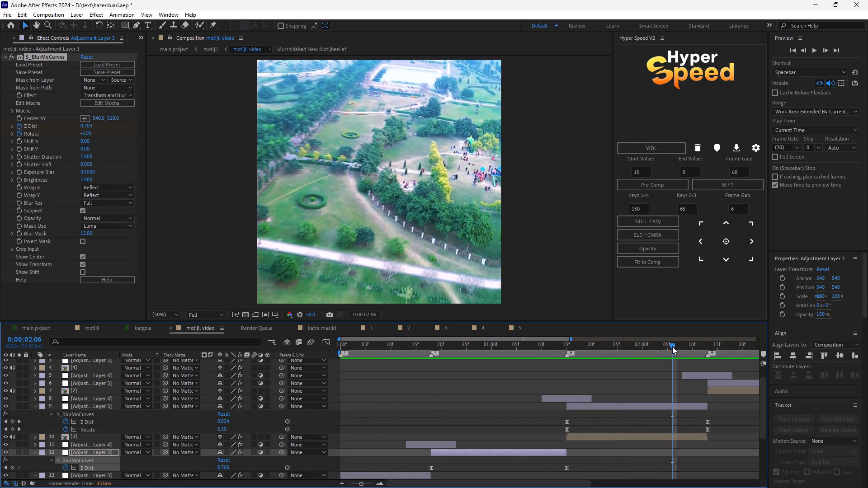
Check layer 9's first Rotate keyframe at 0:00:01:15 and preview the transition from 0:00:01:07.
left_click_drag(672, 347, 565, 419)
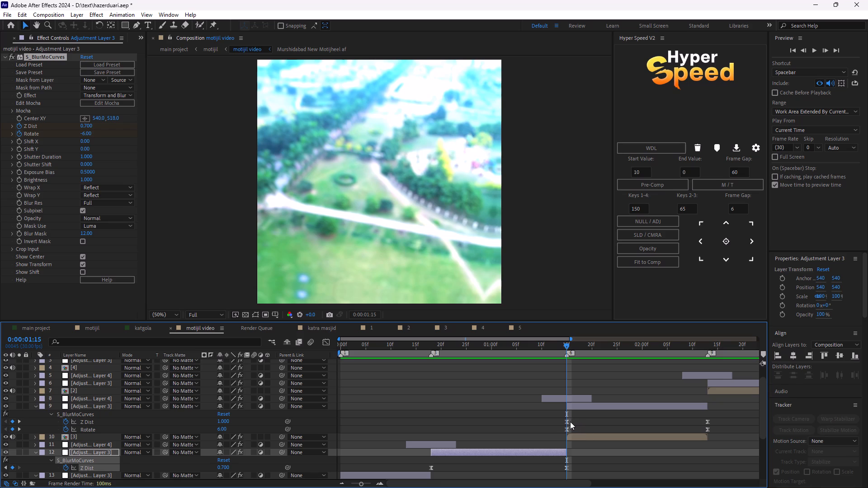
left_click(565, 428)
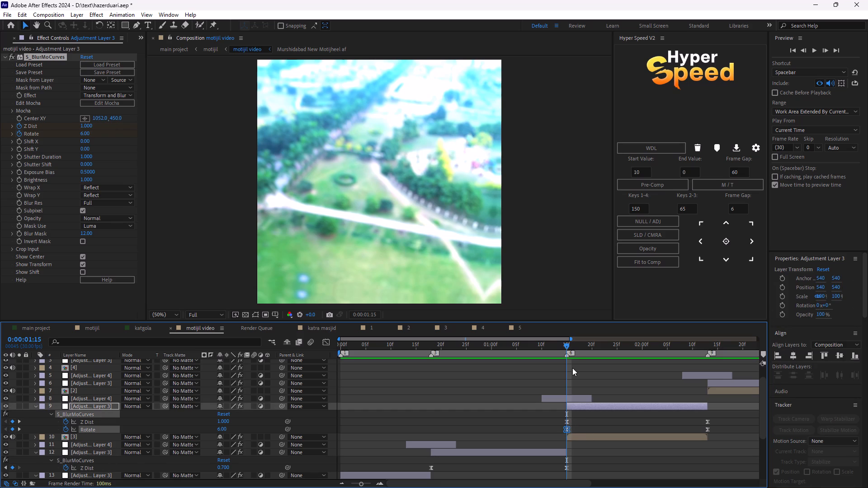
left_click_drag(565, 344, 562, 357)
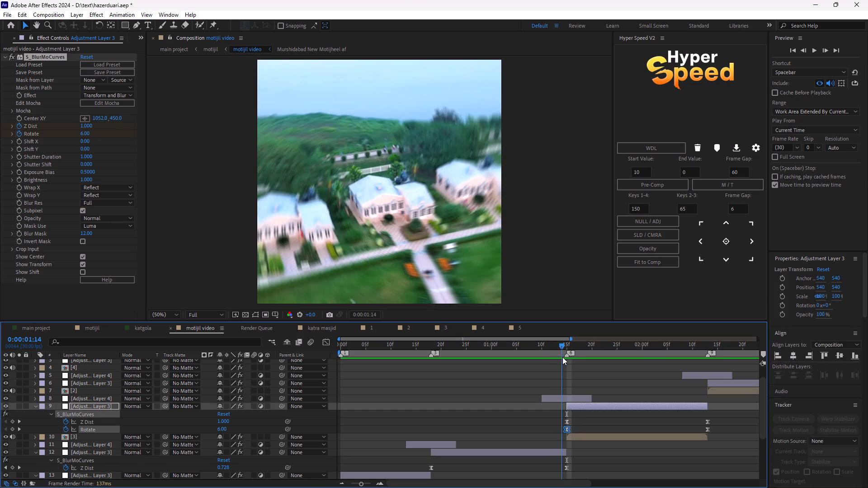
left_click_drag(562, 357, 525, 365)
key("space")
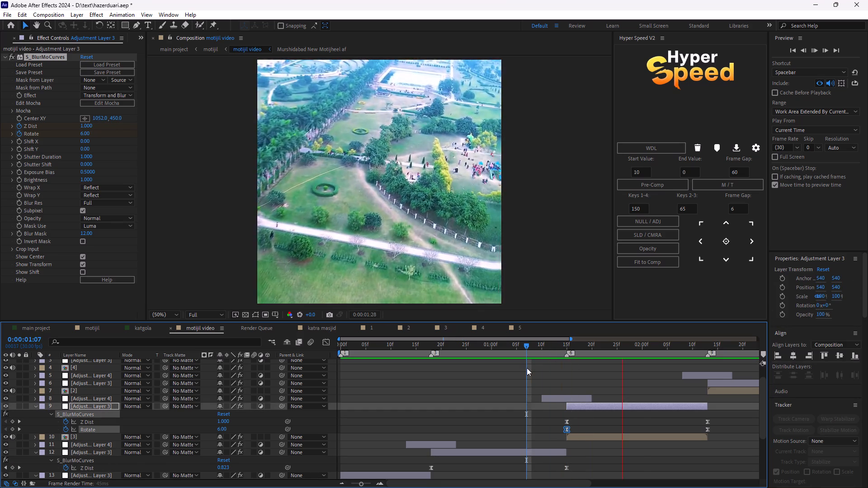
key("space")
left_click_drag(711, 346, 574, 370)
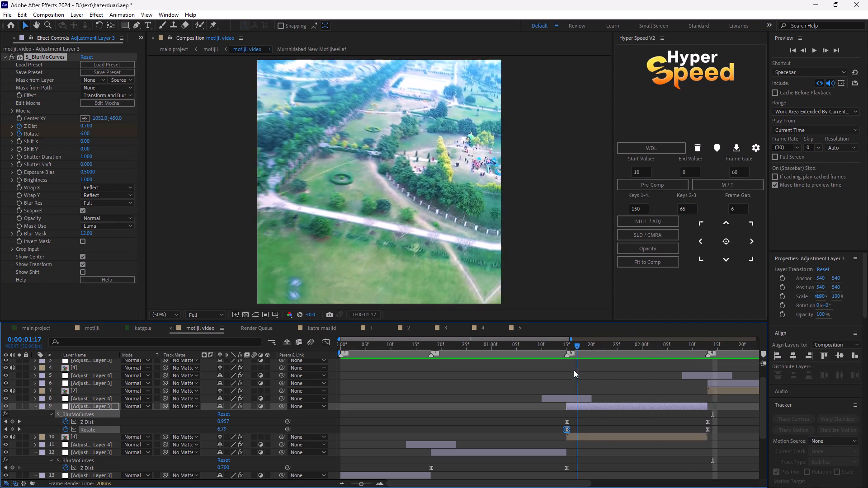
Set layer 9's S_BlurMoCurves Rotate to 0 at its first keyframe, 0:00:01:15.
left_click_drag(574, 370, 566, 371)
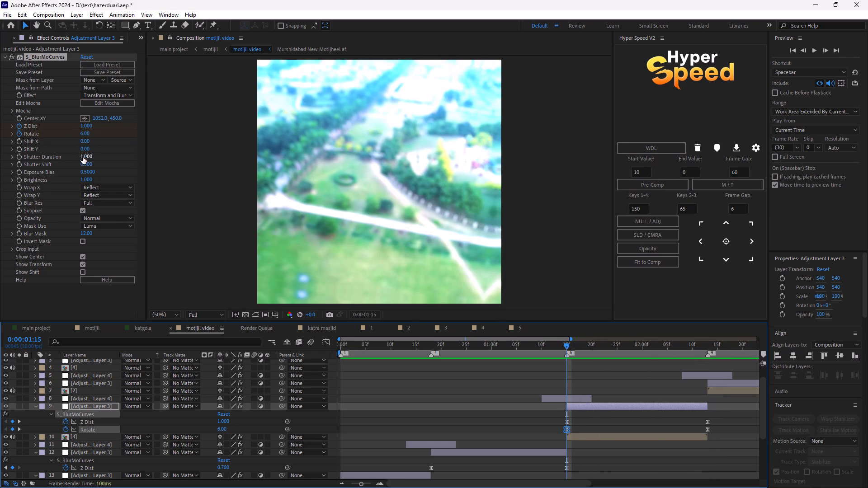
left_click(88, 134)
key("BackSpace")
type("-0")
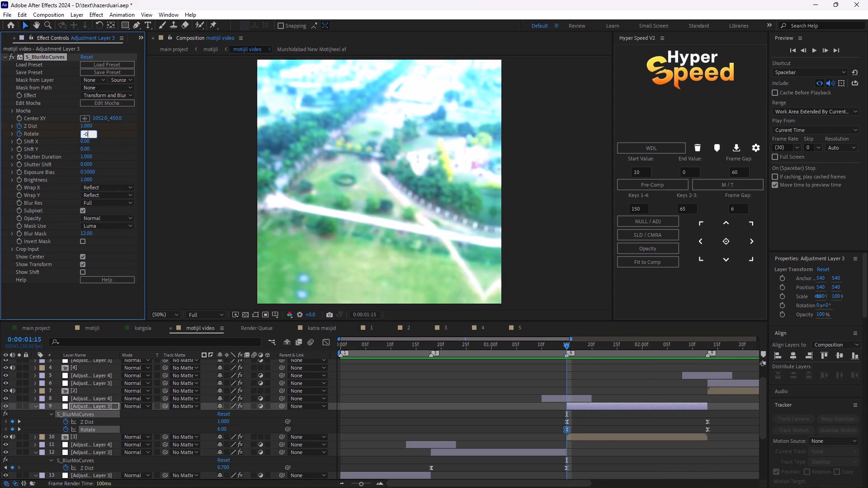
key("BackSpace")
key("BackSpace")
key("0")
key("Return")
Reshape the value curve between layer 9's two Rotate keyframes, lengthening both handles so it rises steeply at the ends with a gentler middle.
left_click_drag(567, 343, 696, 428)
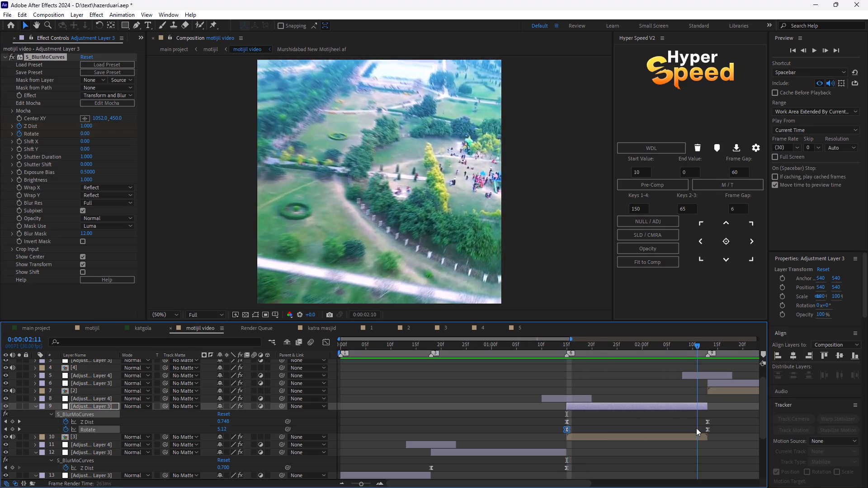
left_click_drag(696, 428, 707, 438)
left_click(709, 427)
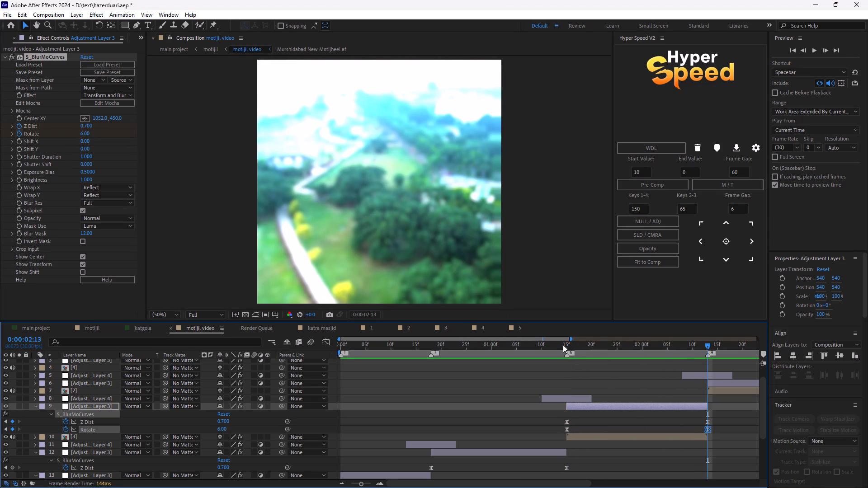
left_click_drag(733, 424, 687, 437)
left_click_drag(744, 436, 730, 437)
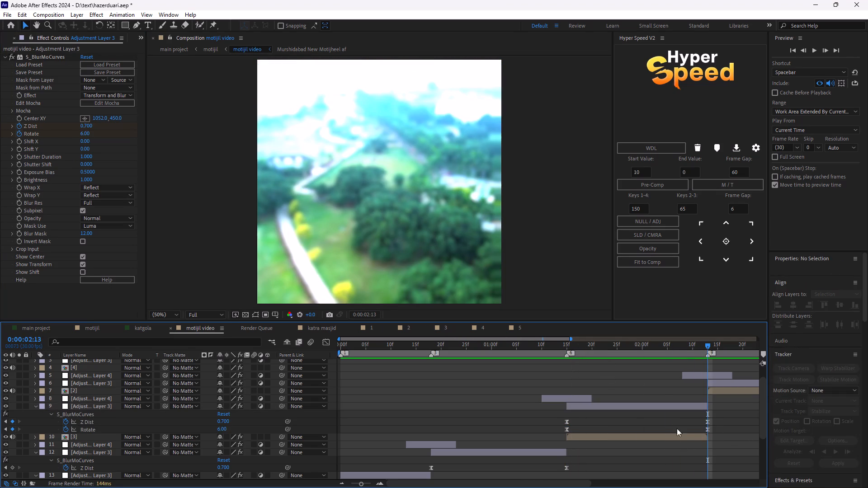
left_click_drag(733, 429, 556, 434)
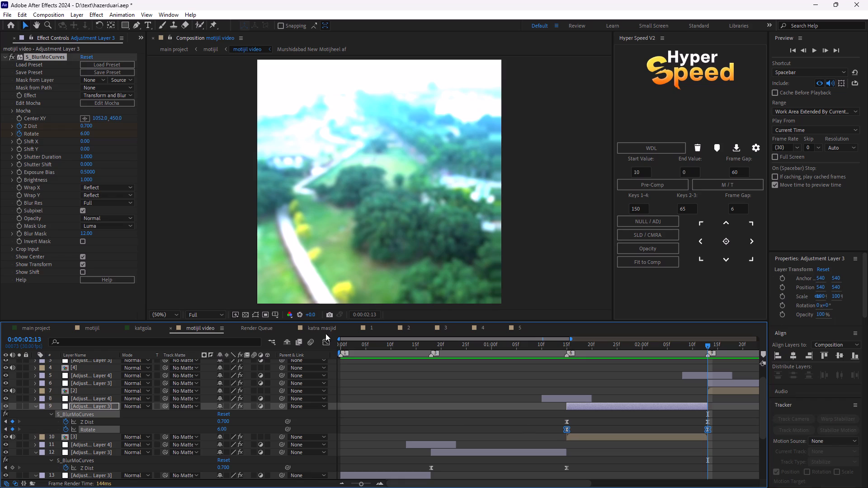
left_click(324, 337)
key("F9")
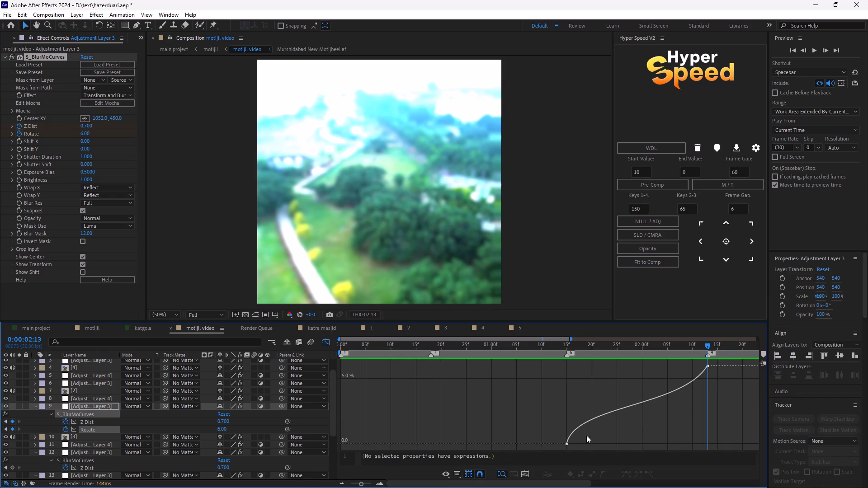
left_click(571, 441)
left_click(569, 444)
left_click_drag(575, 407, 587, 399)
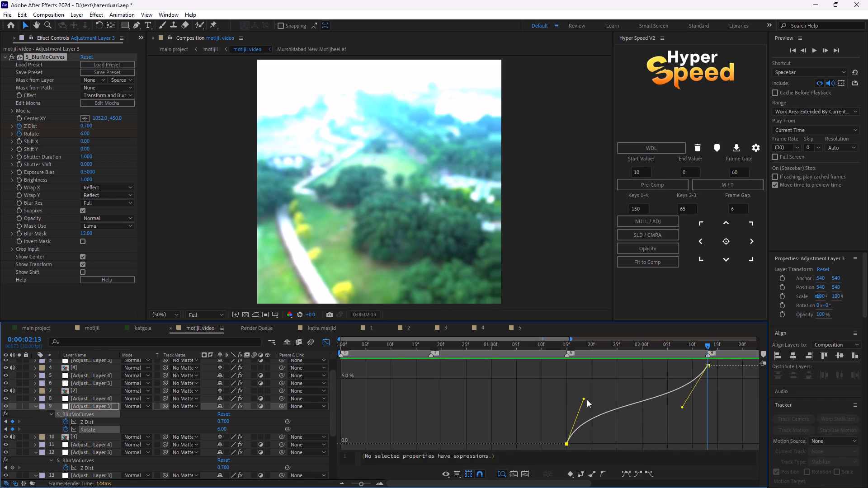
left_click_drag(587, 399, 594, 396)
left_click_drag(683, 406, 674, 414)
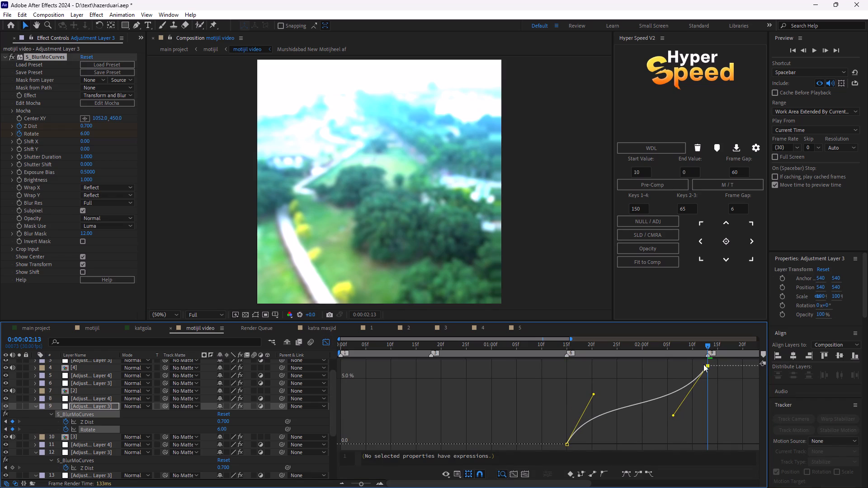
left_click_drag(591, 393, 602, 393)
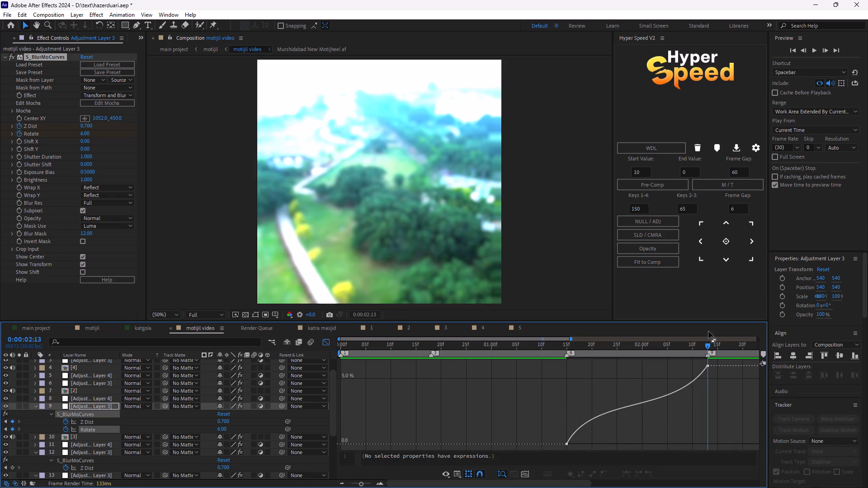
Preview the transitions from 0:00:00:00, and replay them from the start in the layer view.
left_click_drag(709, 347, 173, 359)
key("space")
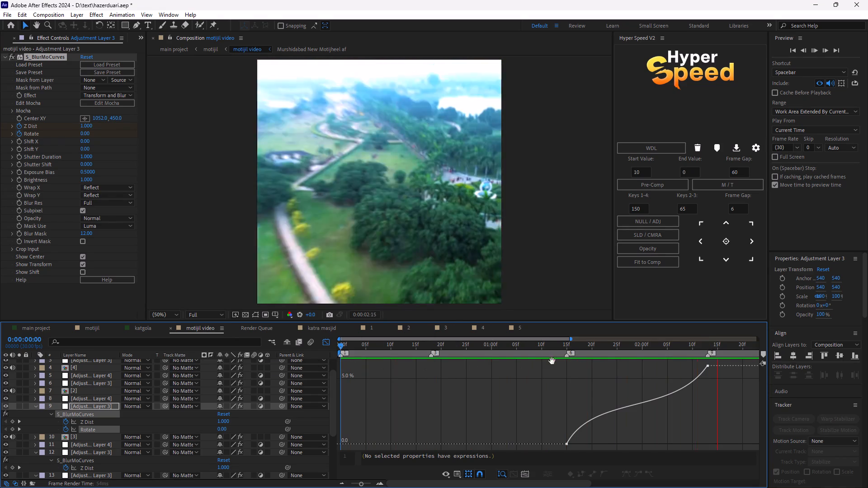
key("space")
key("space")
key("space")
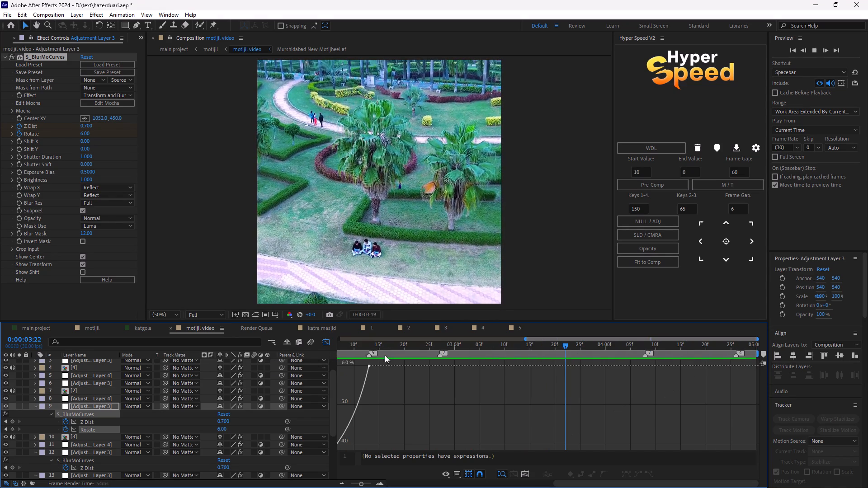
left_click(323, 343)
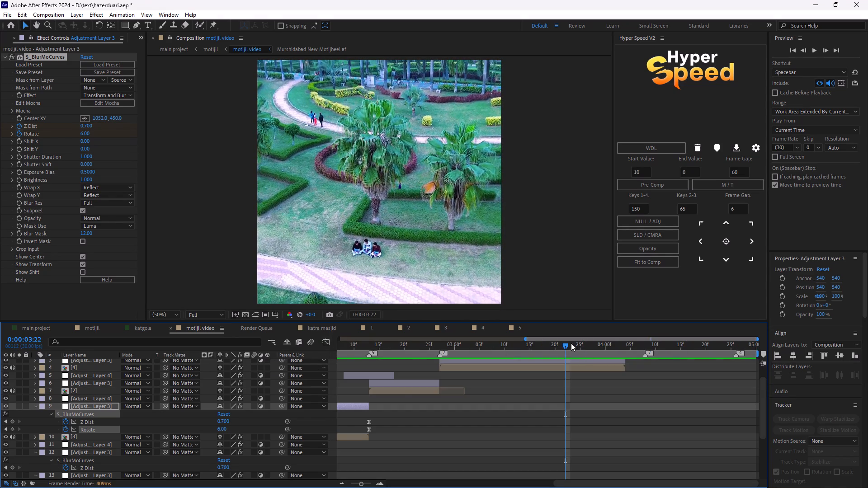
left_click_drag(565, 344, 131, 353)
key("space")
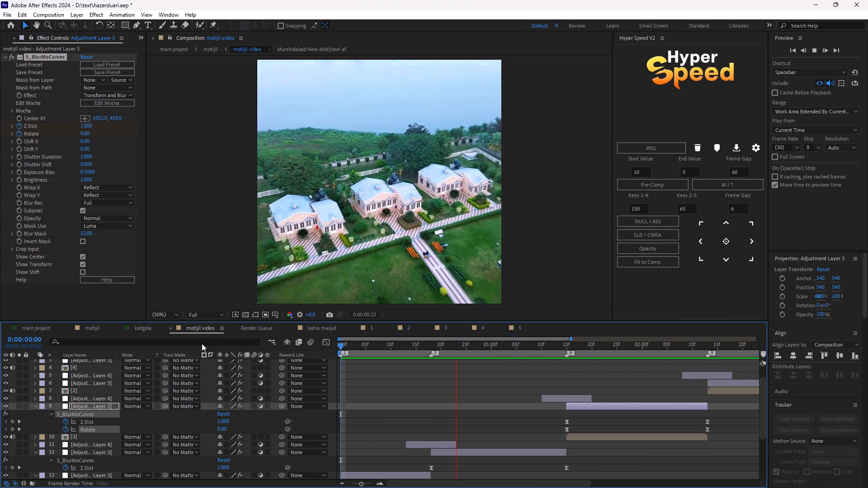
key("space")
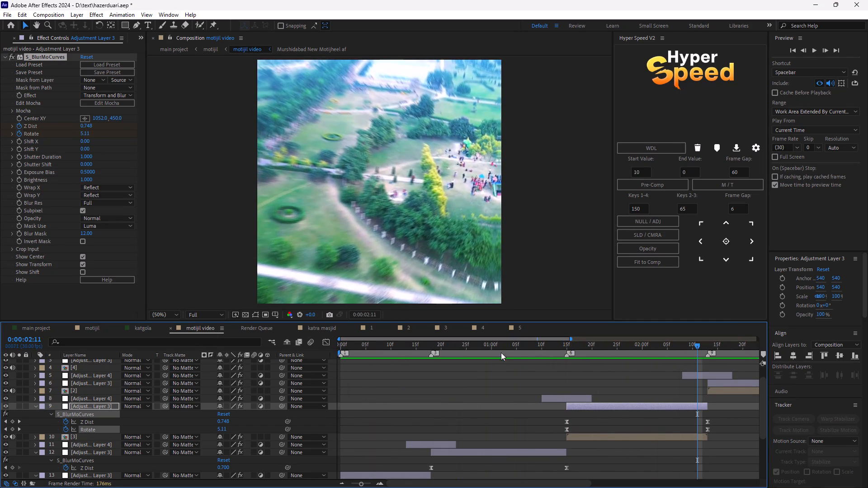
left_click_drag(693, 351, 194, 376)
key("space")
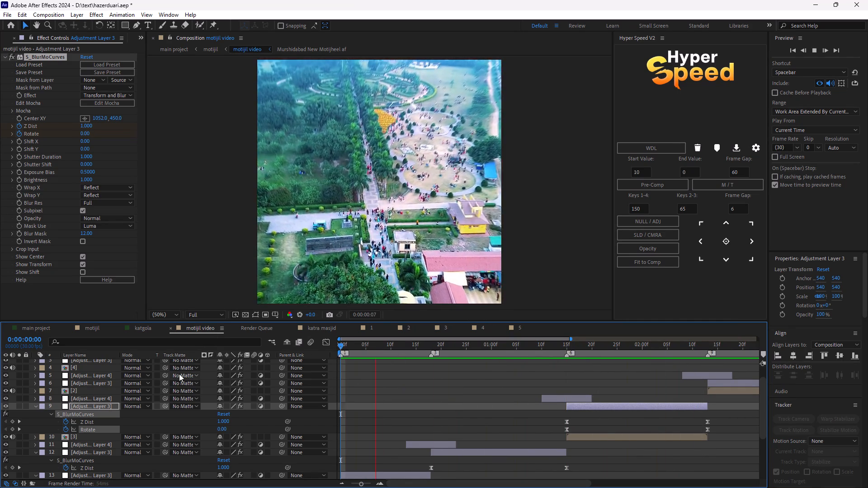
key("space")
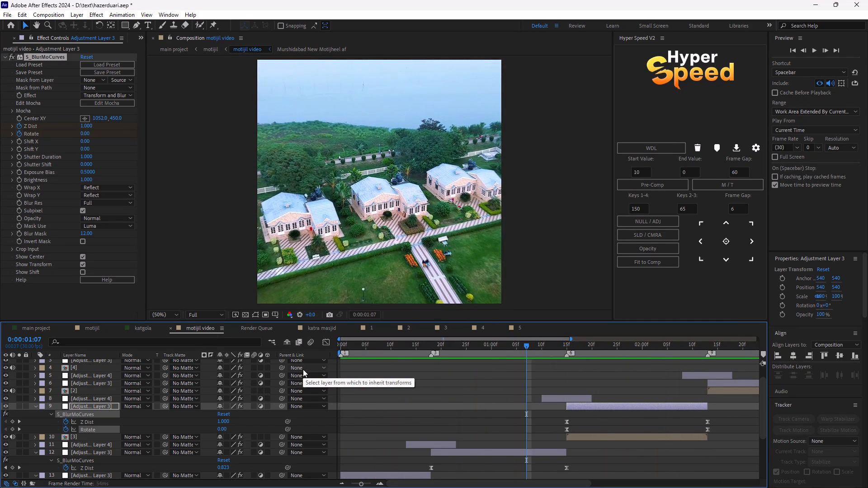
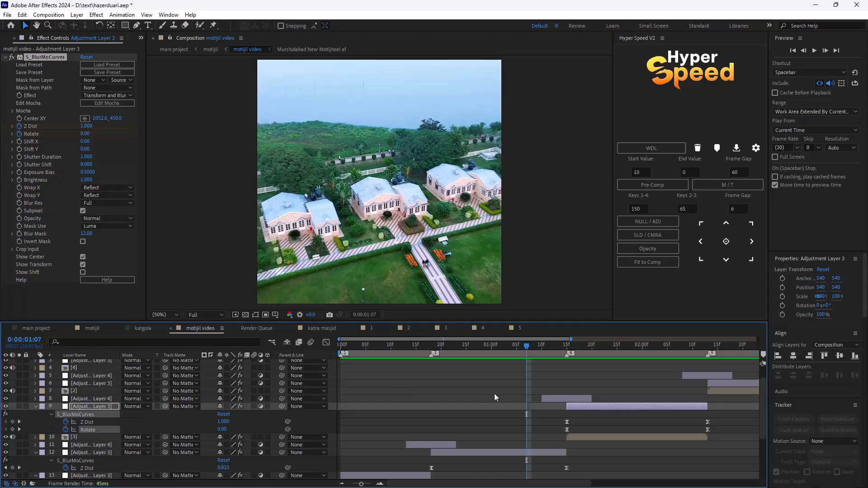
Preview the motijil video transitions from 0:00:00:00, replaying them from the start.
scroll(522, 366, "down", 2)
left_click_drag(527, 345, 264, 380)
key("space")
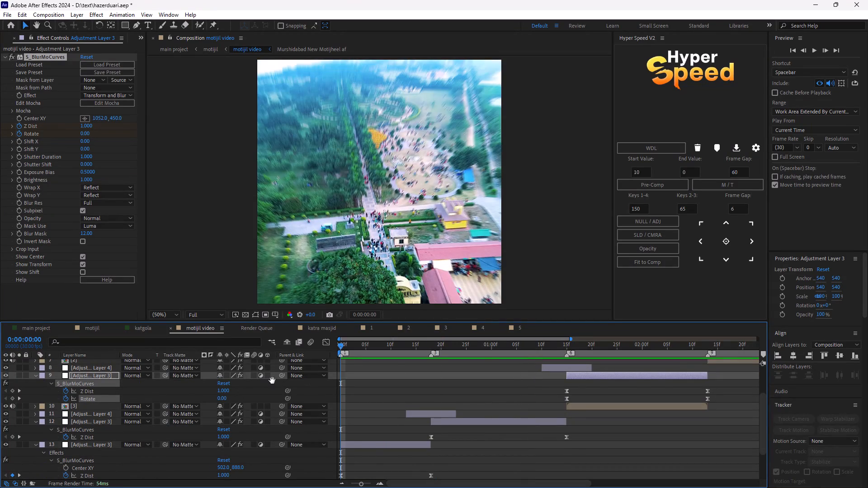
key("space")
left_click_drag(505, 347, 346, 370)
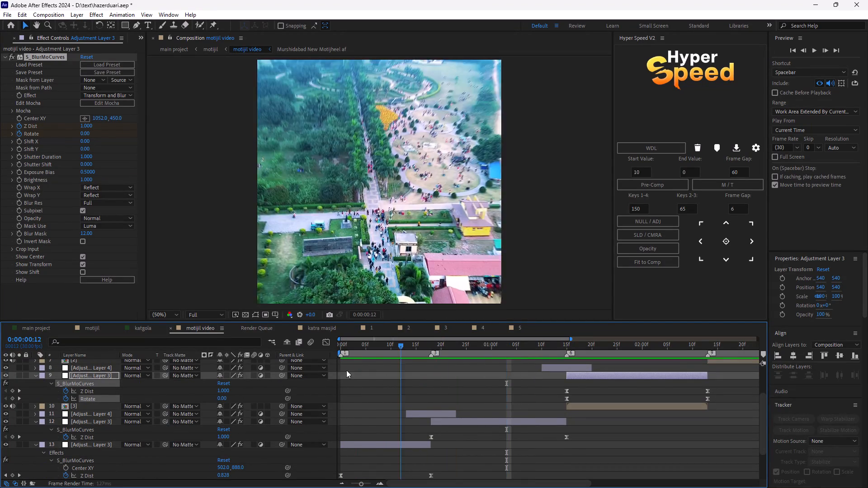
left_click_drag(346, 370, 301, 374)
key("space")
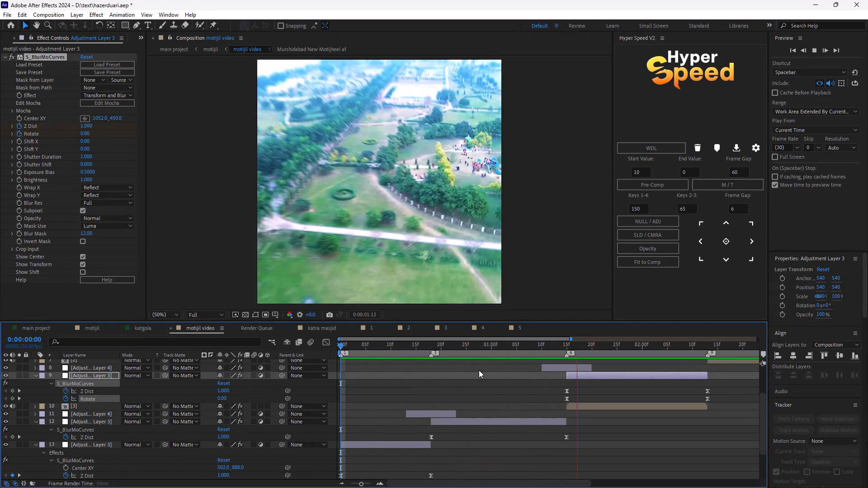
key("space")
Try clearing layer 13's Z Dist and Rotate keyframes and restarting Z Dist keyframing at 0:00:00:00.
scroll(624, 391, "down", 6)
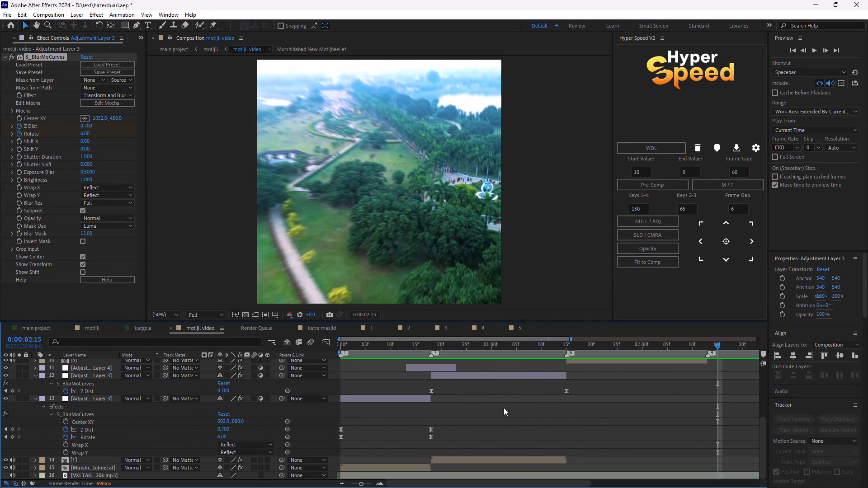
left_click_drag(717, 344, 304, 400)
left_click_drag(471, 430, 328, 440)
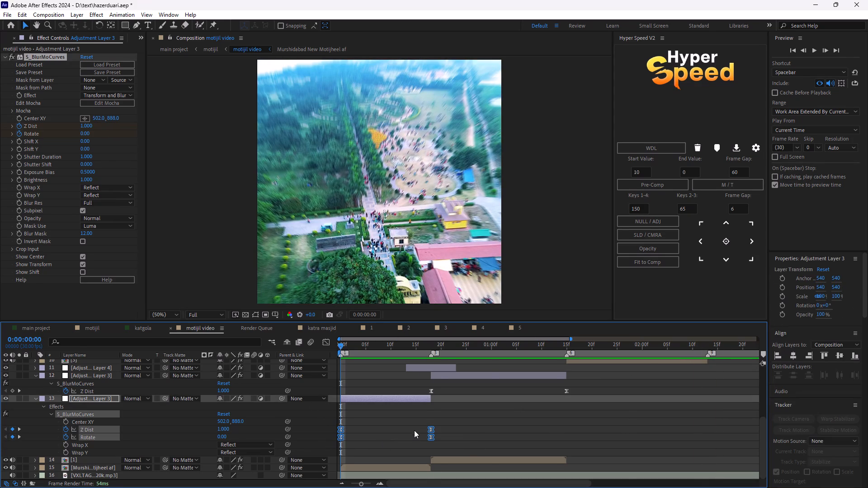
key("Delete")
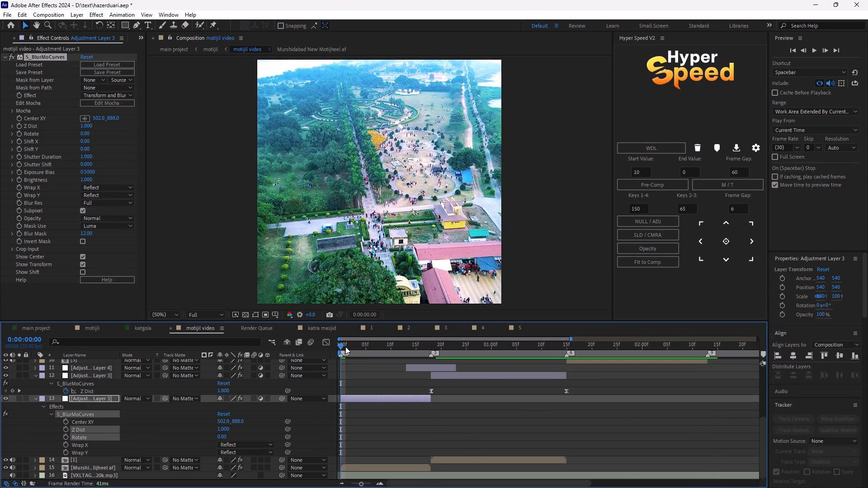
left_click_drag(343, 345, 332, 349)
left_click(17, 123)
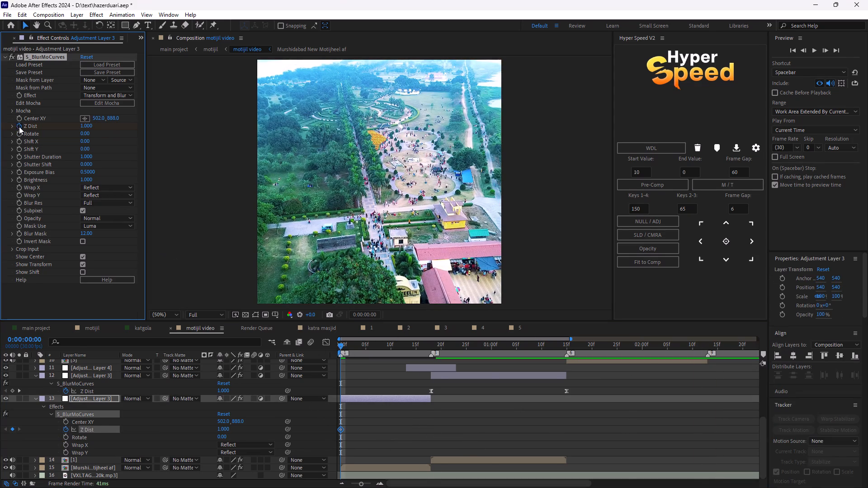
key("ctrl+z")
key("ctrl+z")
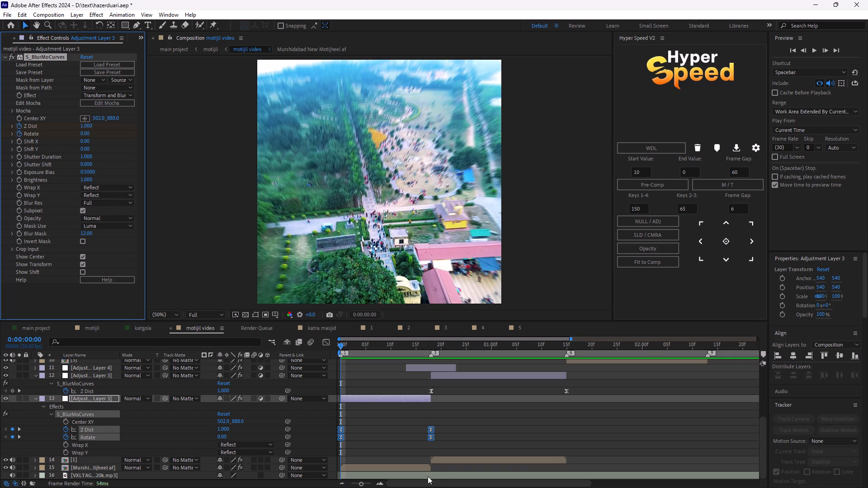
Delete layer 13's two existing Rotate keyframes and start Rotate keyframing afresh at 0:00:00:00.
left_click(444, 440)
left_click_drag(447, 436, 332, 444)
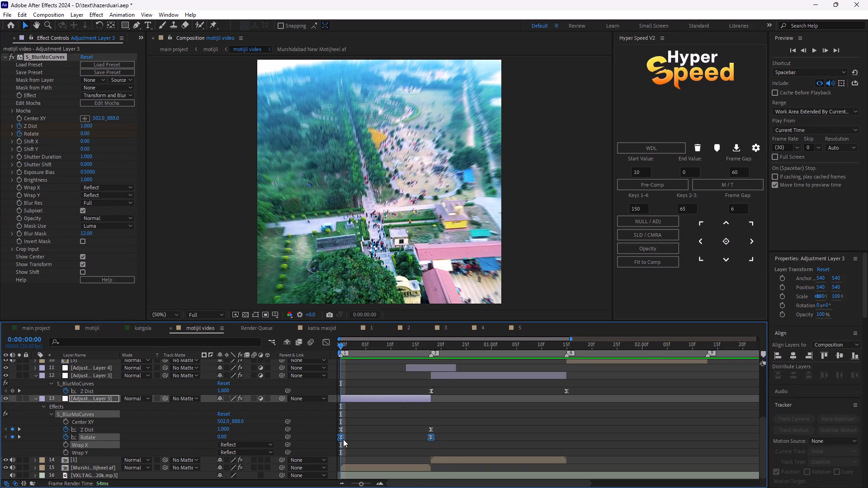
key("Delete")
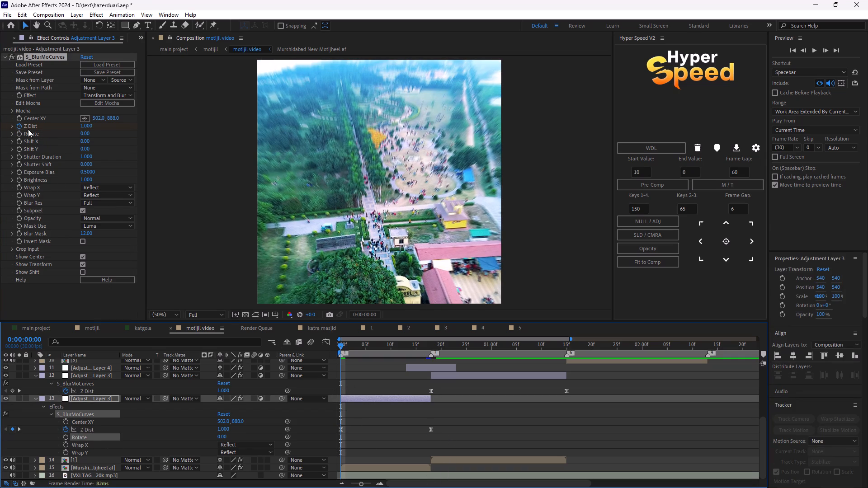
left_click(18, 134)
Add Rotate keyframes on layer 13 at 0:00:00:09 and 0:00:00:18.
left_click_drag(340, 347, 368, 366)
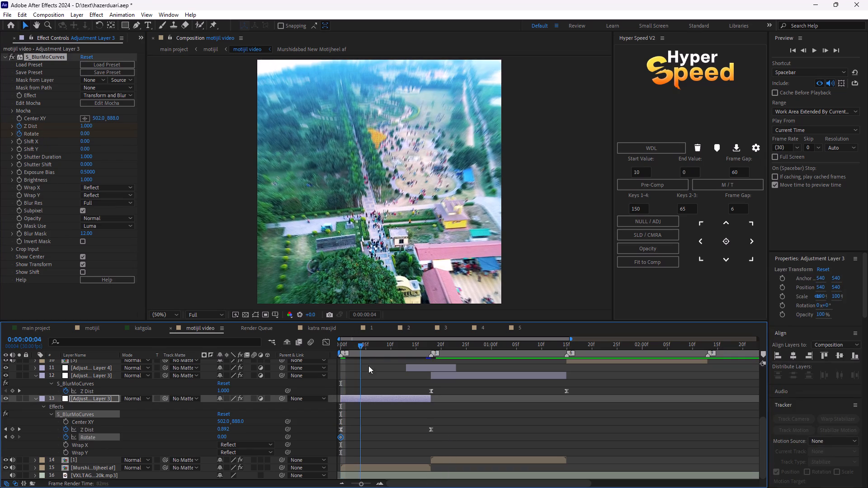
left_click_drag(368, 366, 387, 386)
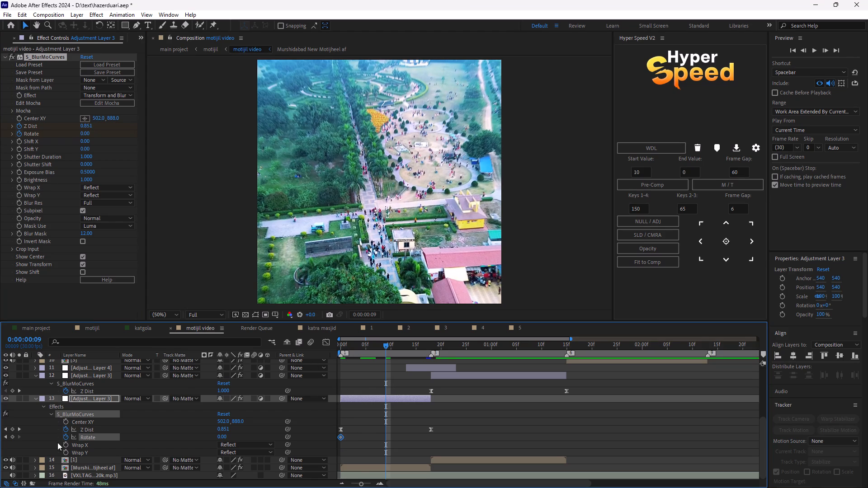
left_click(12, 436)
key("o")
left_click_drag(427, 352, 430, 360)
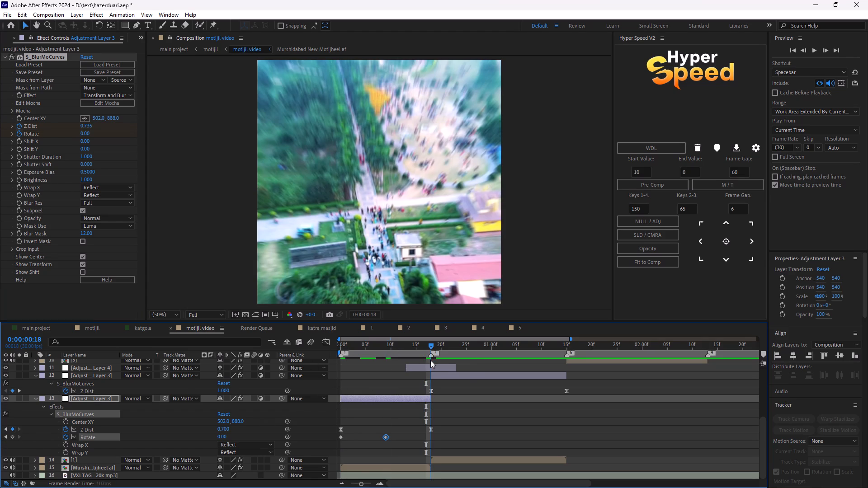
left_click_drag(430, 360, 432, 363)
left_click(13, 436)
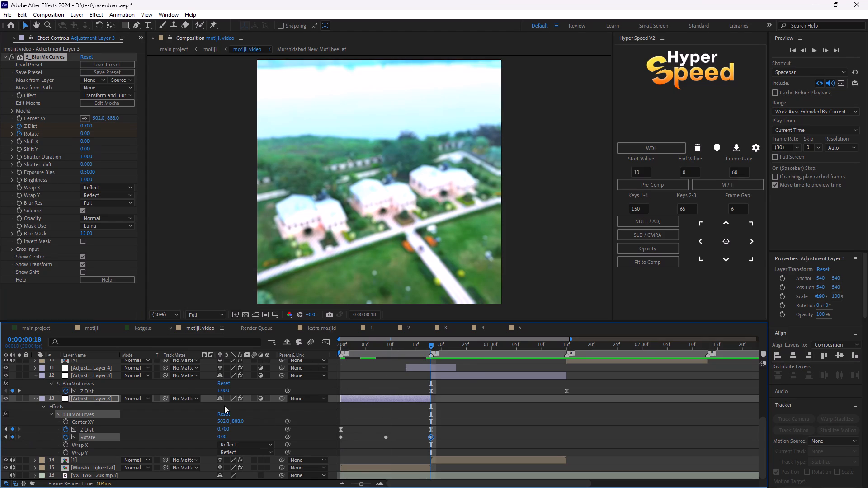
Set layer 13's S_BlurMoCurves Rotate to 15 at its middle keyframe, 0:00:00:09.
left_click_drag(430, 347, 387, 375)
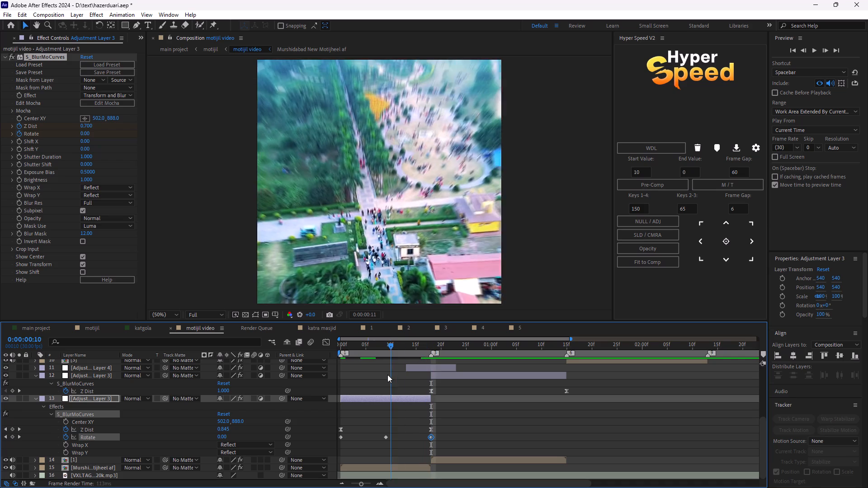
left_click_drag(387, 375, 385, 375)
left_click(386, 438)
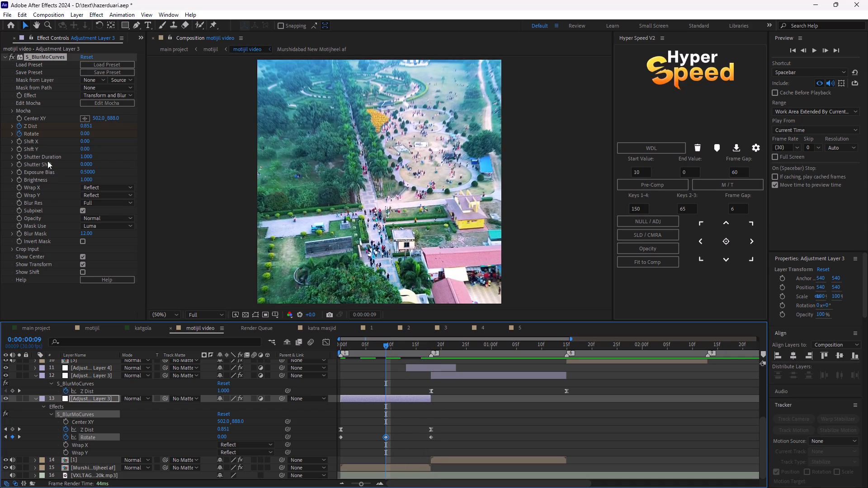
left_click(90, 136)
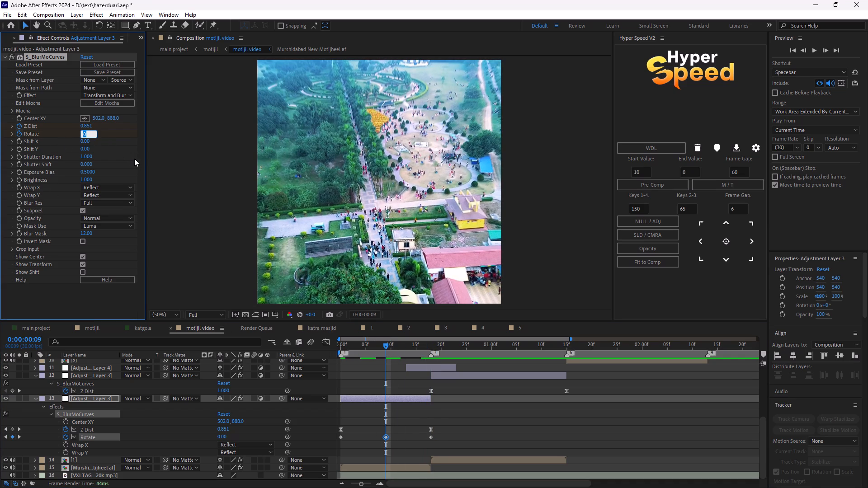
key("BackSpace")
type("15")
key("Return")
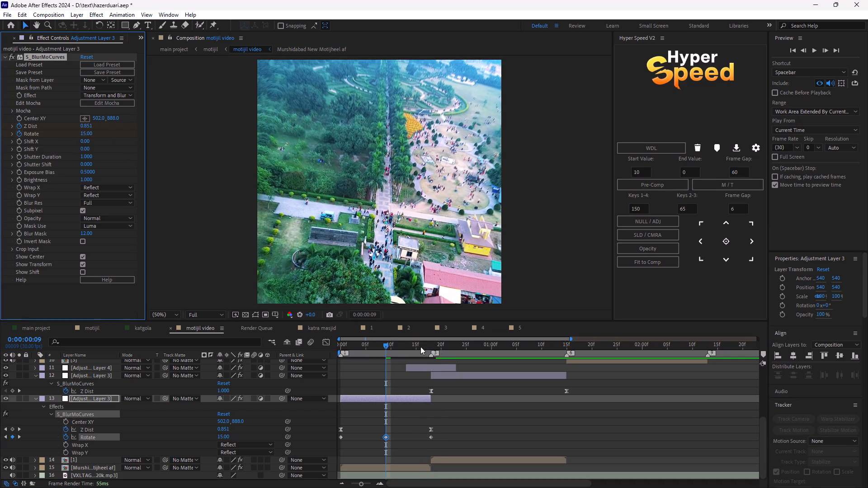
Set layer 13's S_BlurMoCurves Rotate to -15 at its last keyframe, 0:00:00:18.
left_click_drag(385, 346, 425, 389)
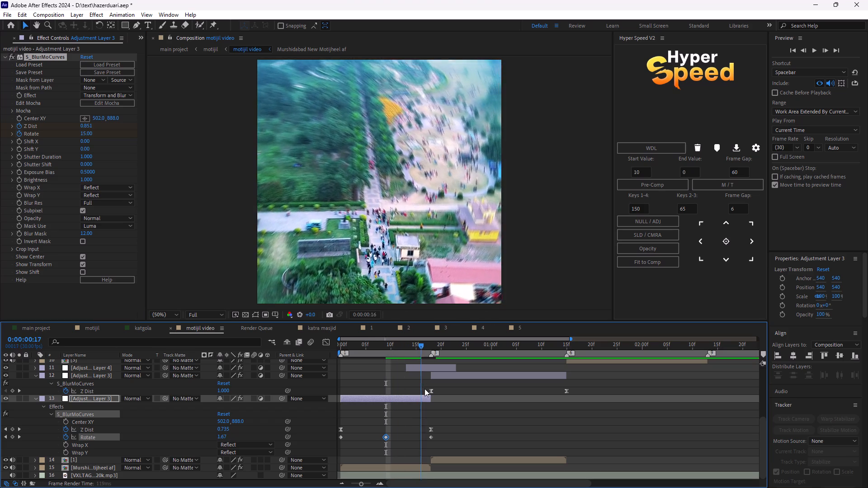
left_click_drag(425, 389, 429, 404)
left_click(432, 435)
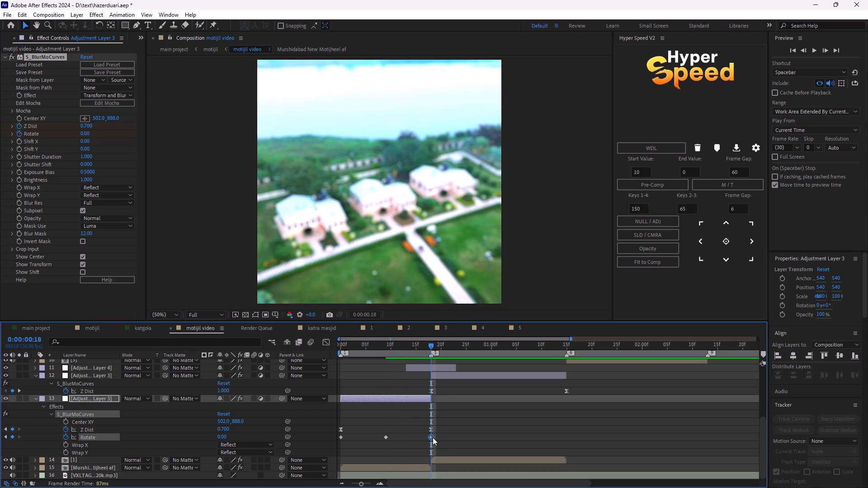
left_click(88, 131)
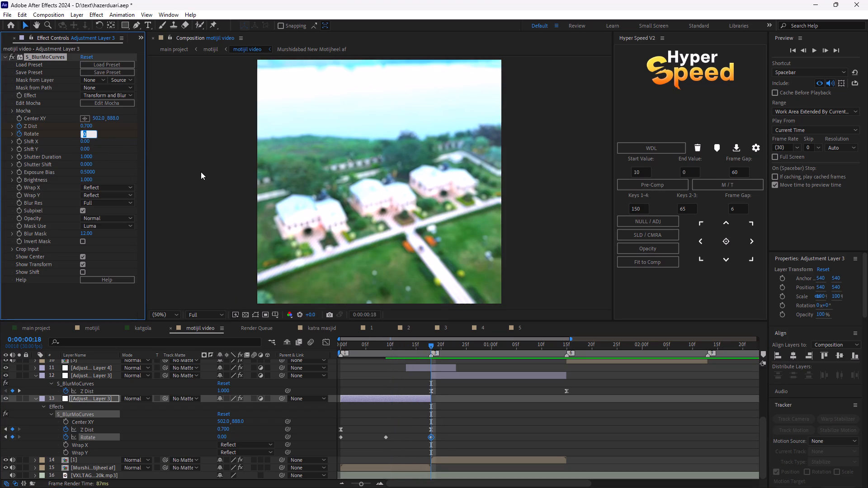
key("BackSpace")
type("-15")
key("Return")
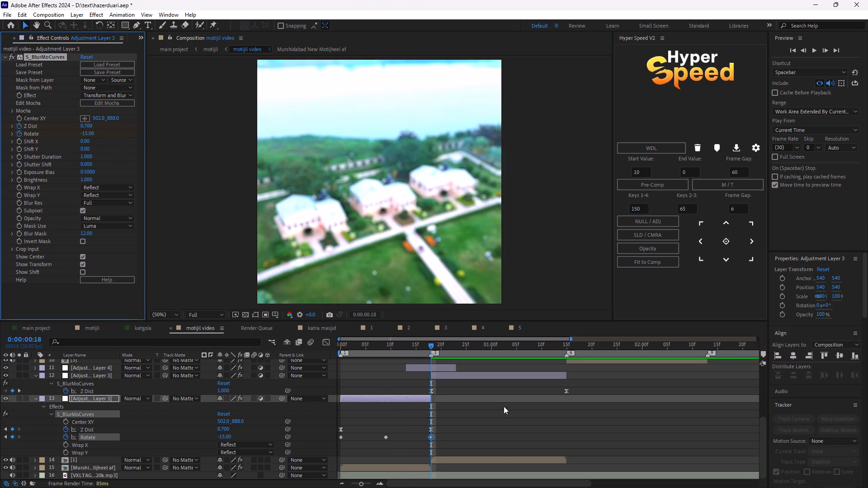
Apply Easy Ease to all three of layer 13's Rotate keyframes.
left_click_drag(454, 433, 373, 433)
left_click(459, 436)
left_click_drag(455, 437, 357, 440)
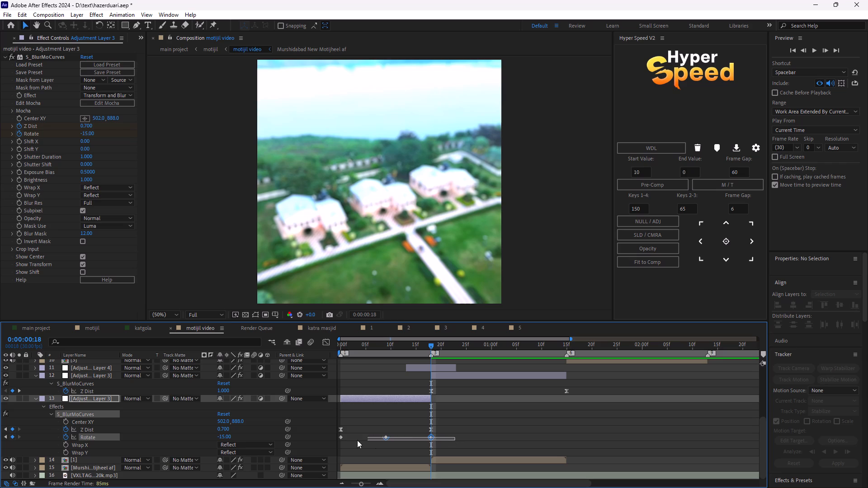
left_click_drag(357, 440, 337, 442)
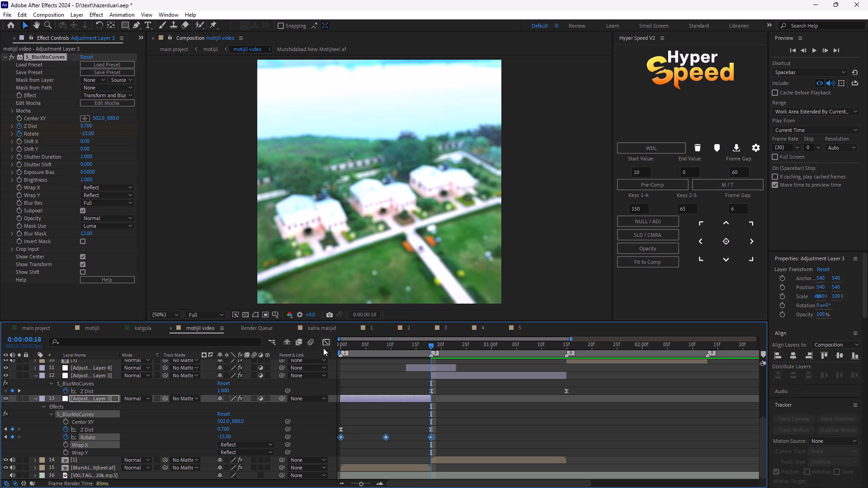
key("F9")
Reshape layer 13's Rotate value curve into a rounded arch, lengthening the middle keyframe's flat handles and making both end keyframes' handles steep.
left_click(326, 343)
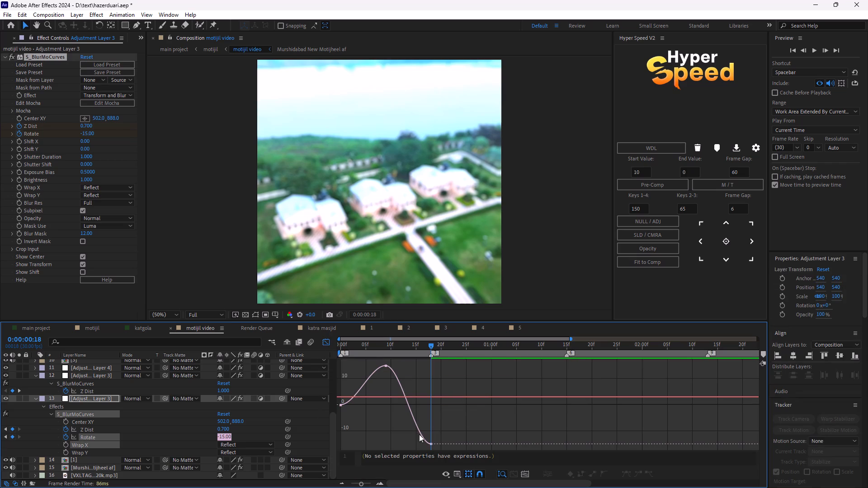
left_click(425, 440)
left_click(464, 440)
left_click(386, 366)
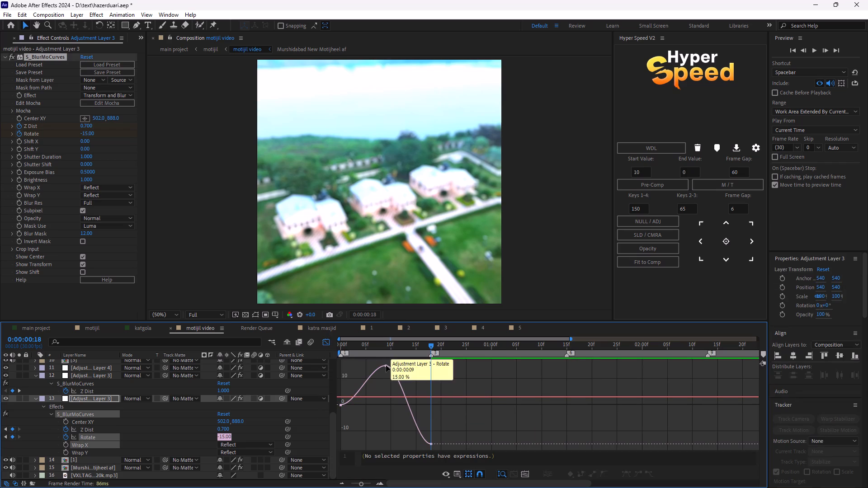
left_click_drag(400, 366, 406, 366)
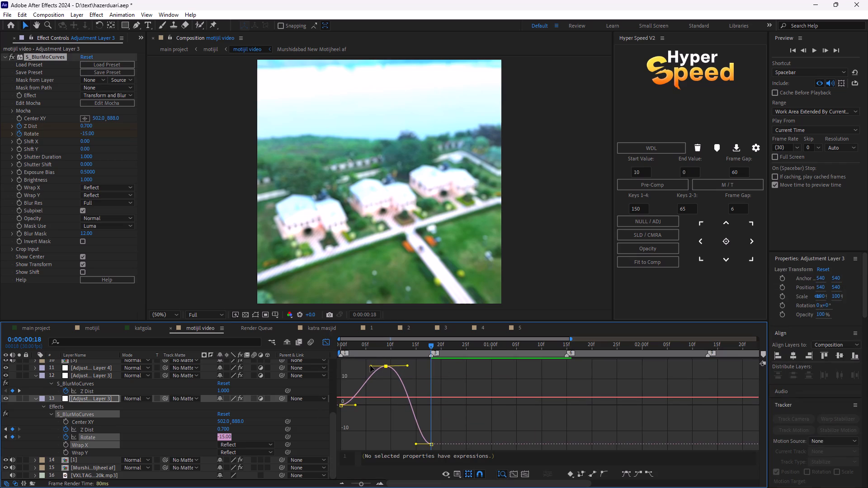
left_click_drag(370, 366, 363, 366)
left_click_drag(357, 405, 349, 398)
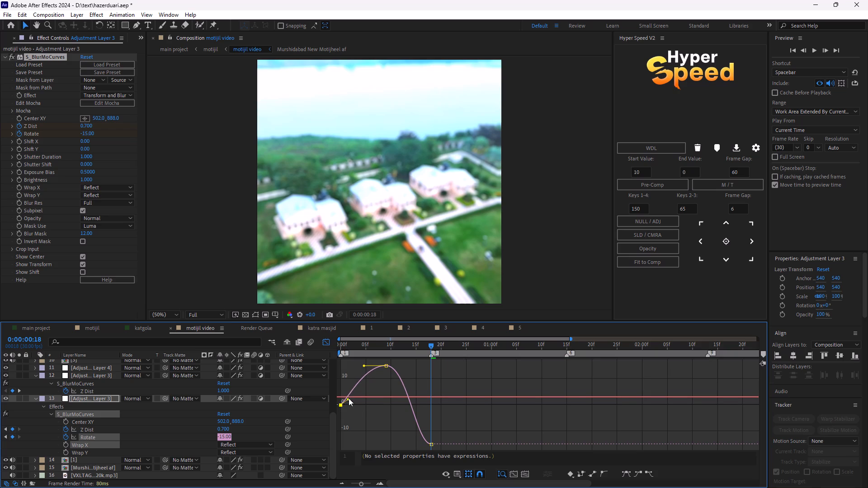
left_click_drag(349, 398, 336, 384)
left_click(431, 444)
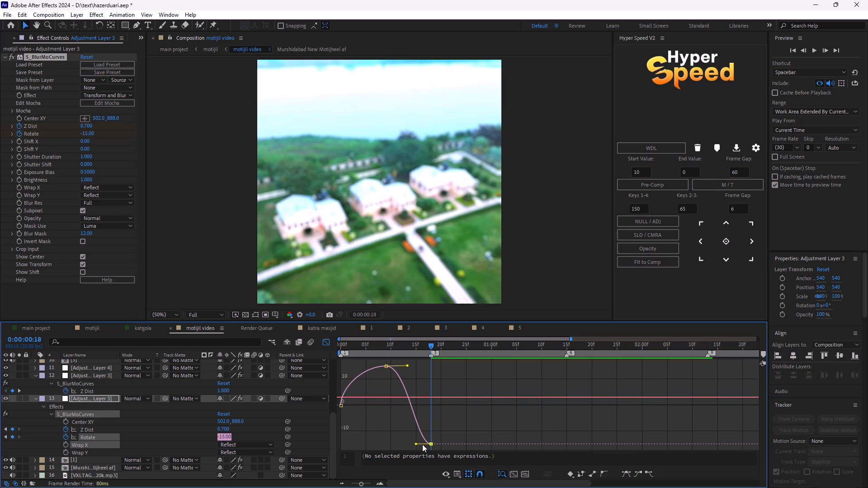
left_click_drag(416, 445, 434, 422)
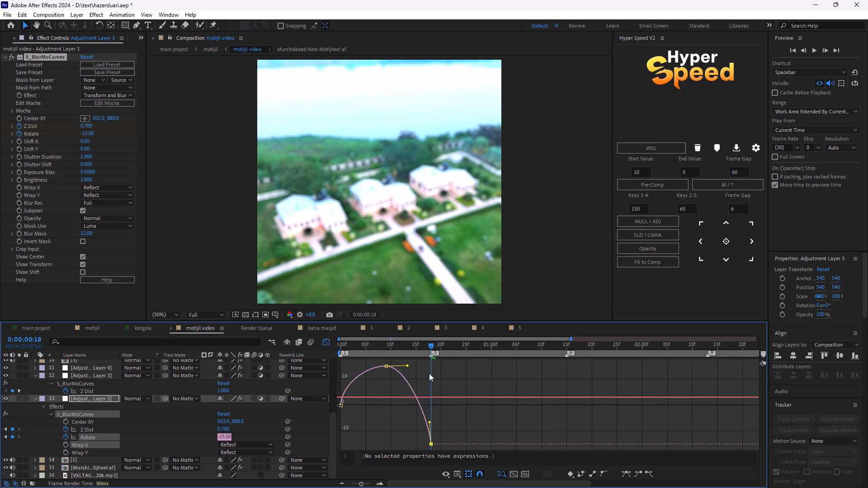
Preview the reworked rotation transition from 0:00:00:00, replaying it several times from the start.
left_click_drag(430, 349, 318, 366)
key("space")
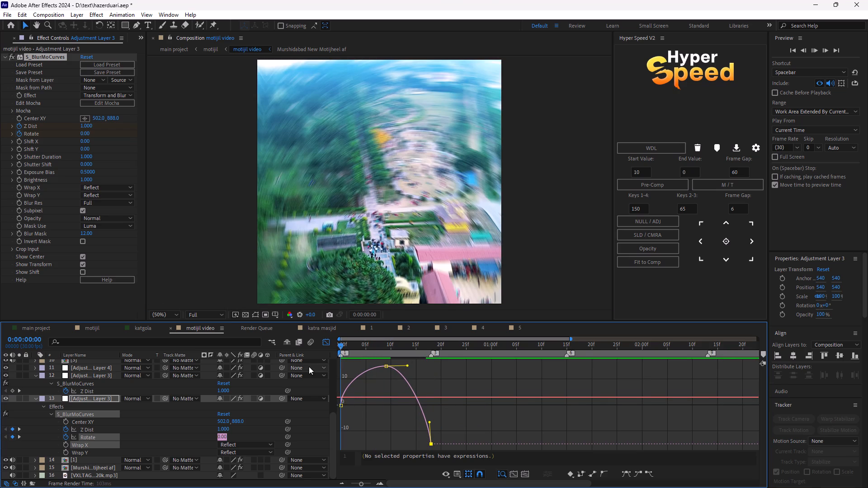
key("space")
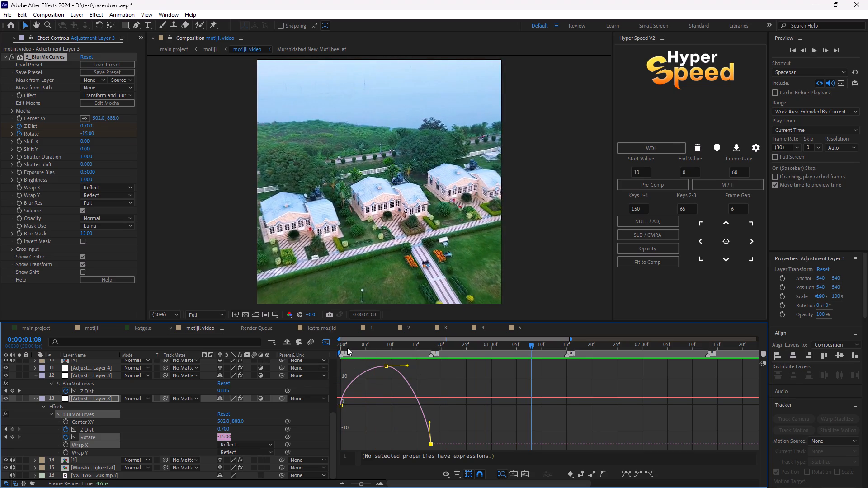
left_click(347, 347)
left_click_drag(348, 347, 297, 360)
key("space")
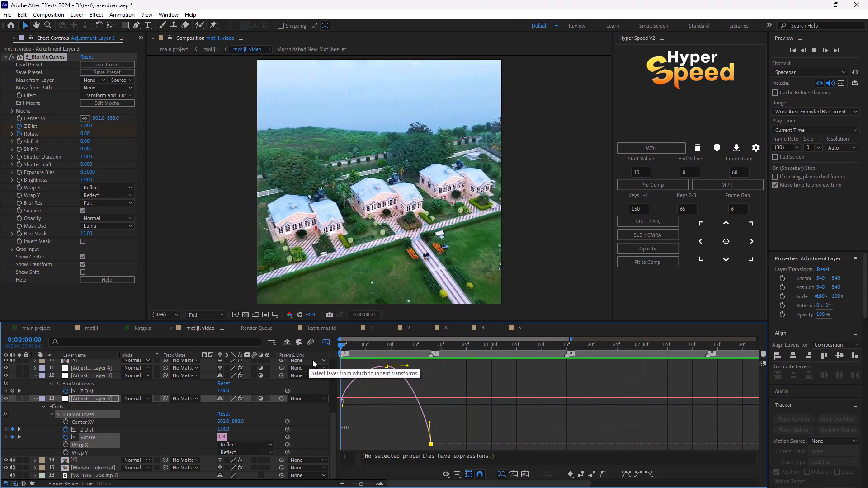
key("space")
left_click_drag(538, 342, 312, 352)
key("space")
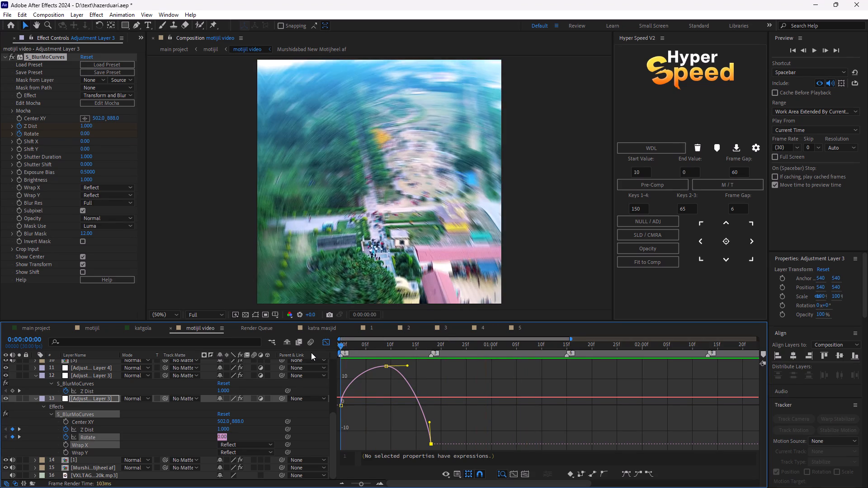
Preview the eased rotation transition again, replaying it from 0:00:00:00 into the following clip.
key("space")
left_click_drag(414, 346, 309, 347)
left_click_drag(309, 347, 261, 347)
key("space")
key("space")
left_click_drag(376, 341, 367, 343)
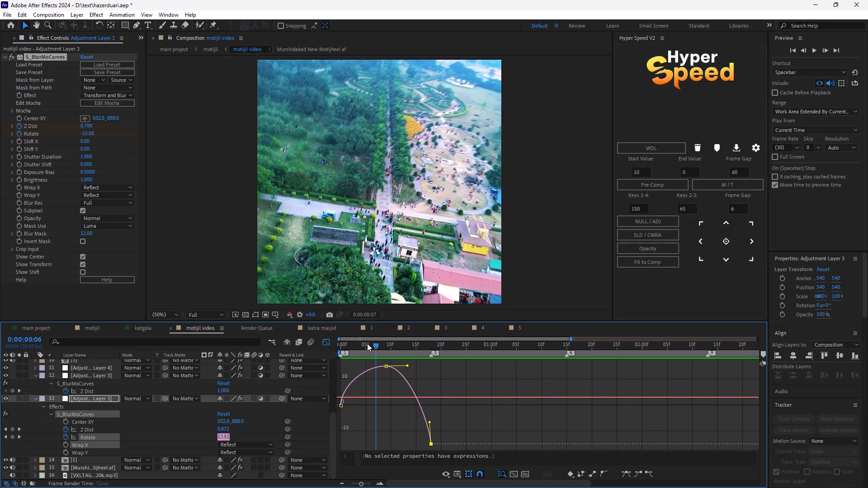
left_click_drag(367, 343, 294, 348)
key("space")
key("space")
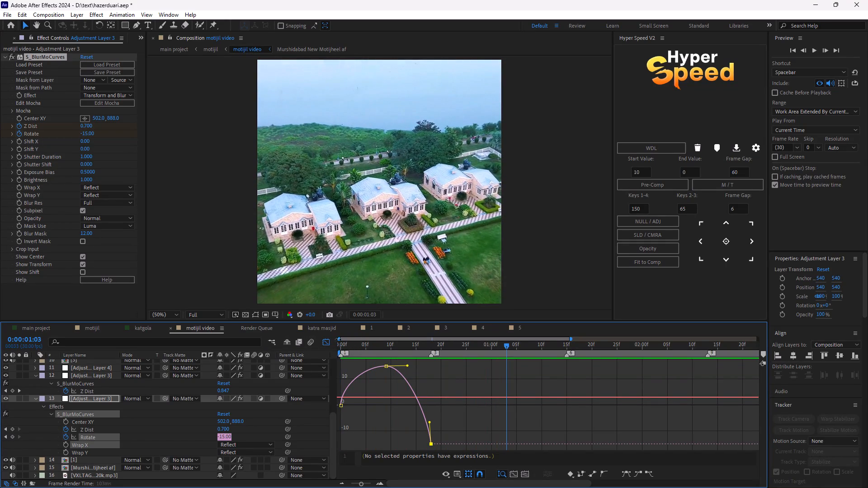
Leave the graph view, reveal layer 12's keyframes, and add a middle S_BlurMoCurves Rotate keyframe at 0:00:01:01.
left_click(327, 339)
left_click_drag(507, 346, 438, 364)
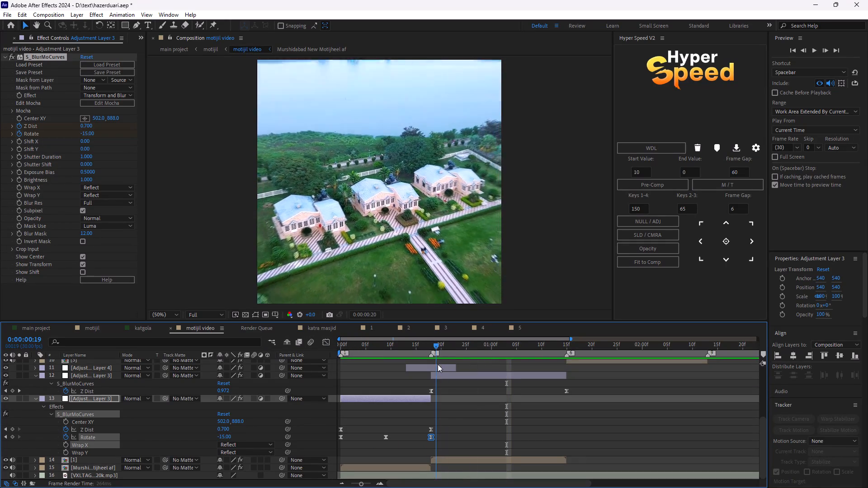
left_click_drag(438, 364, 434, 365)
left_click(447, 380)
left_click(447, 379)
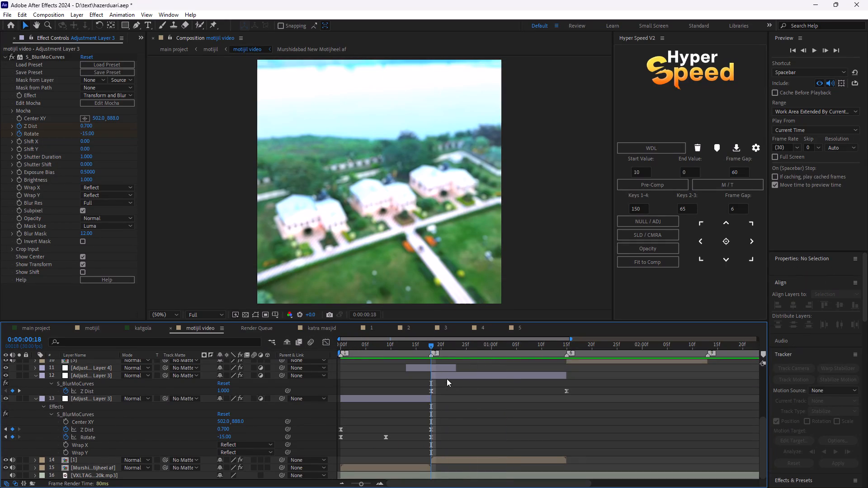
left_click(436, 379)
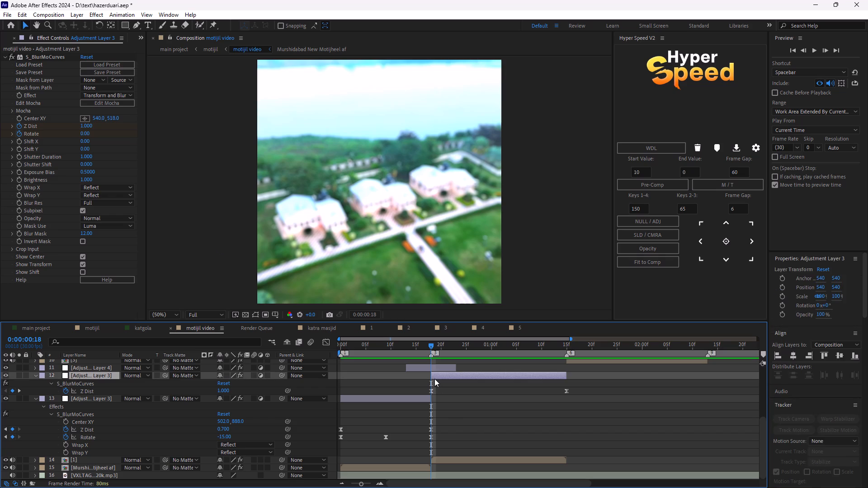
key("u")
key("u")
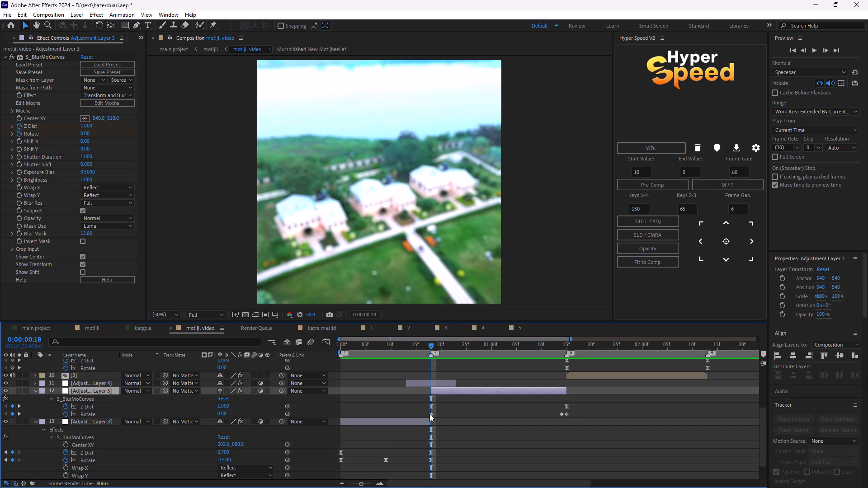
left_click(430, 414)
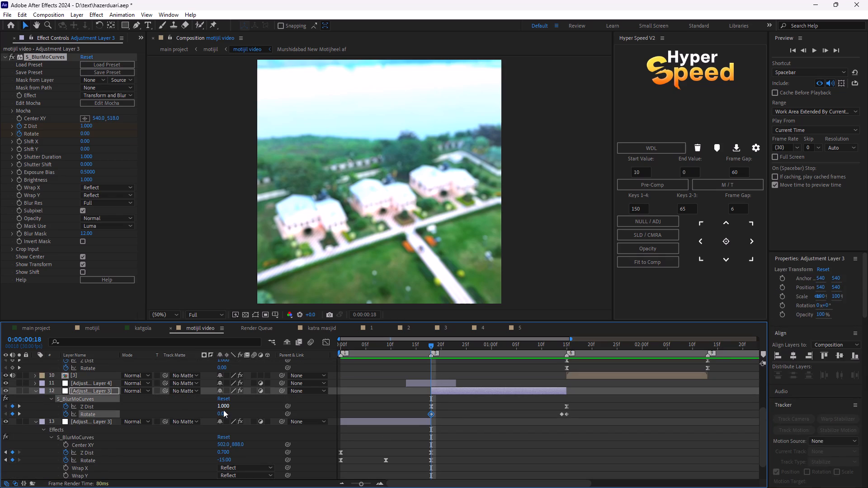
left_click_drag(432, 345, 496, 383)
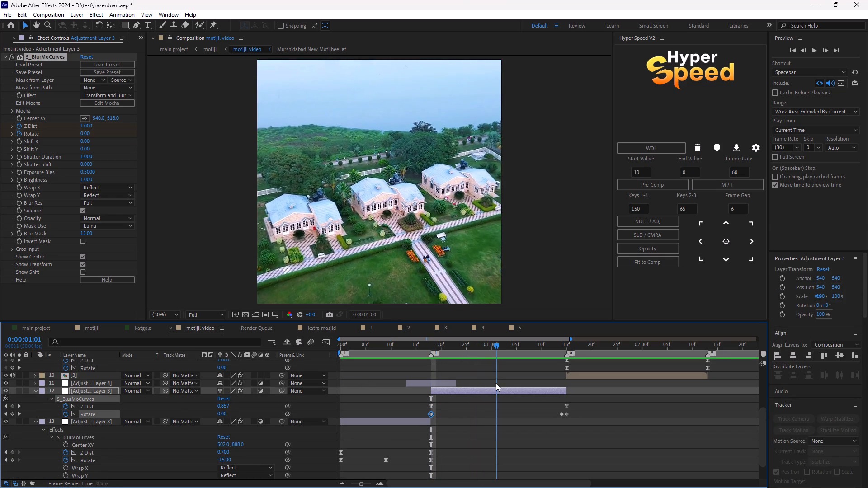
left_click_drag(496, 383, 499, 387)
left_click(14, 411)
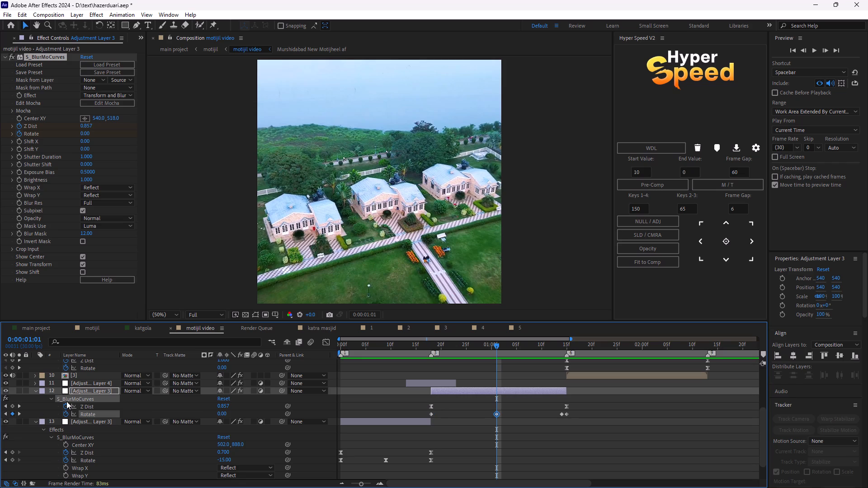
Delete layer 12's extra Rotate keyframe at 0:00:01:14, just before its last one.
left_click_drag(495, 345, 561, 412)
left_click(561, 413)
key("Delete")
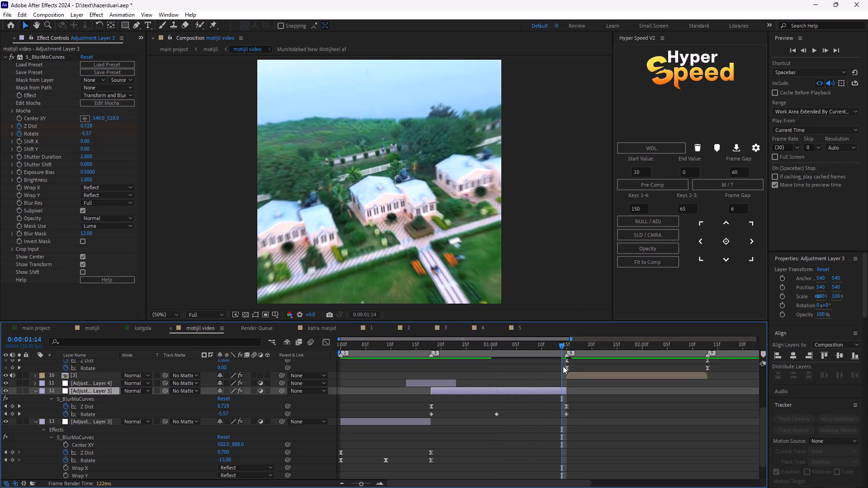
Return the current time to layer 12's first Rotate keyframe at 0:00:00:18.
left_click_drag(561, 347, 481, 395)
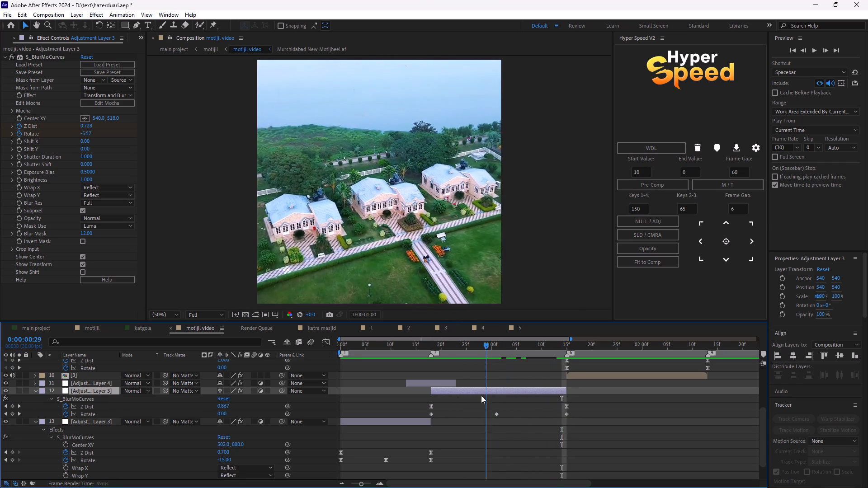
left_click_drag(481, 395, 430, 400)
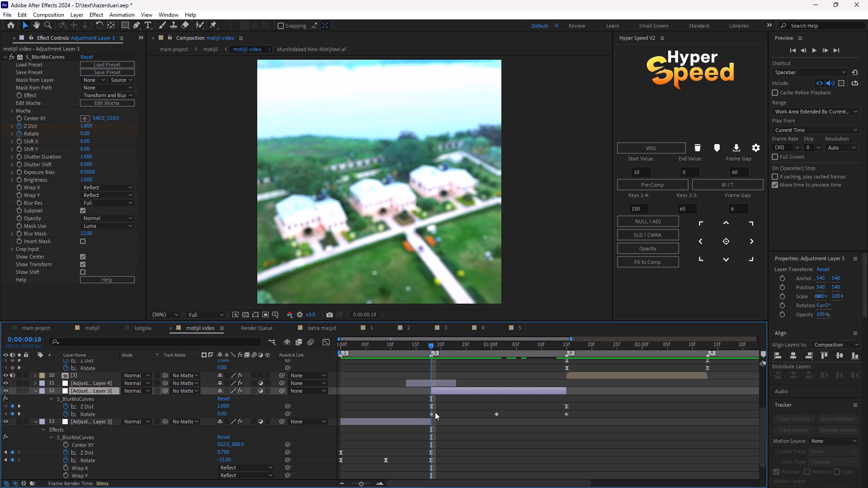
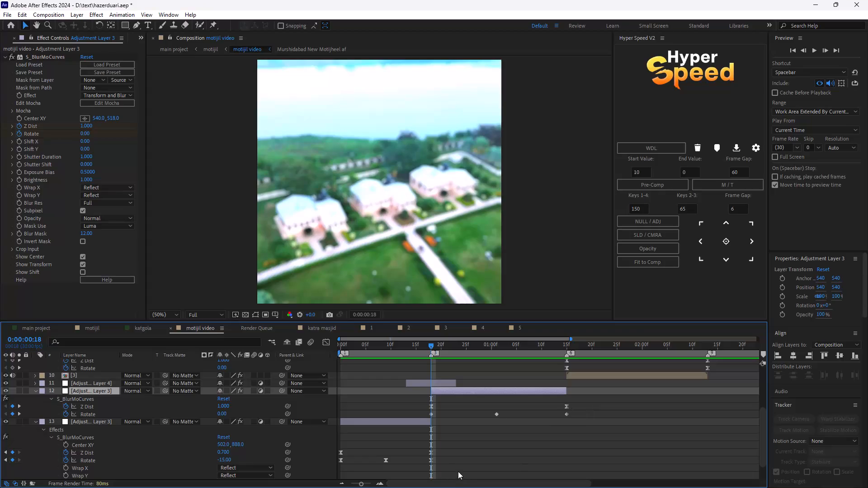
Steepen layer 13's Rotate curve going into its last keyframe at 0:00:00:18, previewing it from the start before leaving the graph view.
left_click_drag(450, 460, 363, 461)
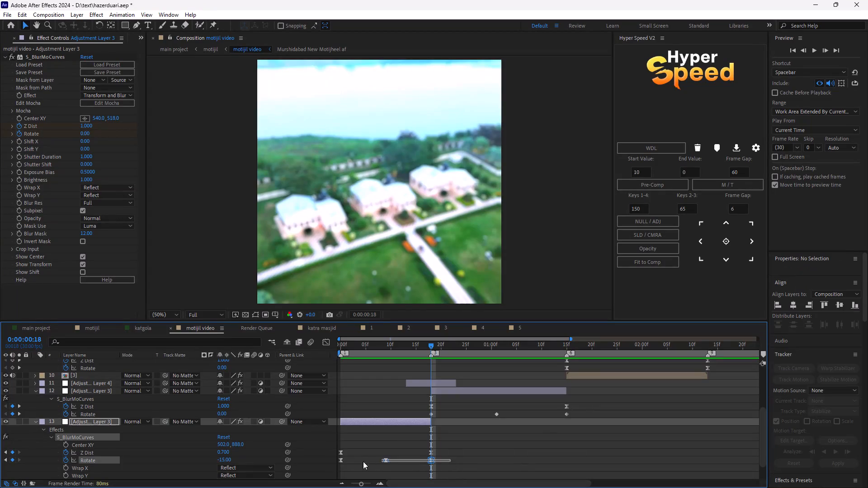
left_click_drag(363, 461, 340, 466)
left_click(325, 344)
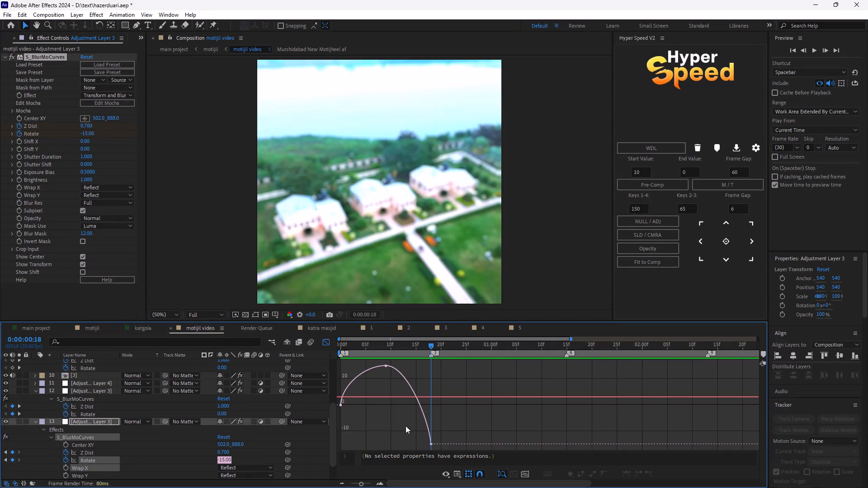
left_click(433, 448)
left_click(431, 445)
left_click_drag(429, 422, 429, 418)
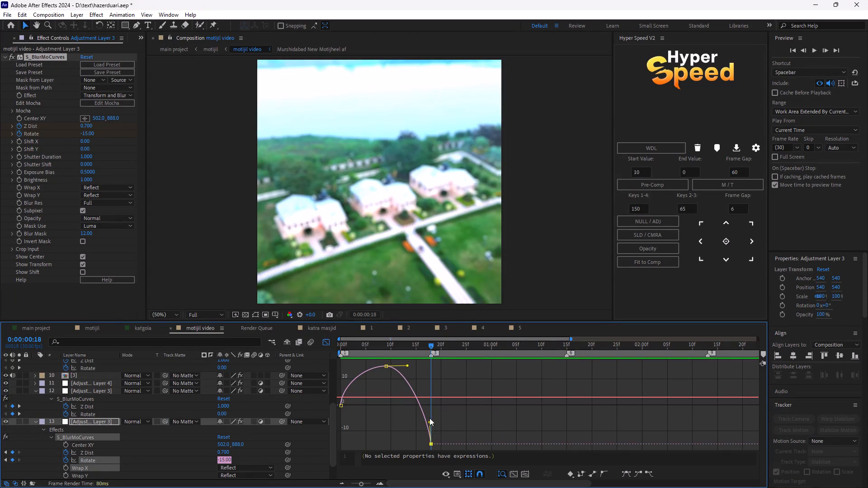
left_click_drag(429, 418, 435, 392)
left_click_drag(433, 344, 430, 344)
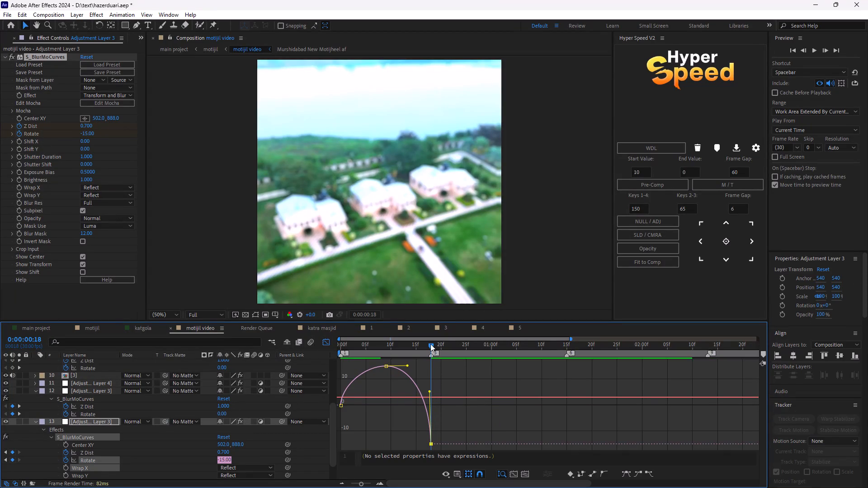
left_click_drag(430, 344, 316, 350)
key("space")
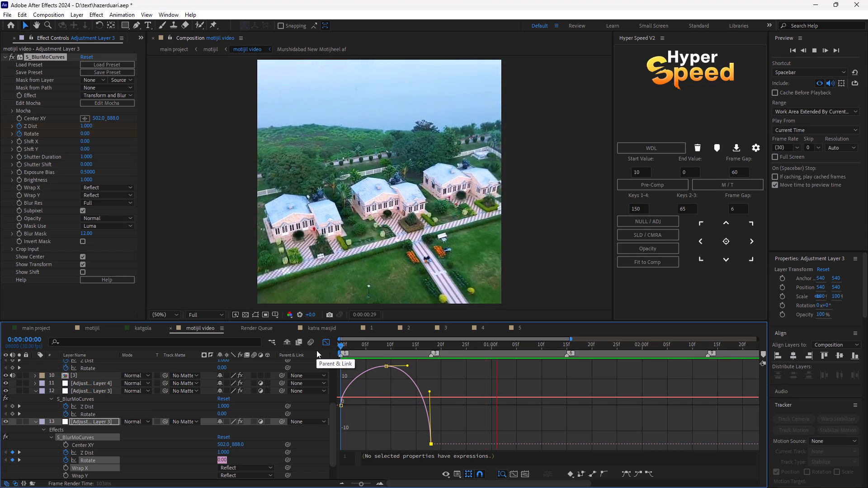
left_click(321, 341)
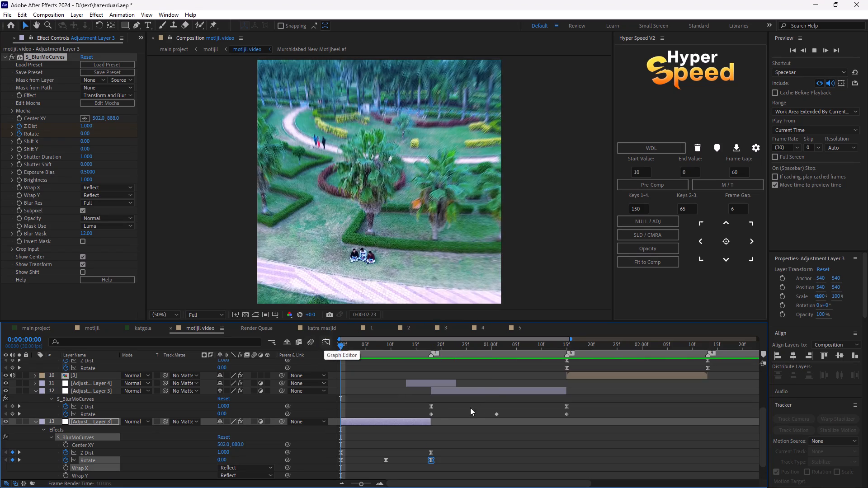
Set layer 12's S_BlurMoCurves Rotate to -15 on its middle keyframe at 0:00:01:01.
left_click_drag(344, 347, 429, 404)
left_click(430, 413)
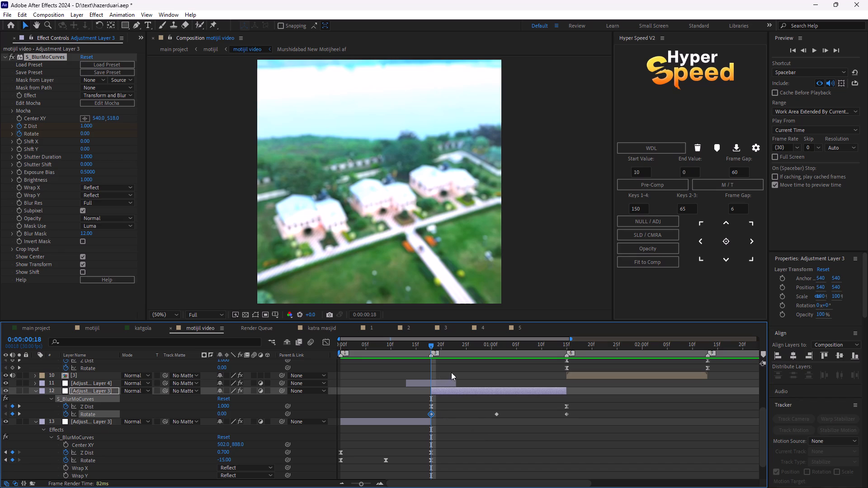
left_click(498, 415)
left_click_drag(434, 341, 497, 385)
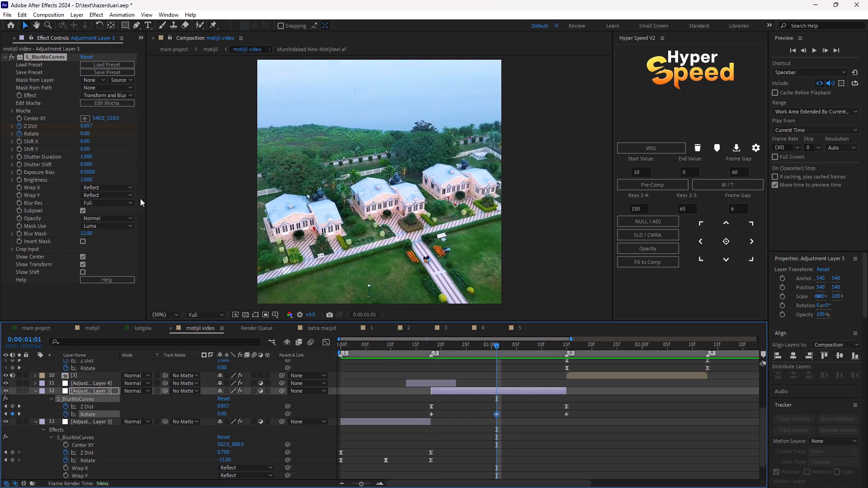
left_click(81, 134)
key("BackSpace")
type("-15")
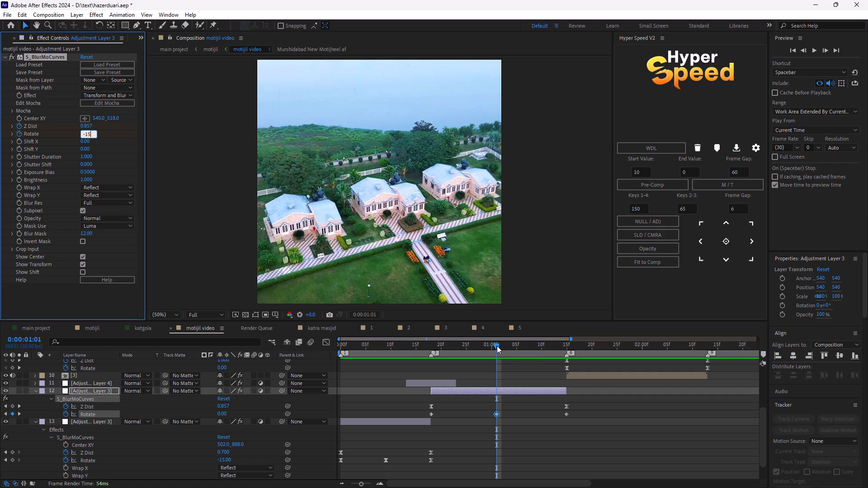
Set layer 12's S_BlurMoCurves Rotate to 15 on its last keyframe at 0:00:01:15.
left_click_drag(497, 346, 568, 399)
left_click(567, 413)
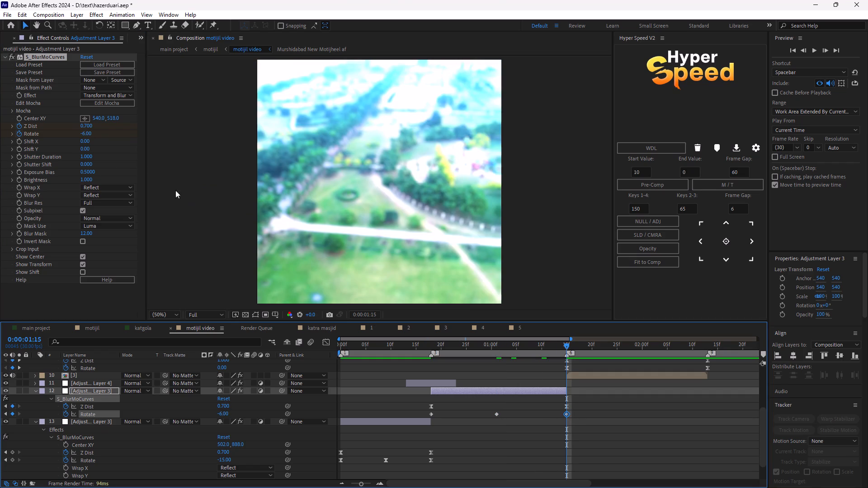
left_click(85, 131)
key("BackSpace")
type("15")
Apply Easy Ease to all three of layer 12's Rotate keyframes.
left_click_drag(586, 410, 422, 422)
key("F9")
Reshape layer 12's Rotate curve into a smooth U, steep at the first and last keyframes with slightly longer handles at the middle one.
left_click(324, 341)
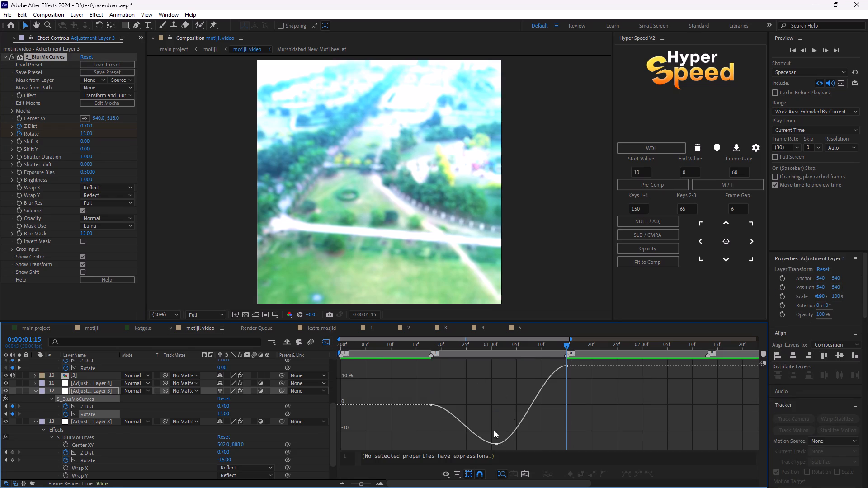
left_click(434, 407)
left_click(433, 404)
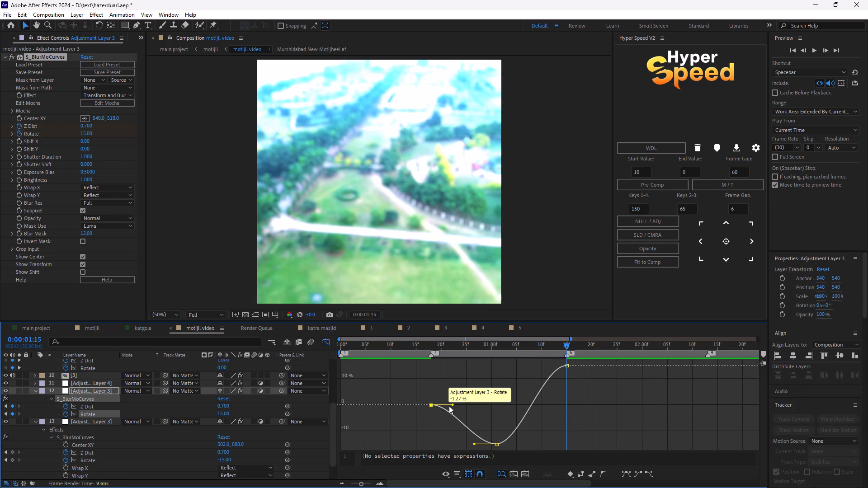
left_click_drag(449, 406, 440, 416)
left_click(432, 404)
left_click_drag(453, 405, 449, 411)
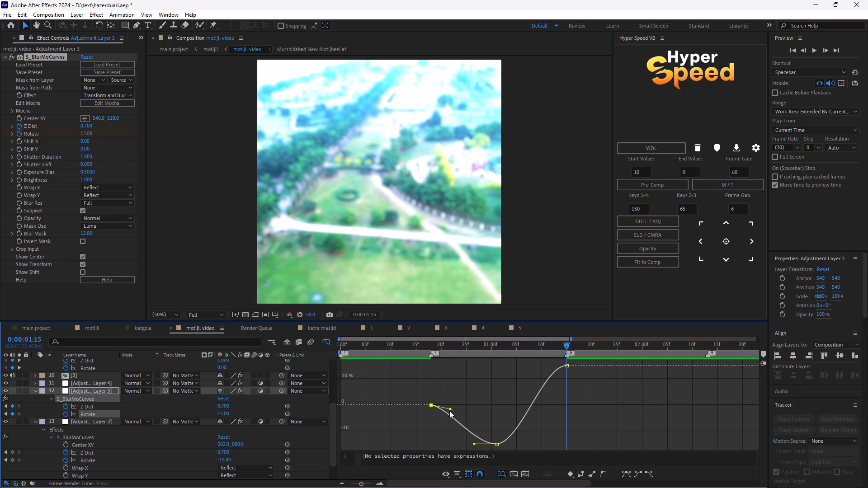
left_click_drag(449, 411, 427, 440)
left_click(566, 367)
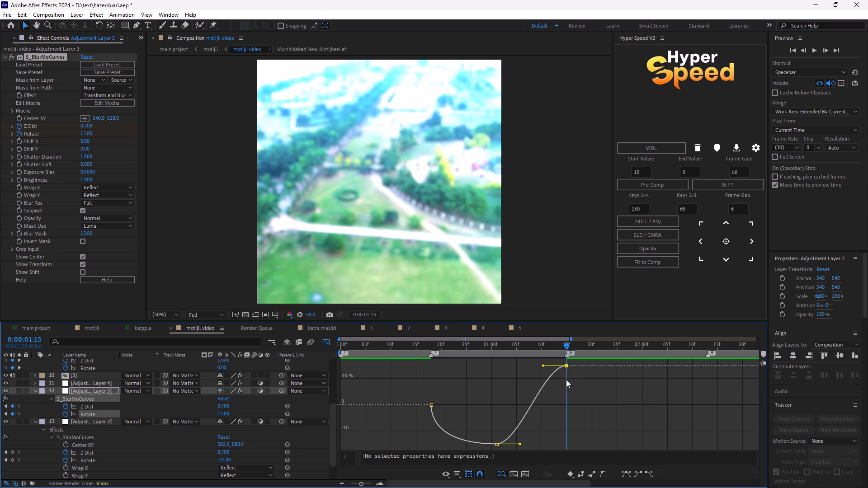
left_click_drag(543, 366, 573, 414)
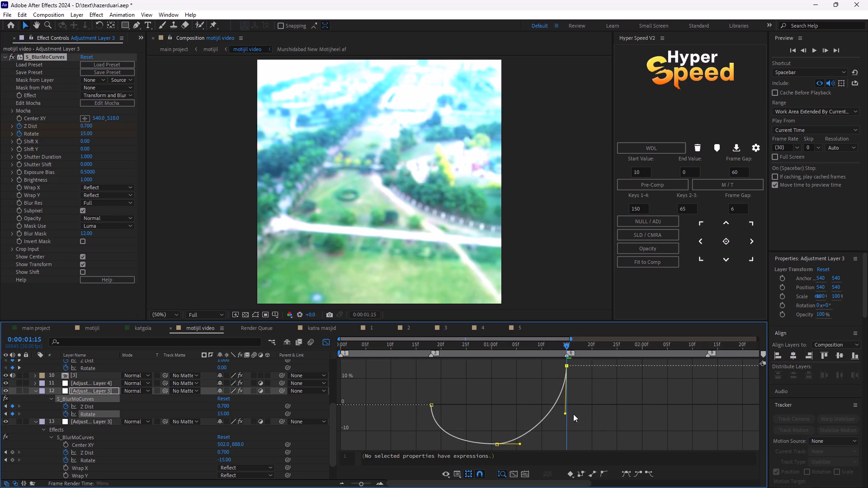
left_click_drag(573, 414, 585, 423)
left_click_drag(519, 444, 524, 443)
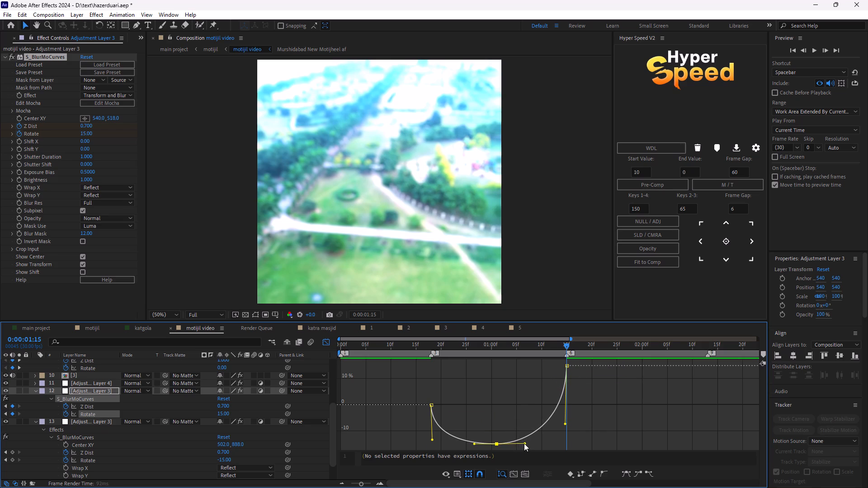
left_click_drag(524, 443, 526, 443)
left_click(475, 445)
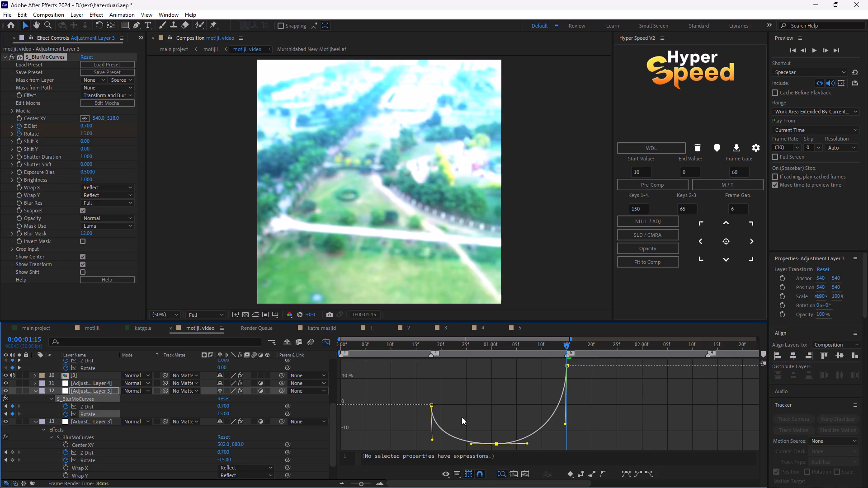
Leave the graph view and play motijil video from 0:00:00:00 to review the new rotation transitions across the following clips.
key("space")
key("space")
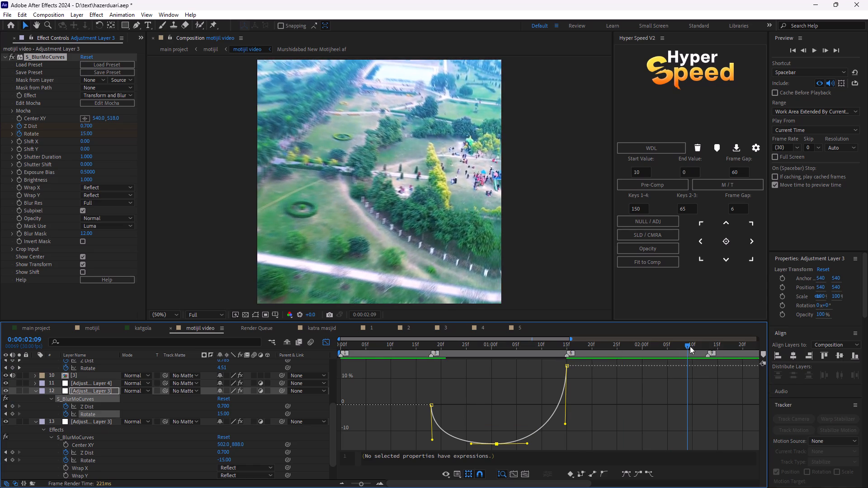
left_click_drag(689, 347, 376, 364)
key("space")
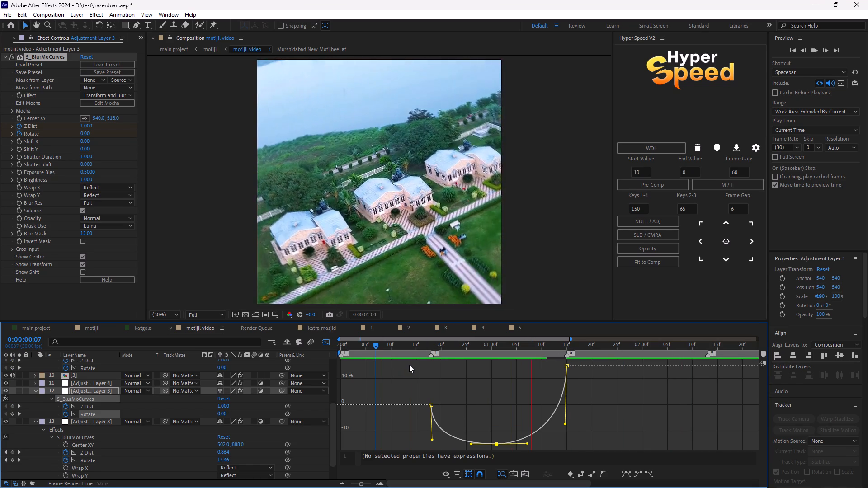
left_click(324, 345)
key("space")
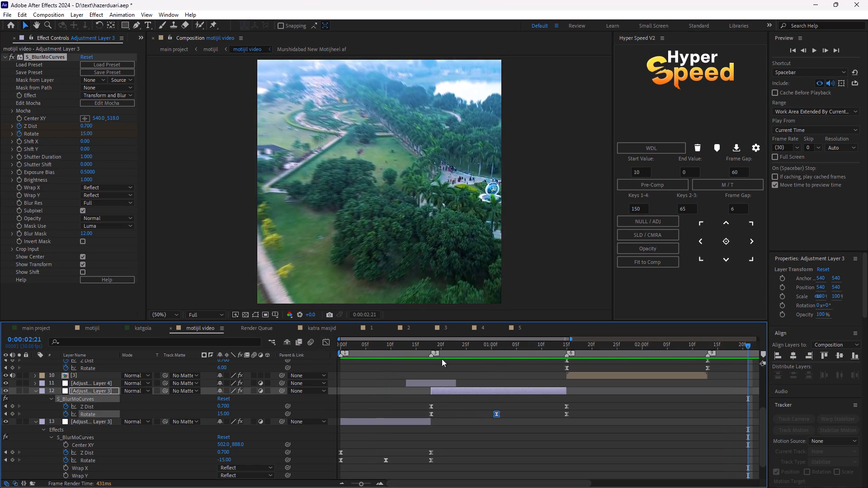
left_click_drag(746, 347, 204, 357)
key("space")
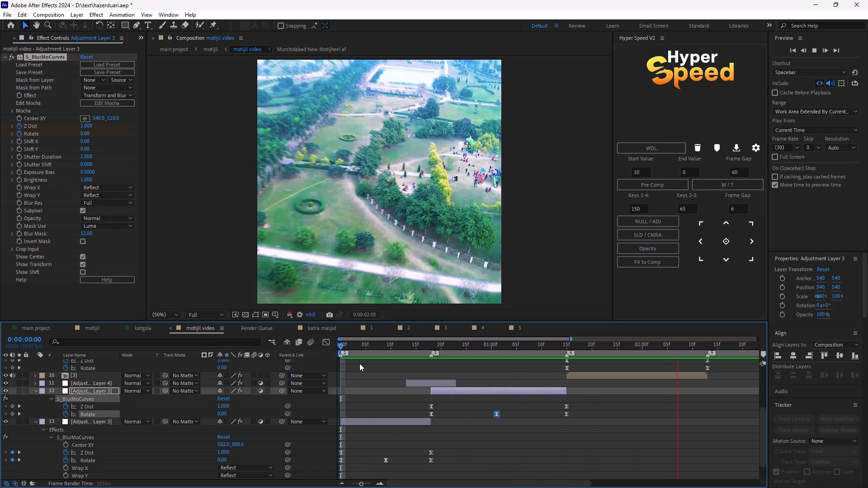
key("space")
key("space")
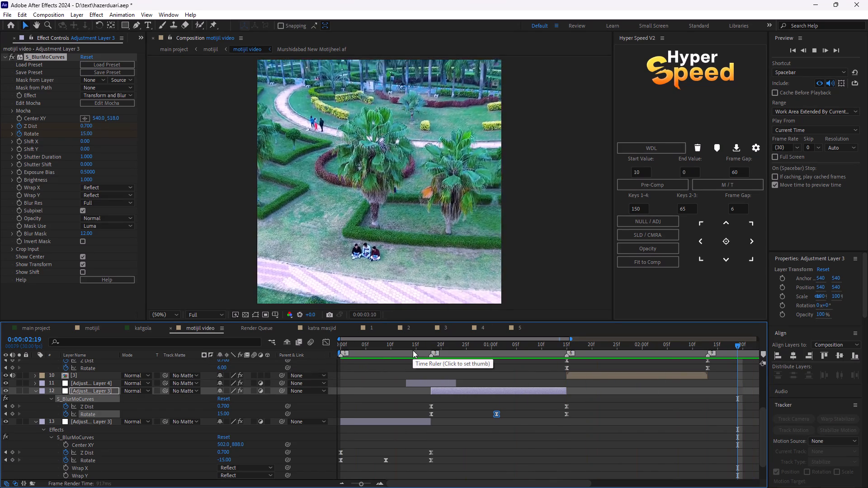
key("space")
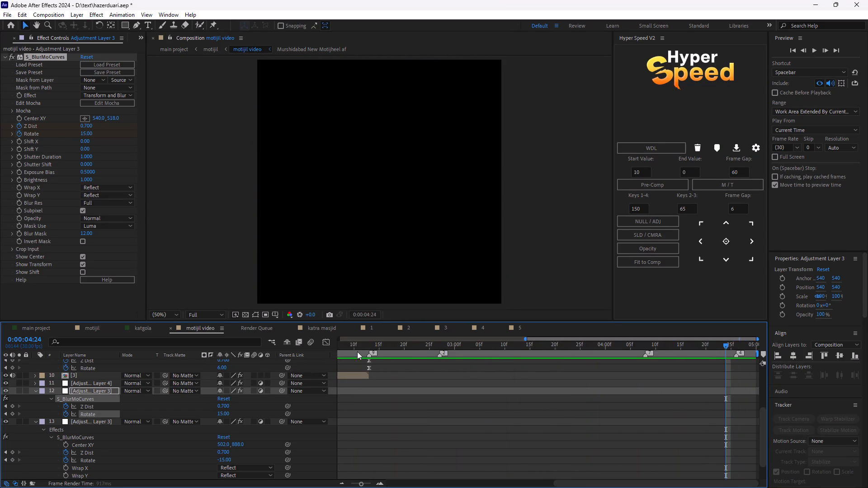
Play the katra masjid composition for comparison, and replay motijil video from 0:00:00:00.
left_click(312, 330)
key("space")
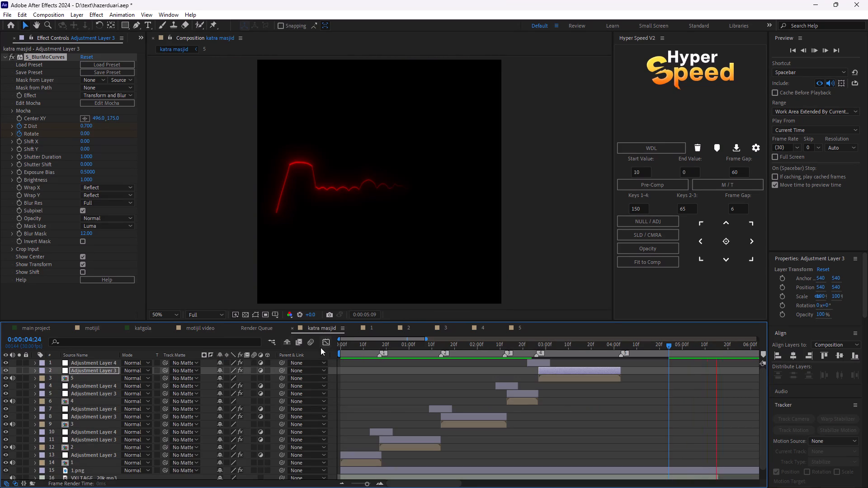
left_click(267, 328)
left_click(198, 328)
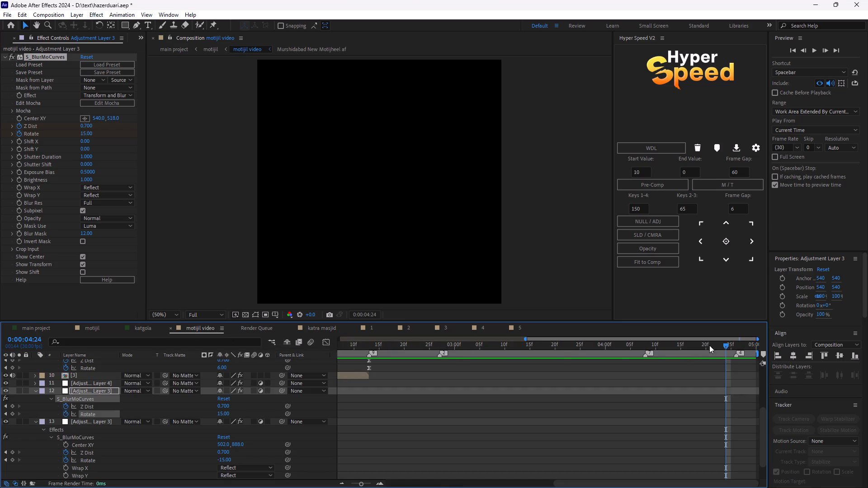
left_click_drag(722, 345, 208, 343)
key("space")
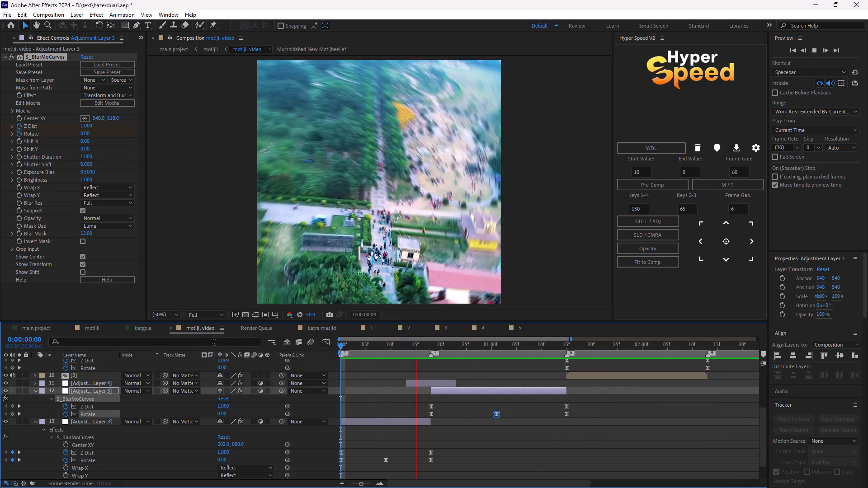
key("space")
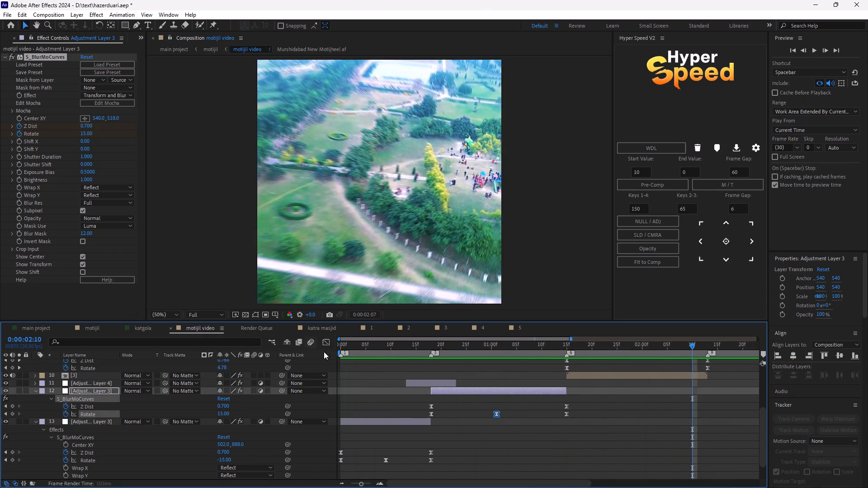
Undo the recent S_BlurMoCurves Rotate keyframe and easing edits, back to before layers 12 and 13 had middle keyframes.
left_click(357, 338)
left_click_drag(362, 340, 338, 366)
key("ctrl+z")
key("ctrl+z")
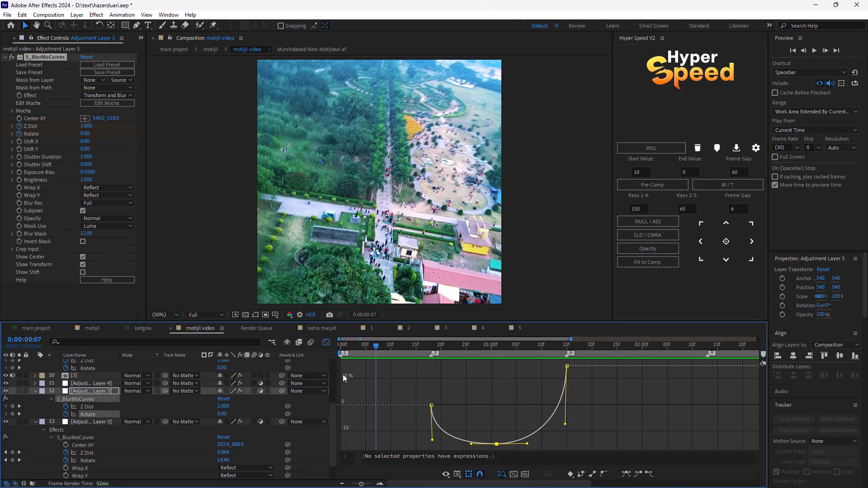
key("ctrl+z")
key("ctrl+z")
key("ctrl+z")
key("ctrl+z")
key("ctrl+z")
key("ctrl+z")
key("ctrl+z")
key("ctrl+z")
key("ctrl+z")
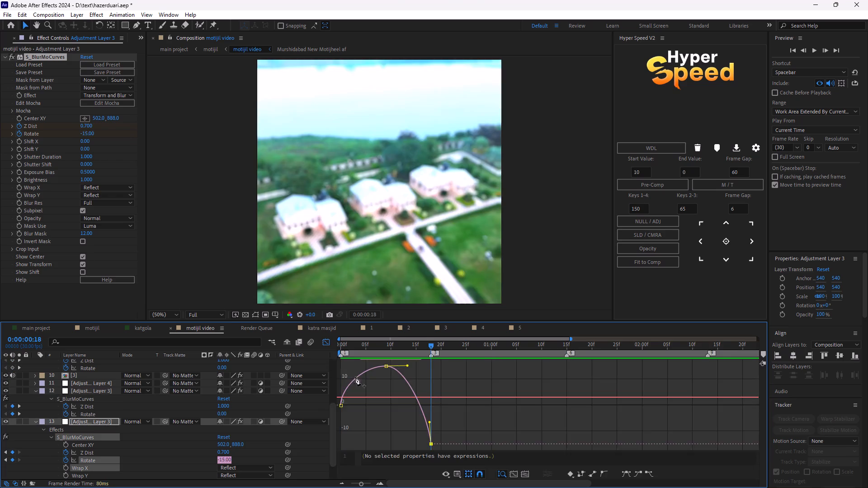
key("ctrl+z")
key("ctrl+z")
key("ctrl+z")
key("ctrl+z")
key("ctrl+z")
key("ctrl+z")
key("ctrl+z")
key("ctrl+z")
key("ctrl+z")
key("ctrl+z")
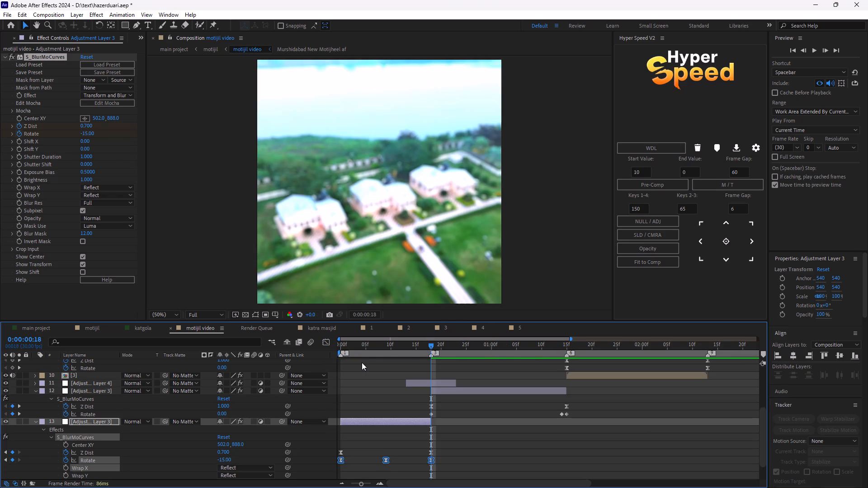
key("ctrl+z")
key("ctrl+z")
key("ctrl+z")
key("ctrl+z")
key("ctrl+z")
key("ctrl+z")
key("ctrl+z")
key("ctrl+z")
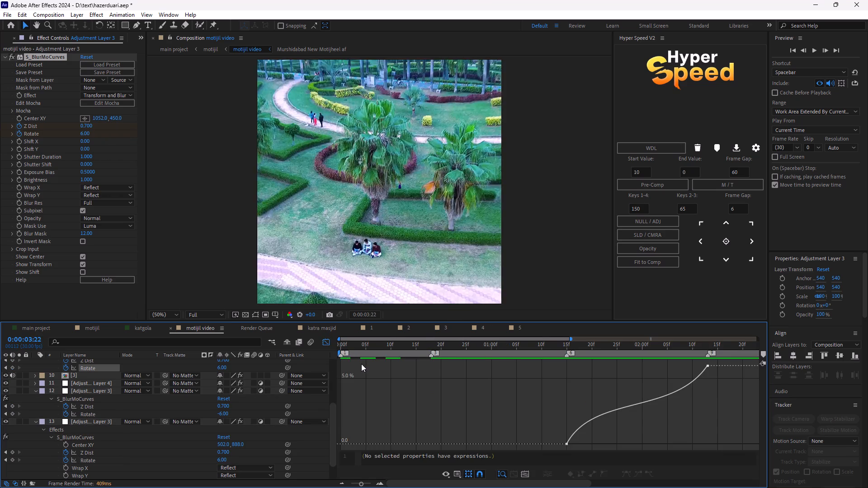
key("ctrl+z")
key("ctrl+z")
key("ctrl+z")
Replay motijil video from 0:00:00:00 to review the transitions with the original Rotate keyframes.
left_click_drag(566, 347, 269, 375)
key("space")
left_click(468, 428)
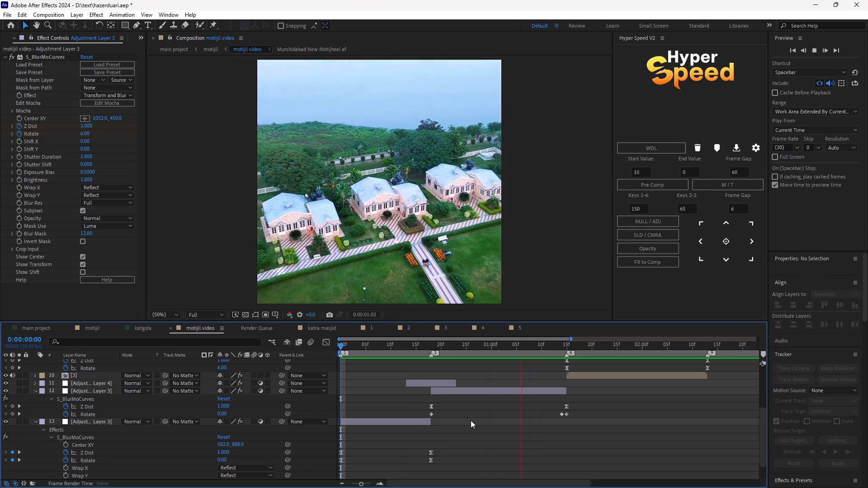
key("d")
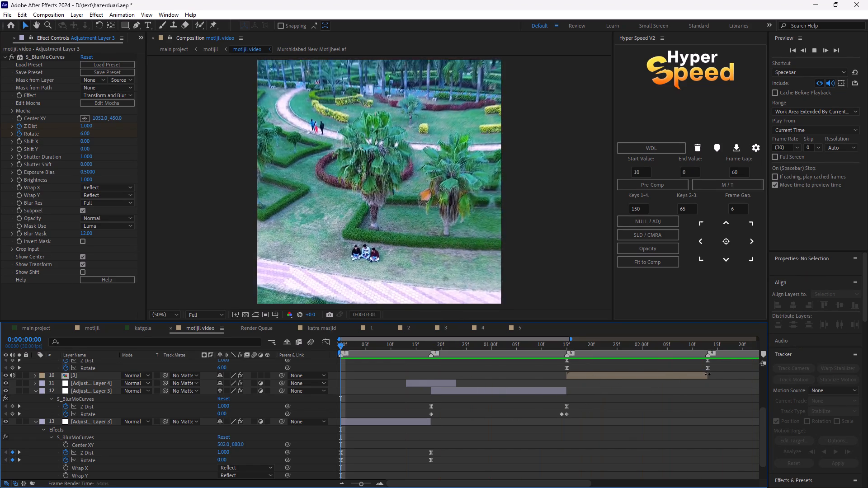
Delete both S_BlurMoCurves Rotate keyframes on the adjustment layer directly above the [3] clip, layer 10.
left_click_drag(728, 371, 554, 369)
key("Print")
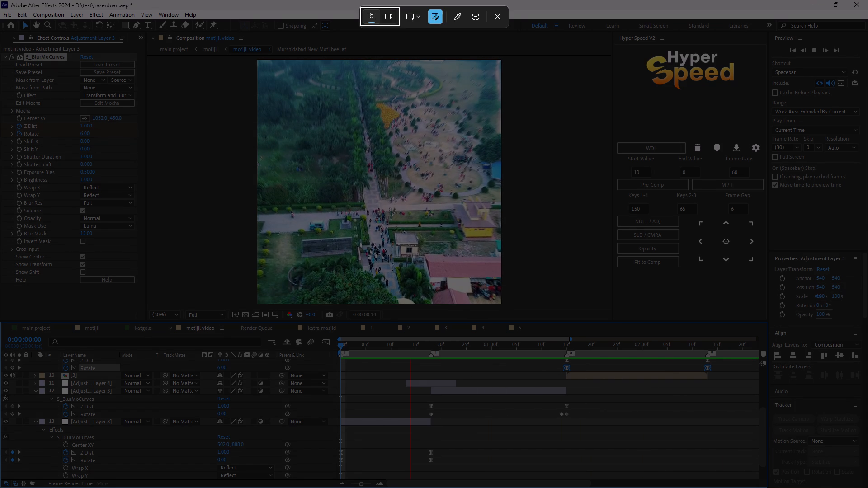
left_click(495, 18)
key("Delete")
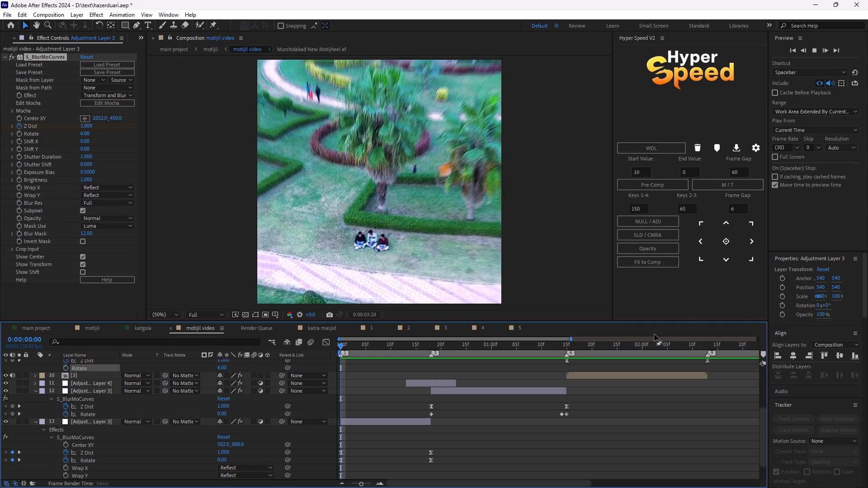
Replay motijil video from 0:00:00:00 to review the transitions without that layer's Rotate keyframes.
key("space")
left_click_drag(708, 344, 698, 346)
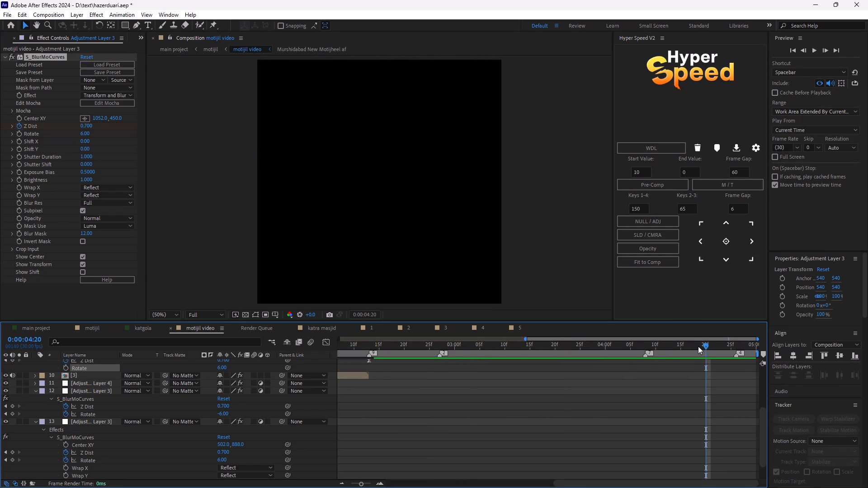
left_click_drag(698, 346, 75, 371)
key("space")
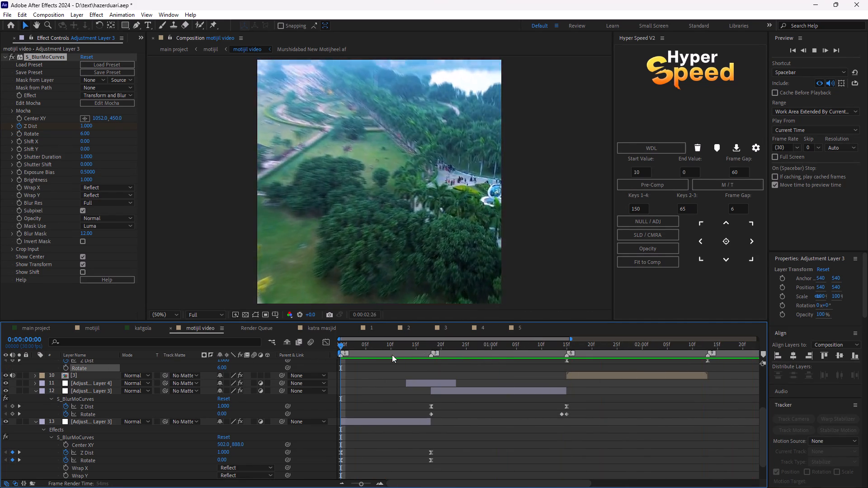
Switch to the main project composition and play it from 0:00:00:00 twice to review the opening clips in context.
left_click(89, 326)
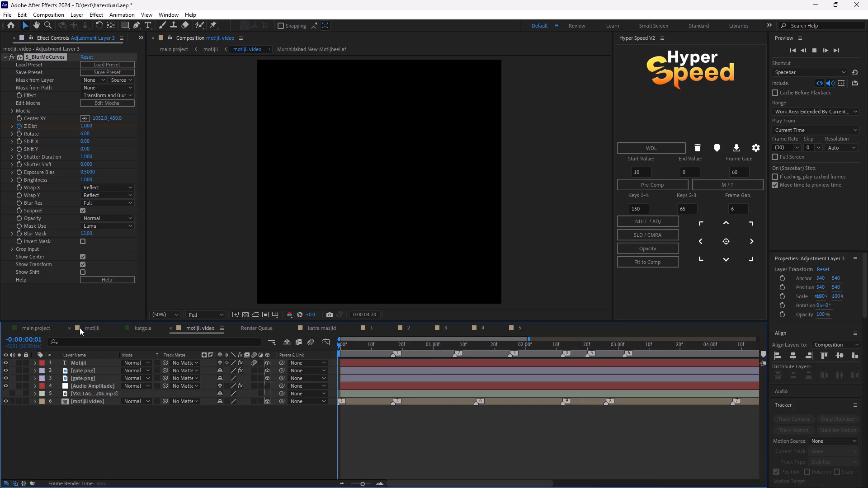
left_click(42, 329)
left_click_drag(439, 349, 305, 354)
key("space")
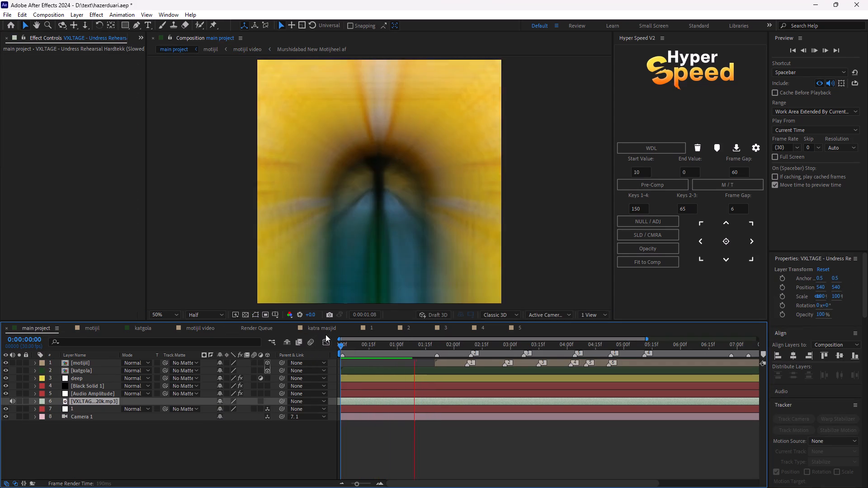
key("space")
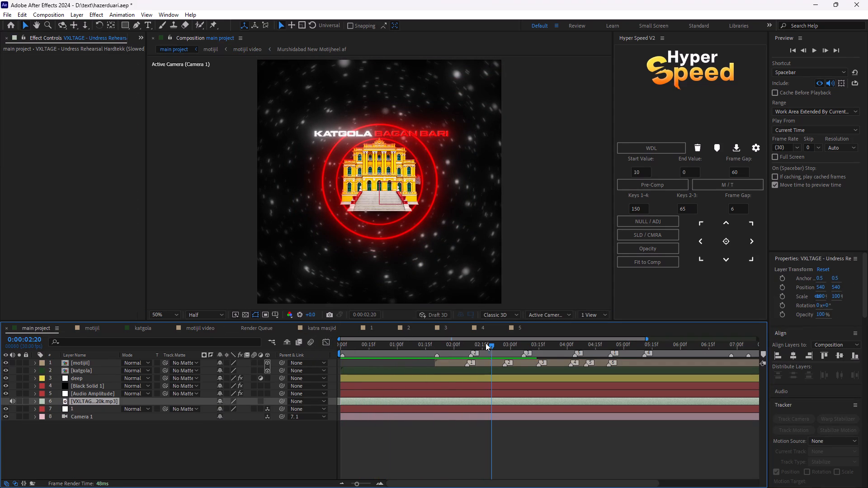
left_click_drag(491, 344, 299, 360)
key("space")
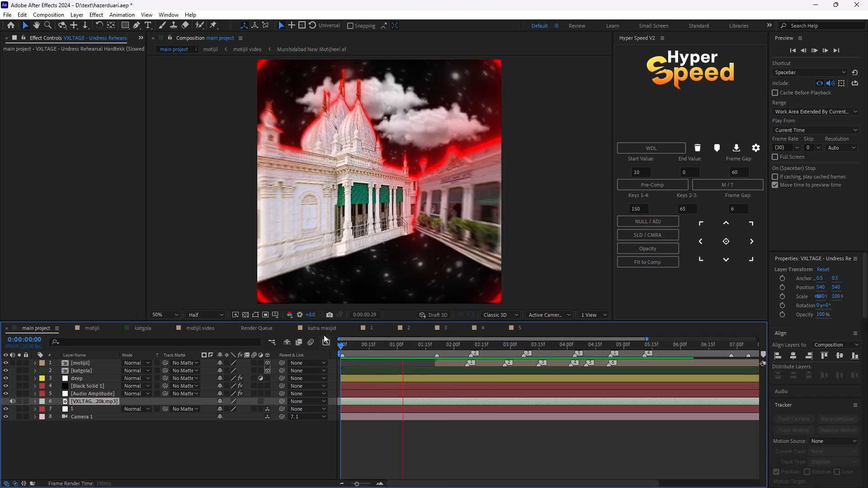
key("space")
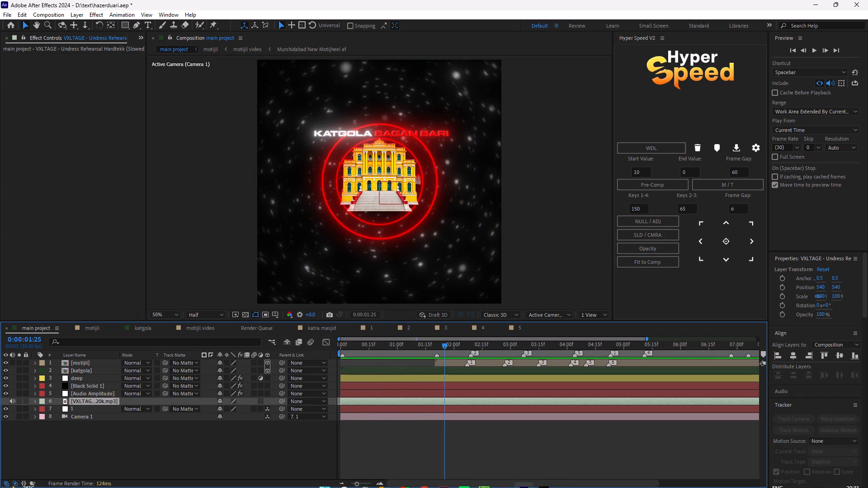
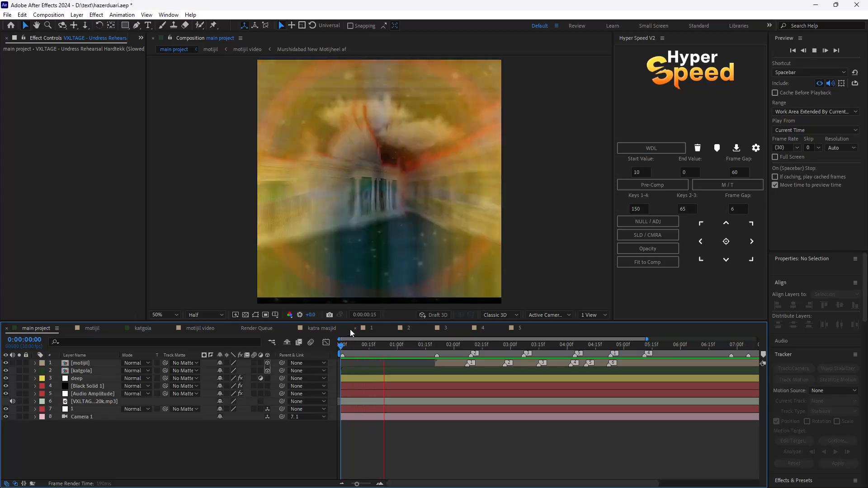
Stop the main project playback and create a new composition named tunnel.
key("space")
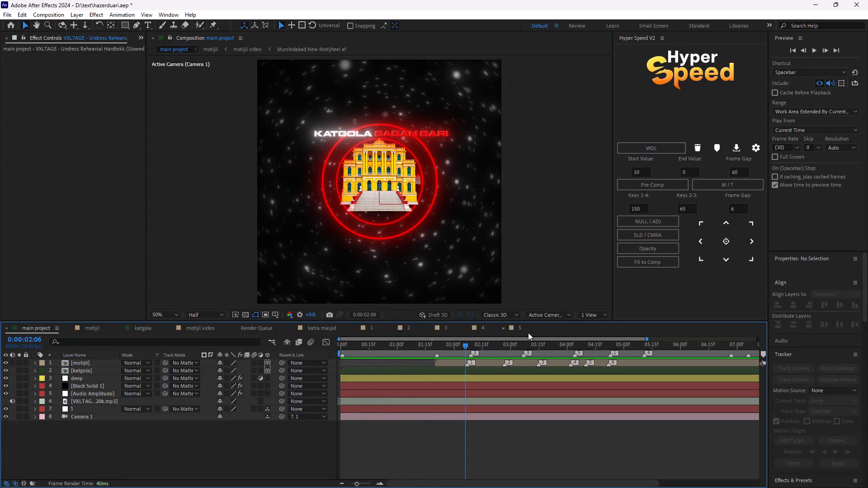
scroll(98, 37, "up", 2)
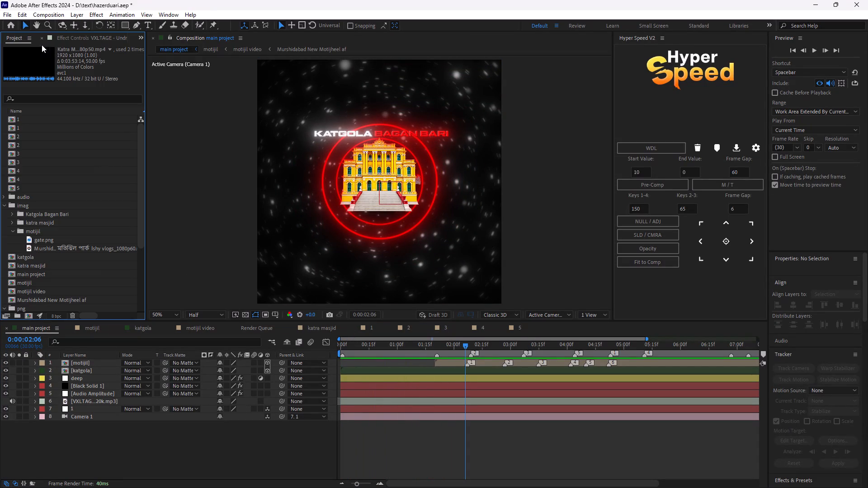
scroll(64, 211, "down", 12)
left_click(67, 305)
right_click(67, 305)
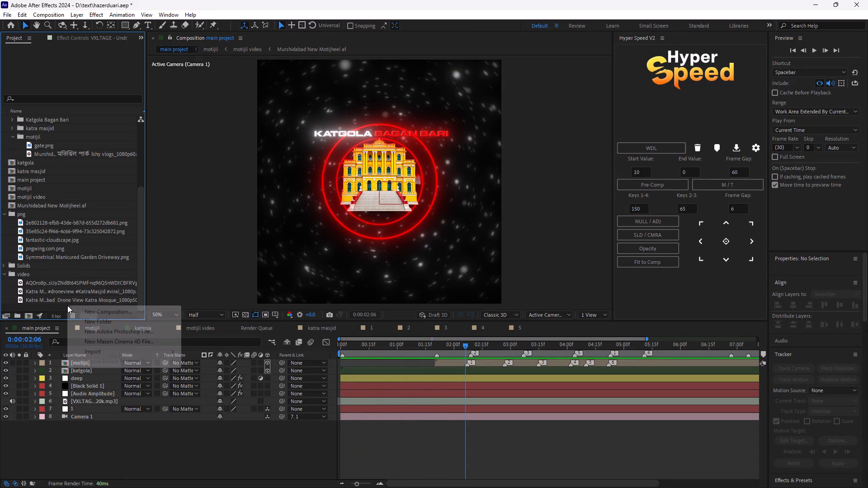
left_click(107, 309)
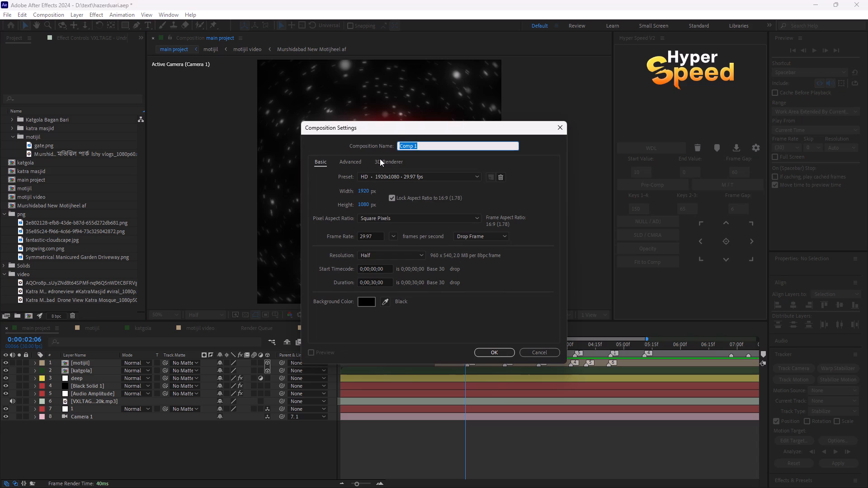
key("BackSpace")
key("BackSpace")
type("tunne")
key("l")
key("Return")
Set the tunnel composition's size to 1080 × 1080 px, unlocking the aspect ratio.
right_click(88, 298)
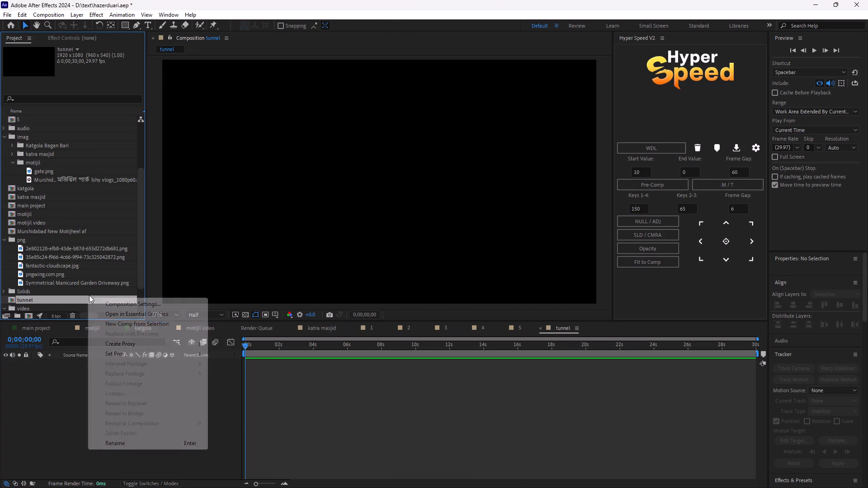
left_click(155, 300)
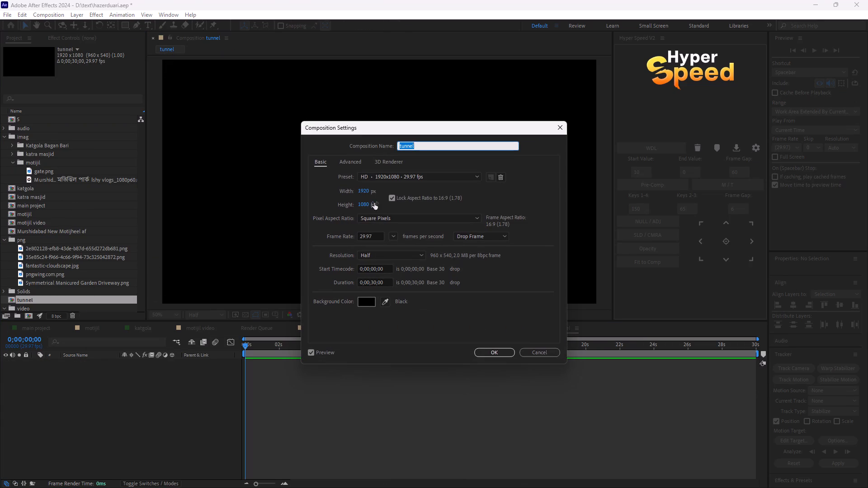
left_click(368, 191)
key("BackSpace")
type("1080")
key("Return")
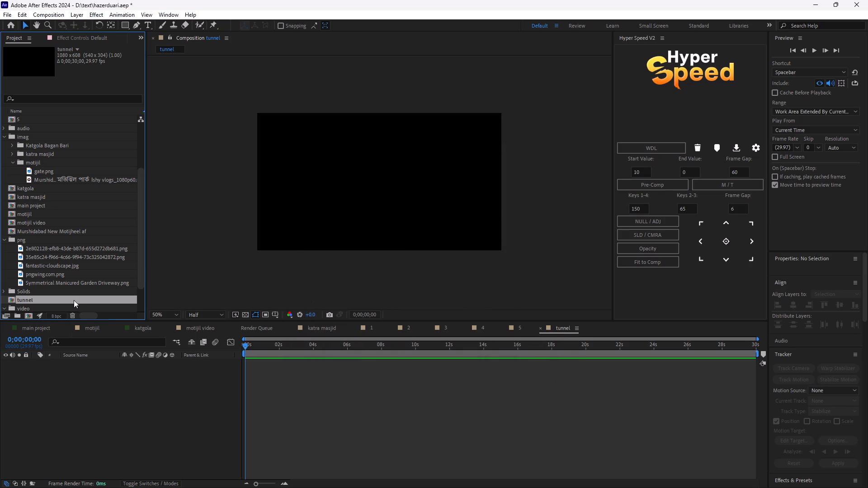
right_click(74, 300)
left_click(145, 298)
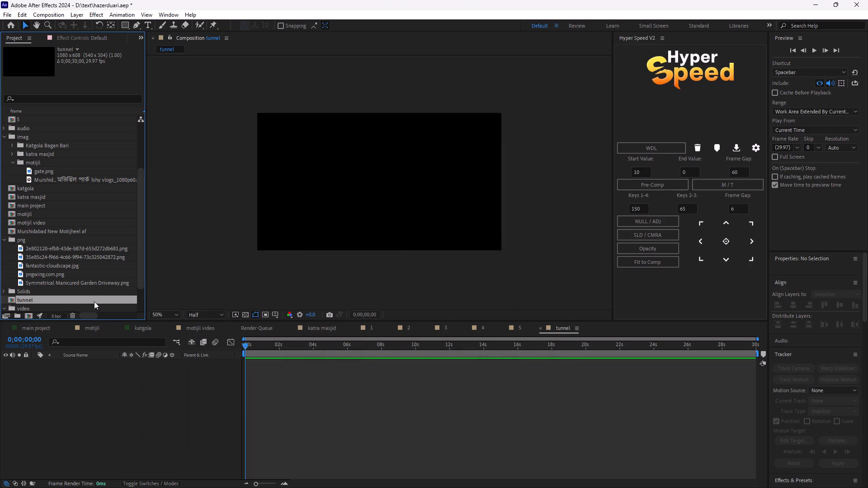
right_click(94, 301)
left_click(123, 303)
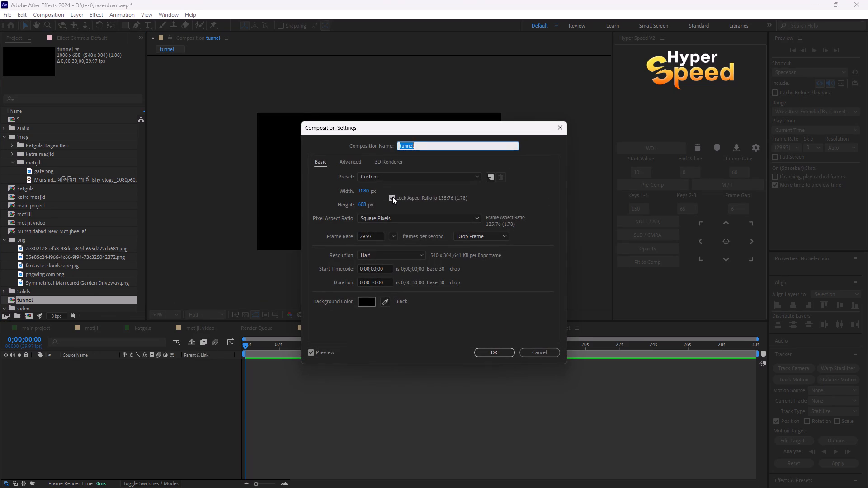
left_click(392, 197)
left_click(368, 206)
key("BackSpace")
type("1080")
key("Return")
Set the tunnel composition's frame rate to 30 frames per second.
right_click(24, 300)
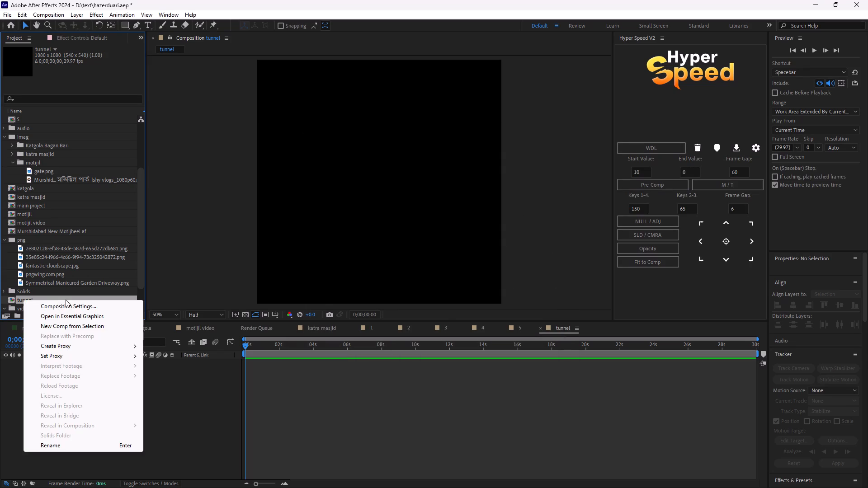
left_click(66, 302)
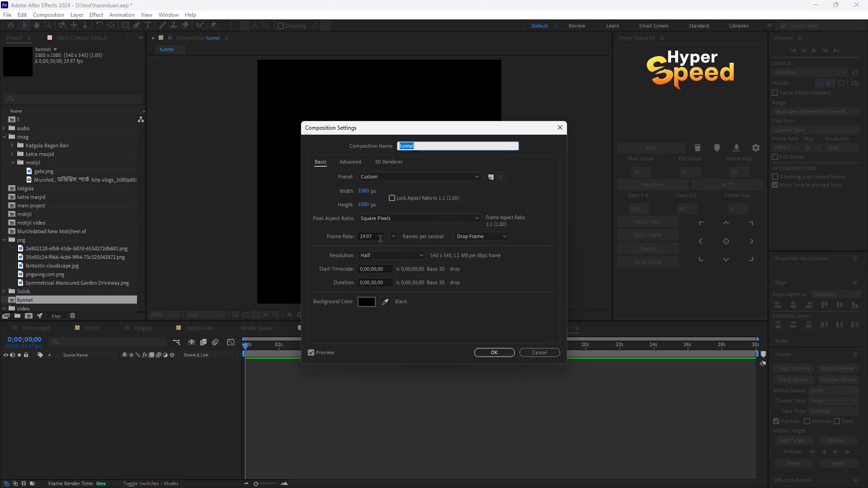
left_click_drag(379, 238, 287, 249)
key("BackSpace")
type("30")
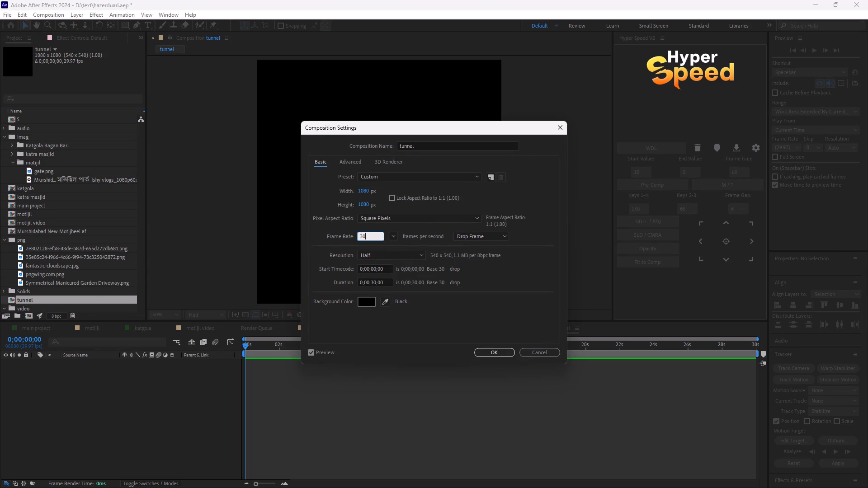
key("Return")
Set the tunnel composition's duration to 0:00:10:00.
right_click(72, 303)
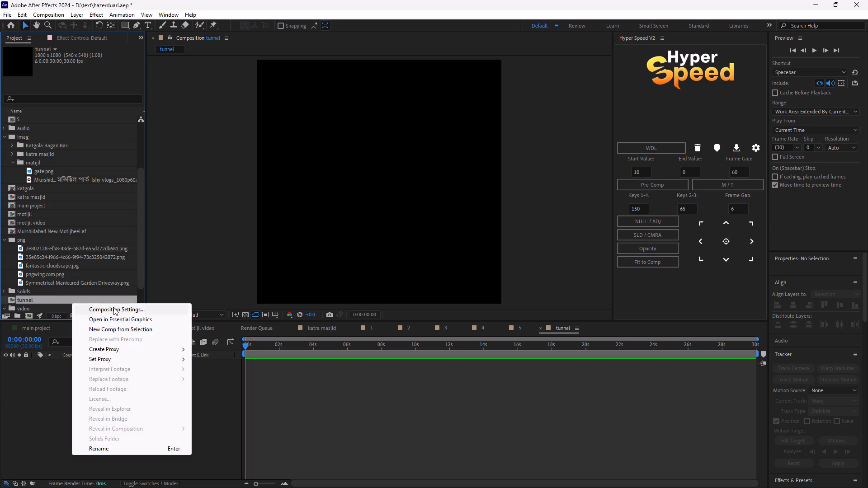
left_click(115, 308)
left_click(373, 283)
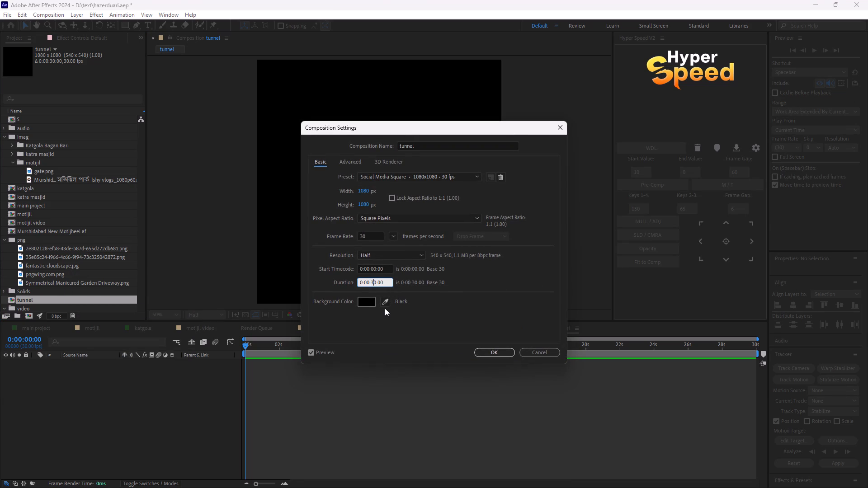
key("BackSpace")
key("1")
key("Return")
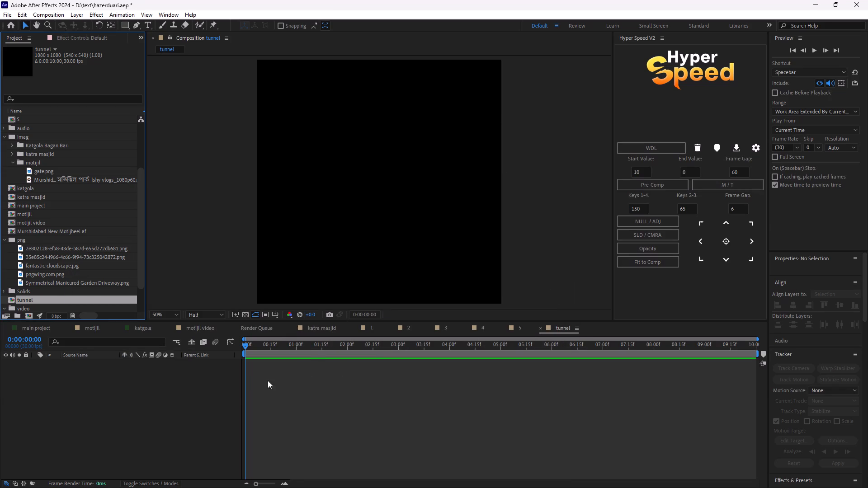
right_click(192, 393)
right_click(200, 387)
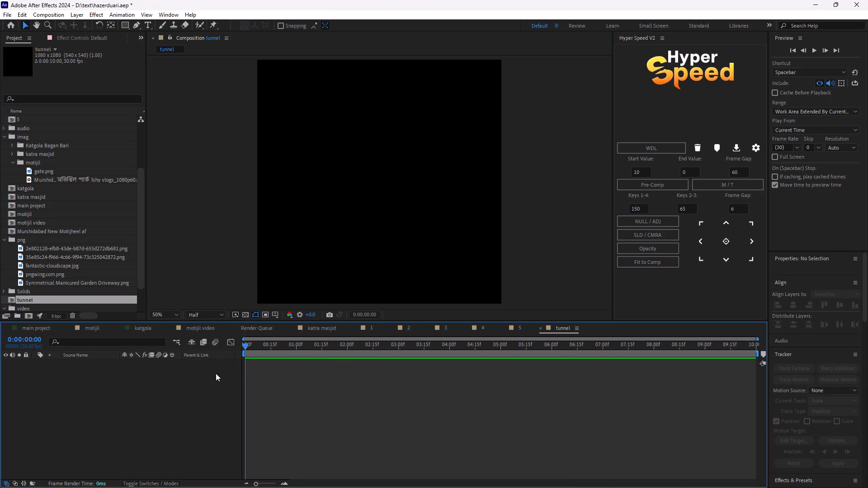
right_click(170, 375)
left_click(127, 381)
Draw a rectangle about 674 × 734 px as a new shape layer in the middle of the tunnel composition.
left_click(118, 25)
left_click(126, 25)
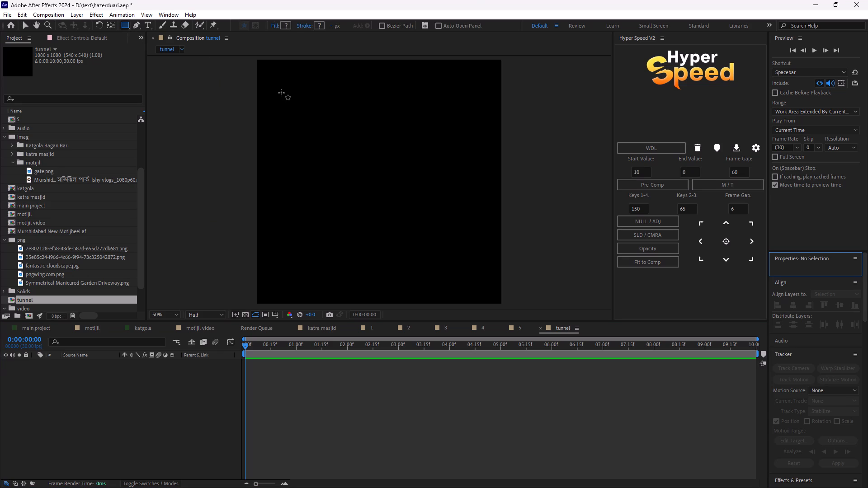
left_click_drag(306, 110, 424, 239)
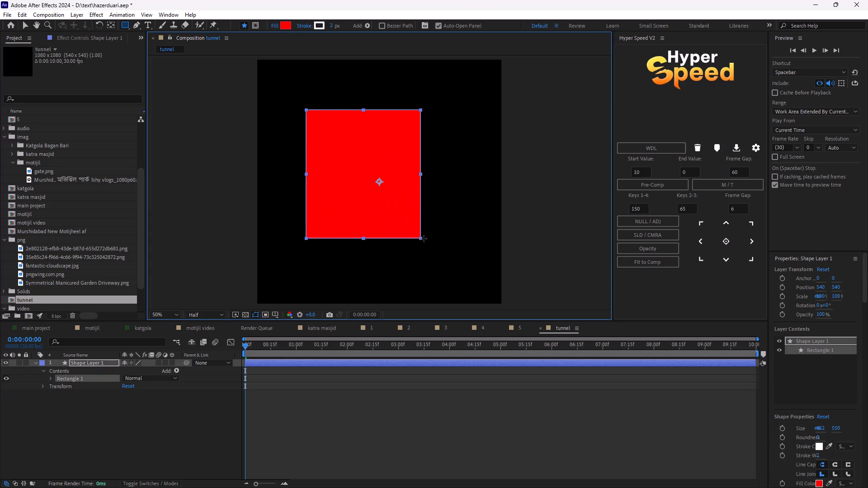
left_click_drag(424, 239, 453, 263)
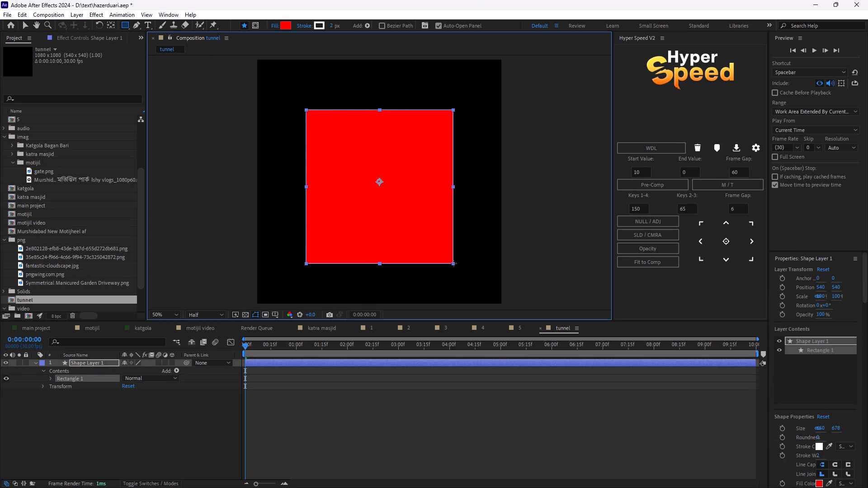
left_click_drag(453, 263, 458, 276)
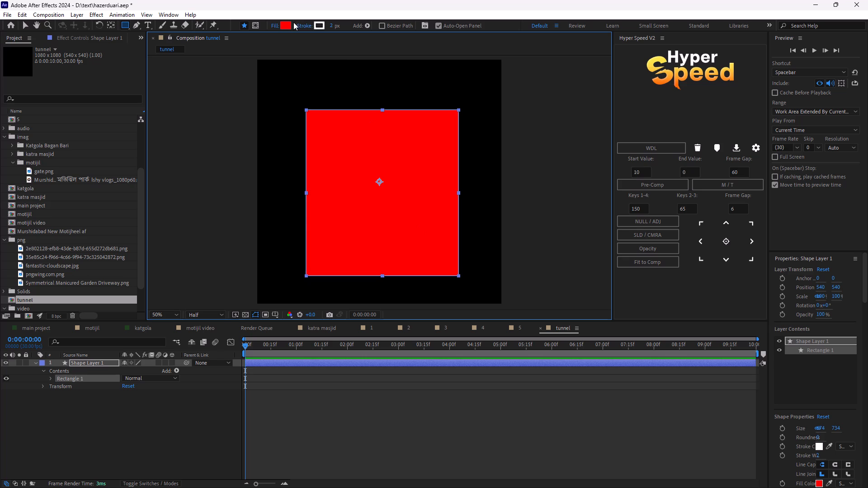
Set the rectangle's fill to None so that only its white 2 px stroke is drawn.
left_click(273, 24)
left_click(388, 221)
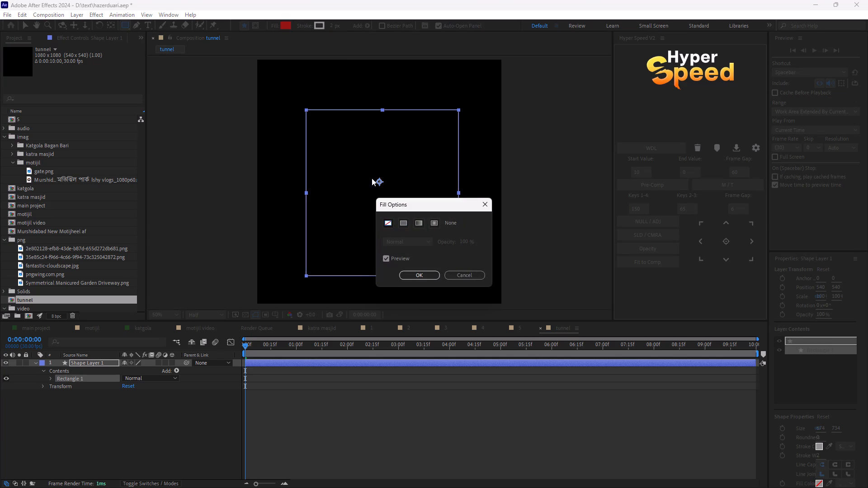
left_click(433, 275)
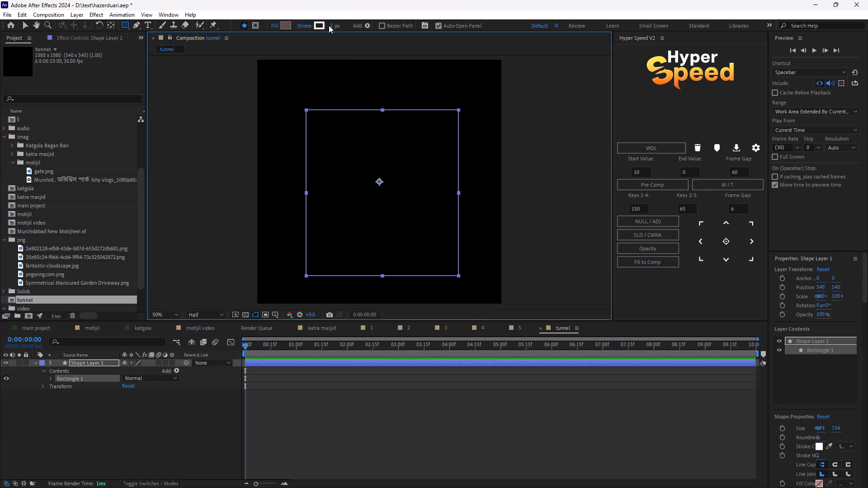
left_click_drag(332, 23, 339, 29)
left_click(399, 399)
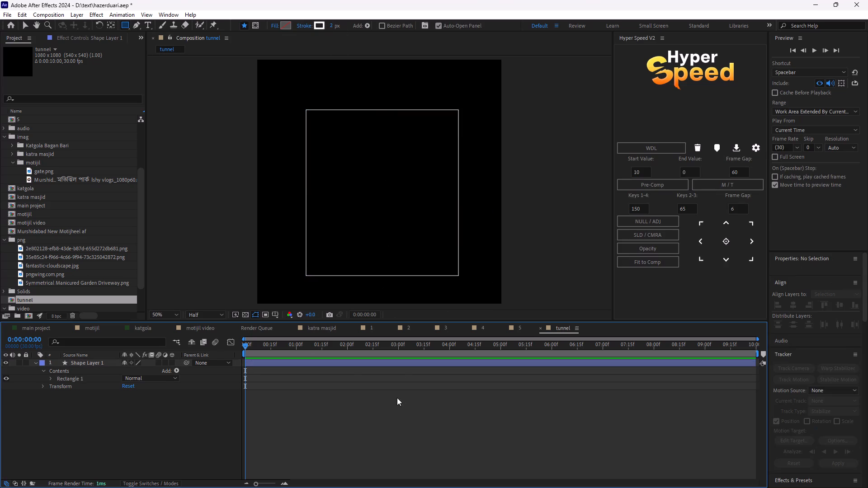
Reveal the shape layer's Scale and centre the layer's anchor point on the rectangle with Hyper Speed.
left_click(325, 361)
key("s")
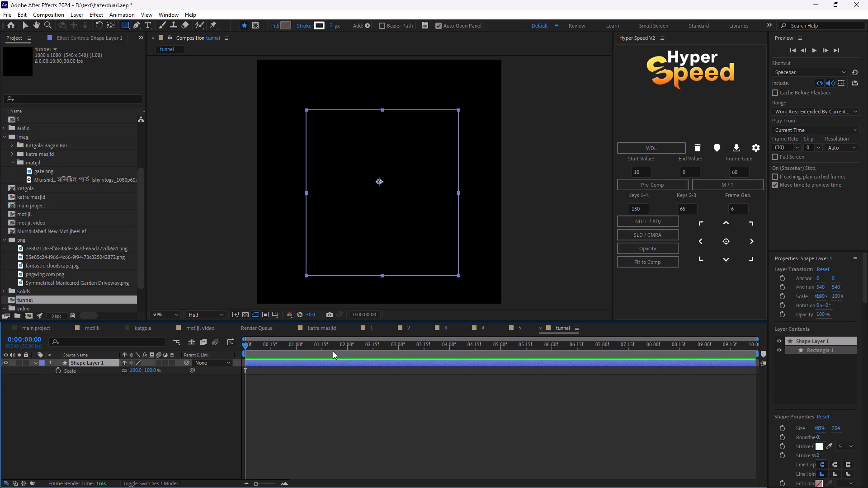
left_click(138, 371)
key("p")
left_click(716, 240)
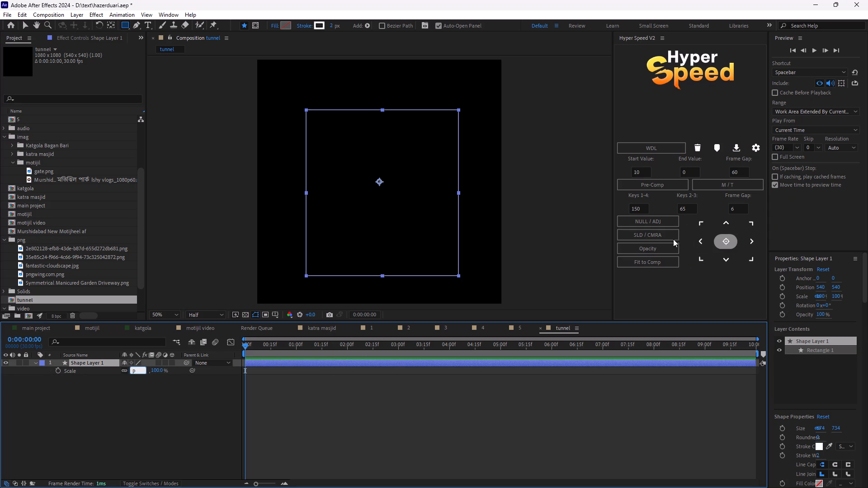
left_click(427, 366)
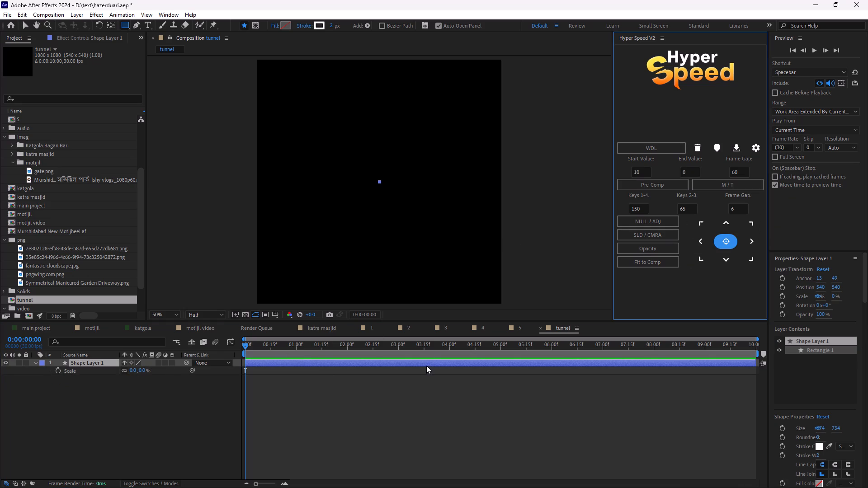
left_click(429, 359)
left_click(716, 243)
Align the shape layer to the horizontal centre of the tunnel composition.
scroll(813, 197, "down", 1)
scroll(811, 319, "down", 4)
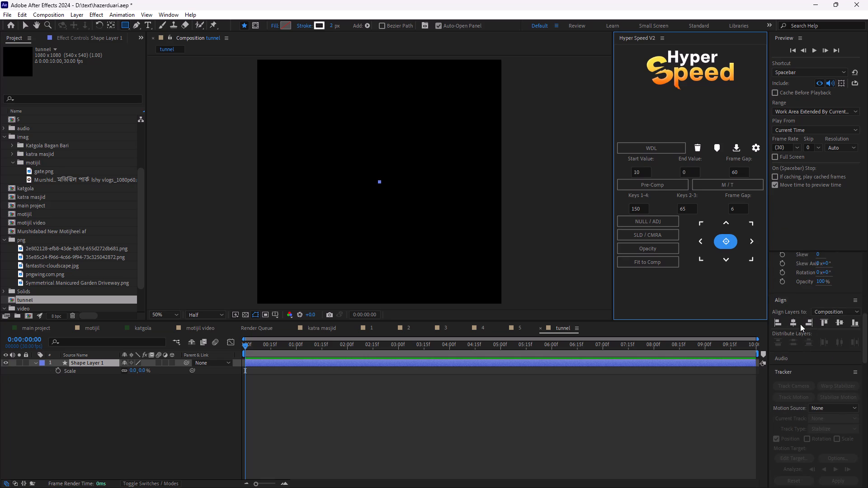
left_click(793, 322)
Set the shape layer's Scale to 97% at 0:00:00:00 and deselect the layer.
left_click_drag(248, 345, 226, 352)
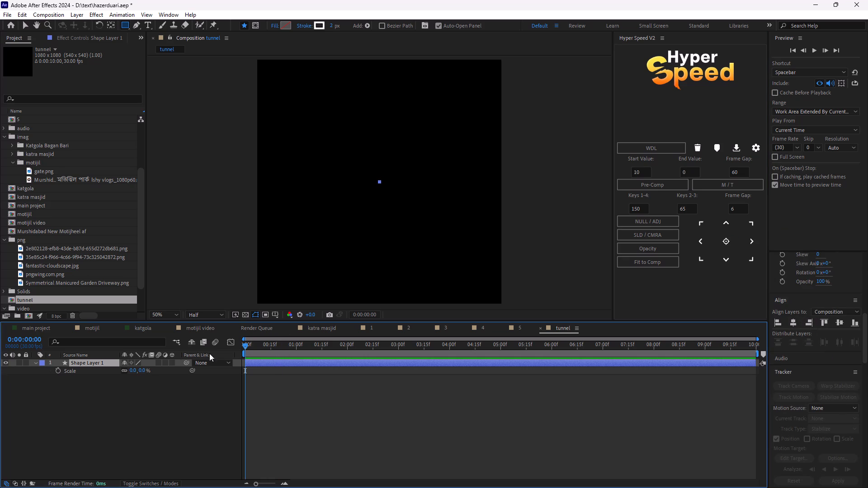
left_click_drag(142, 372, 182, 374)
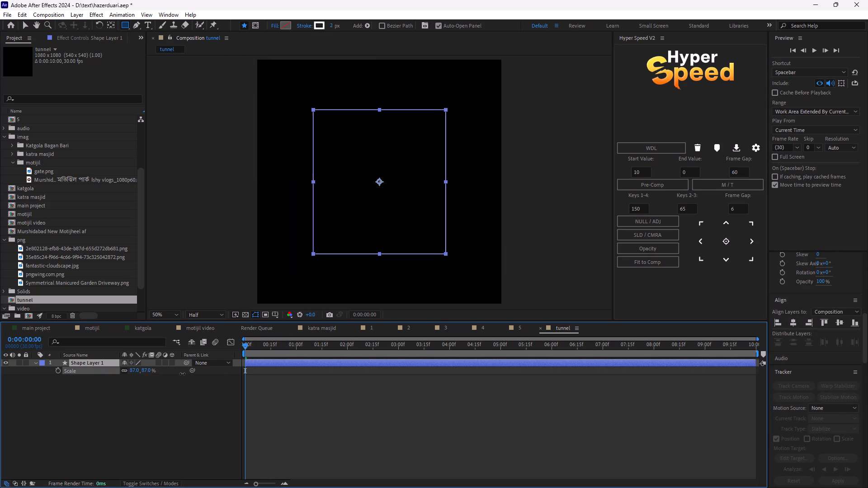
left_click_drag(182, 374, 190, 377)
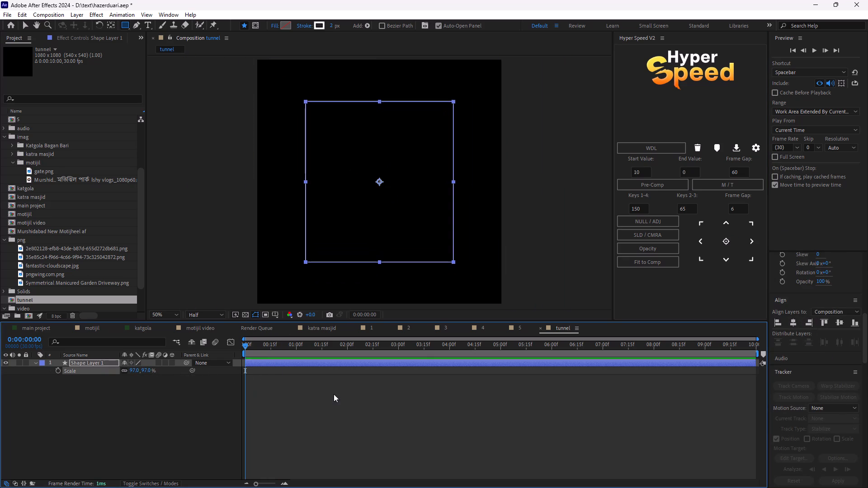
left_click(333, 394)
Show the shape layer's effect controls and switch to the Selection tool.
left_click(70, 38)
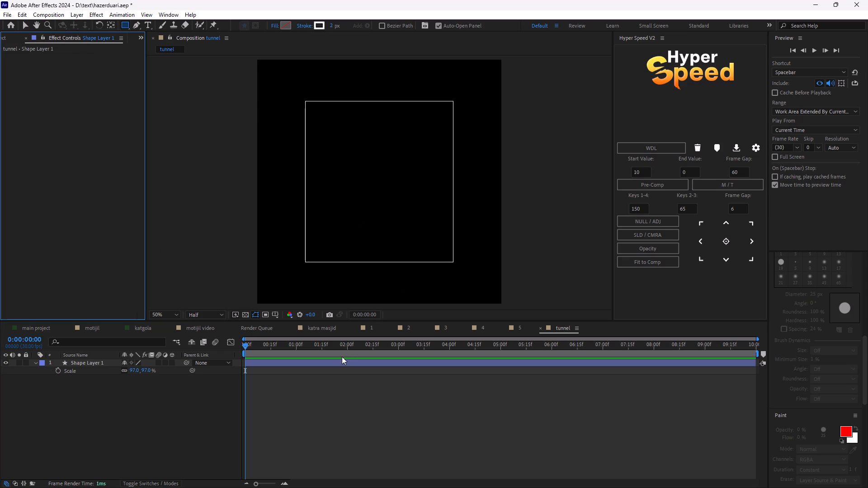
left_click(292, 364)
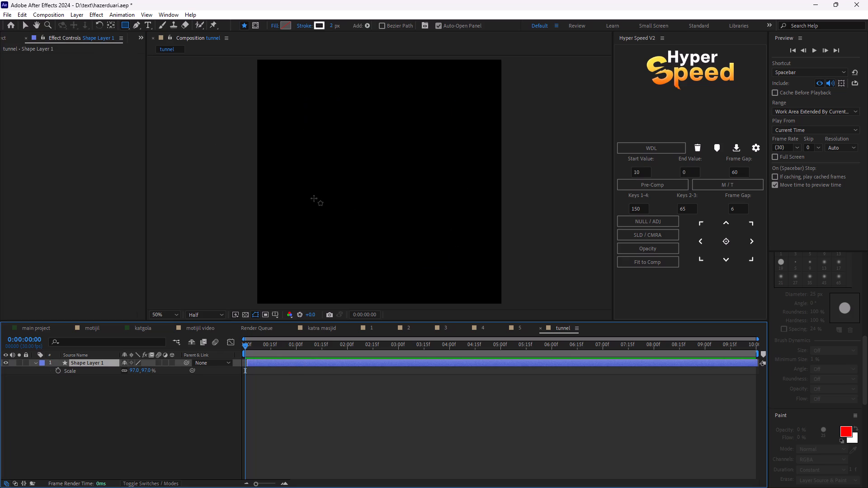
left_click(28, 23)
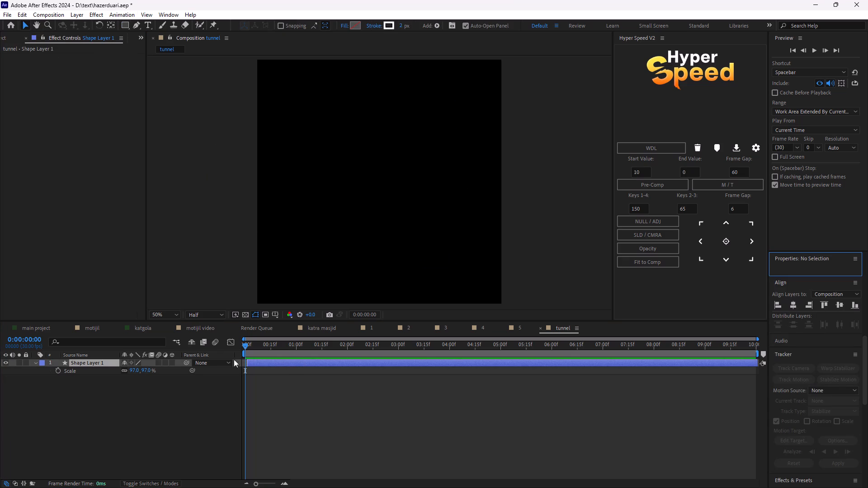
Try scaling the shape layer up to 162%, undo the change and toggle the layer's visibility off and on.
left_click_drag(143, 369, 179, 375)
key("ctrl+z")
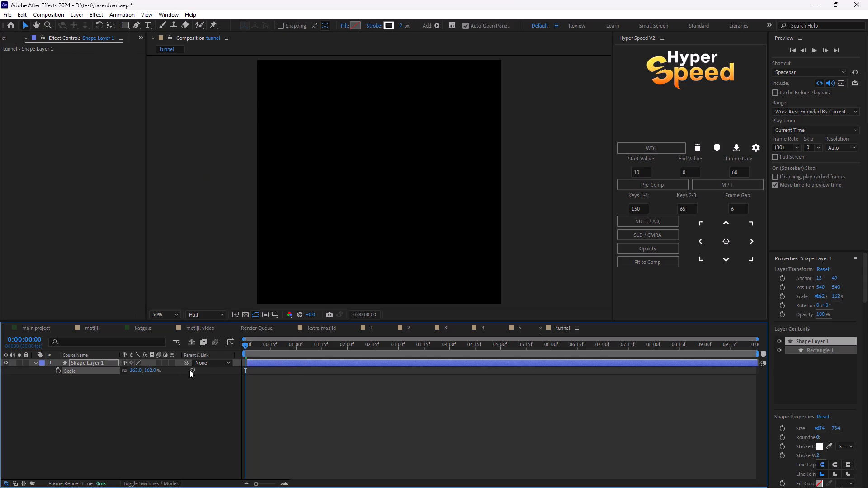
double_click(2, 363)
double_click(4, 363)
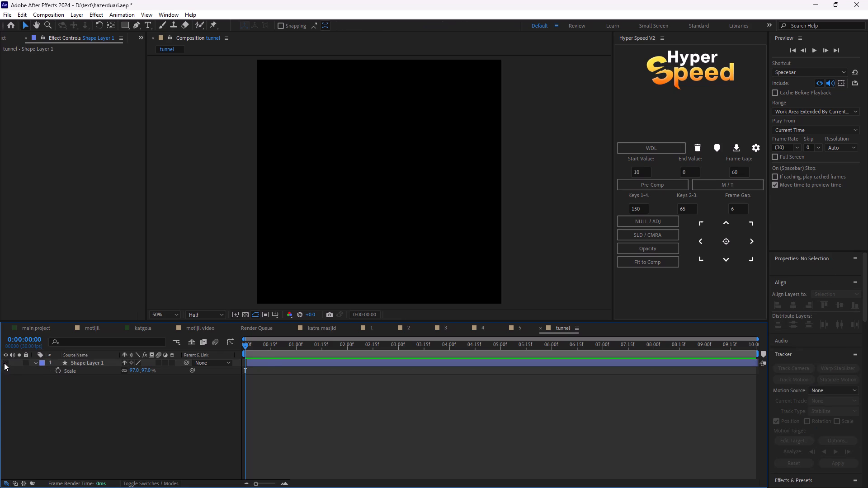
Slide the shape layer in time so it starts at 0:00:00:00 and return the playhead to that frame.
double_click(270, 364)
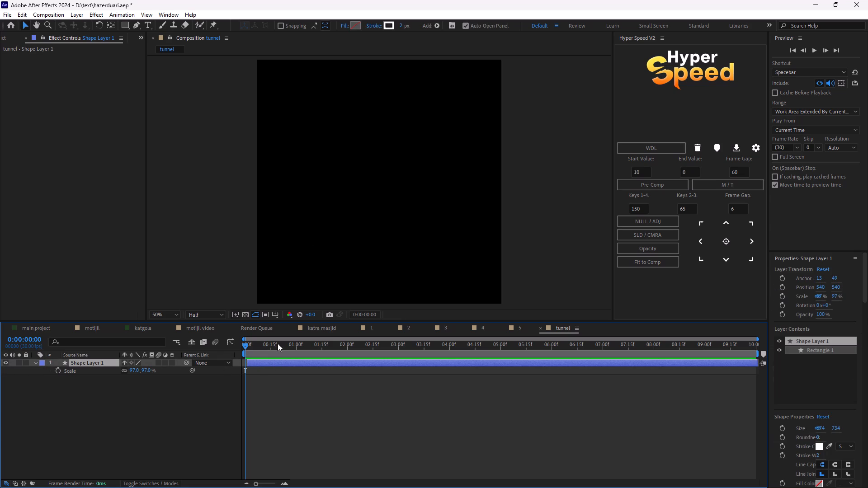
left_click_drag(284, 358, 275, 361)
left_click_drag(247, 347, 268, 352)
left_click_drag(276, 360, 265, 365)
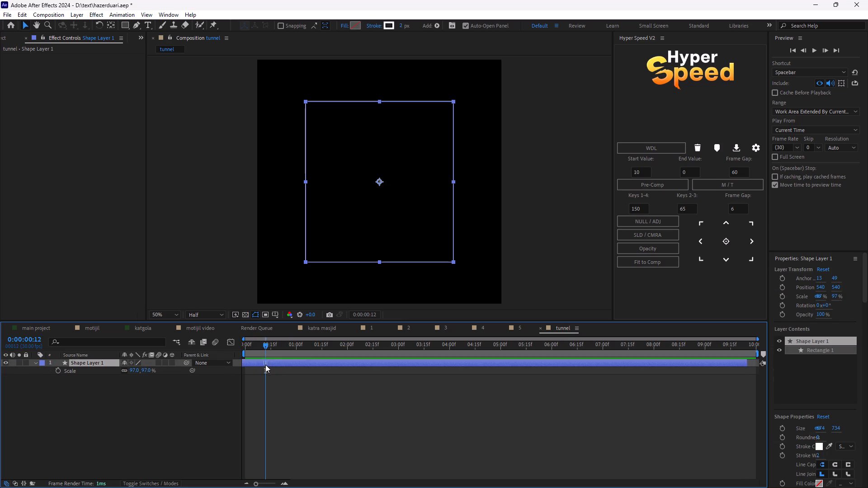
left_click_drag(265, 365, 275, 366)
left_click_drag(269, 347, 213, 347)
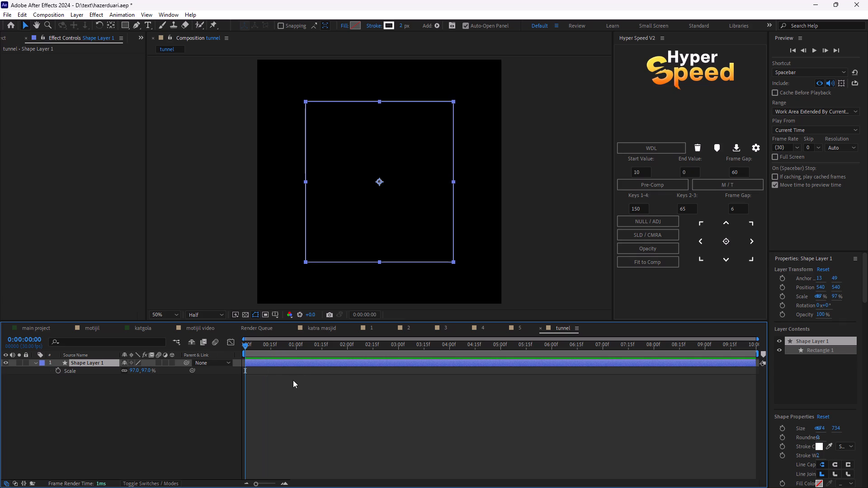
Resize the rectangle freehand in the viewer to a narrower, taller Scale of about 90.5 × 107.9%.
left_click(292, 382)
left_click(299, 369)
left_click(300, 364)
left_click_drag(453, 263, 446, 270)
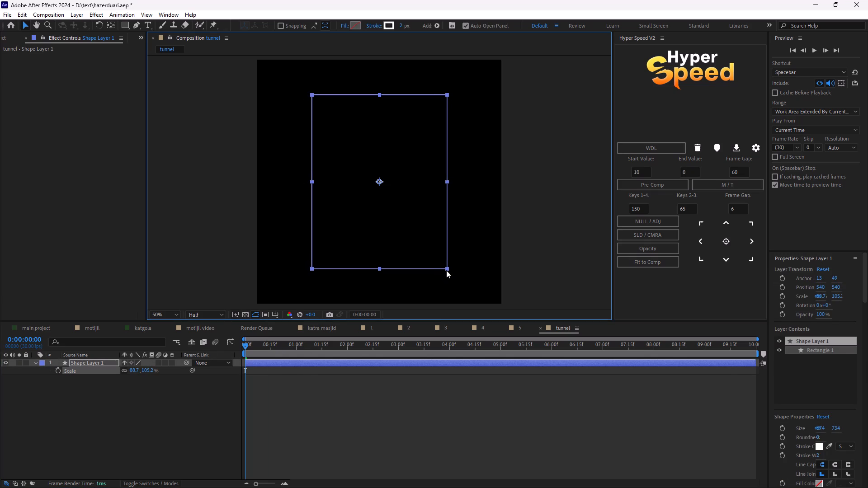
left_click_drag(446, 270, 447, 272)
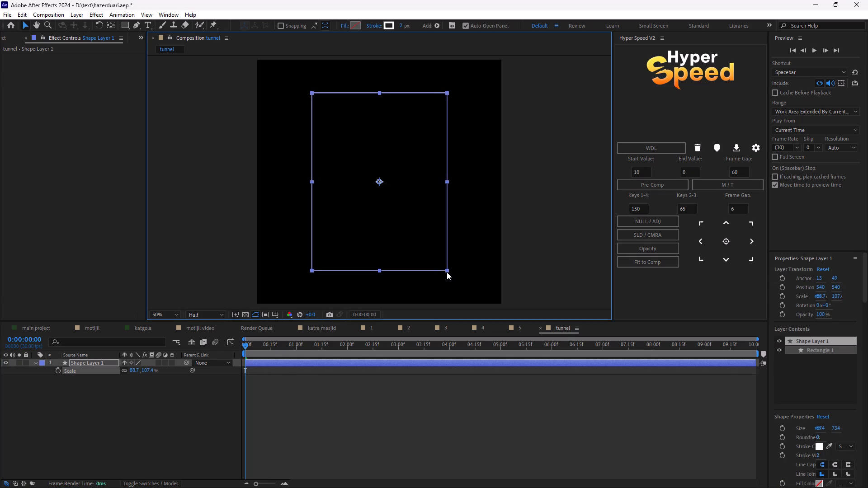
left_click_drag(447, 272, 448, 272)
left_click(448, 387)
scroll(407, 235, "up", 1)
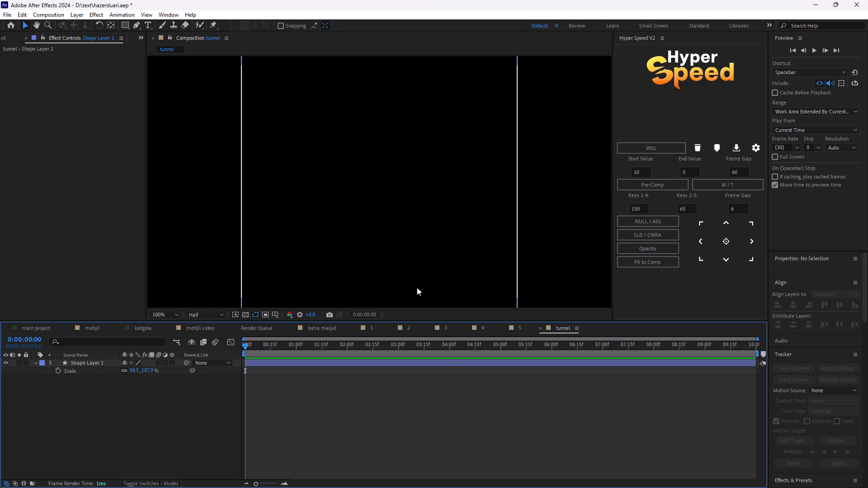
Set the rectangle's stroke width to 4 px.
left_click(444, 362)
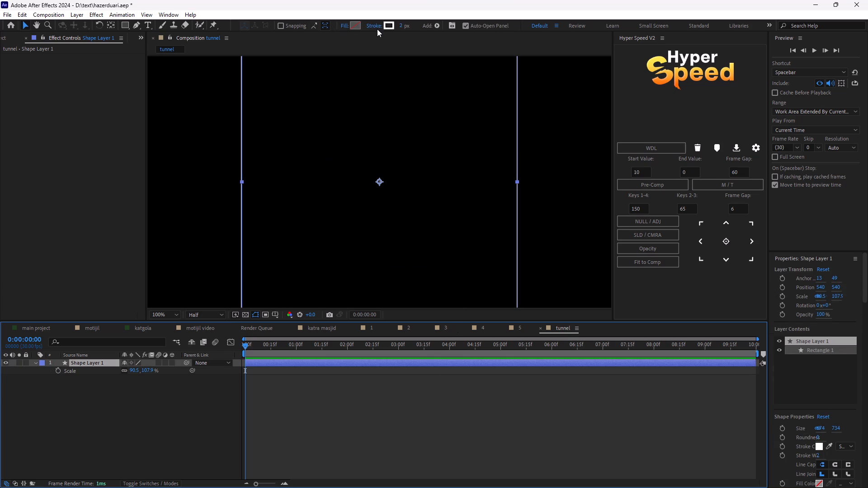
left_click(404, 25)
key("BackSpace")
key("4")
key("Return")
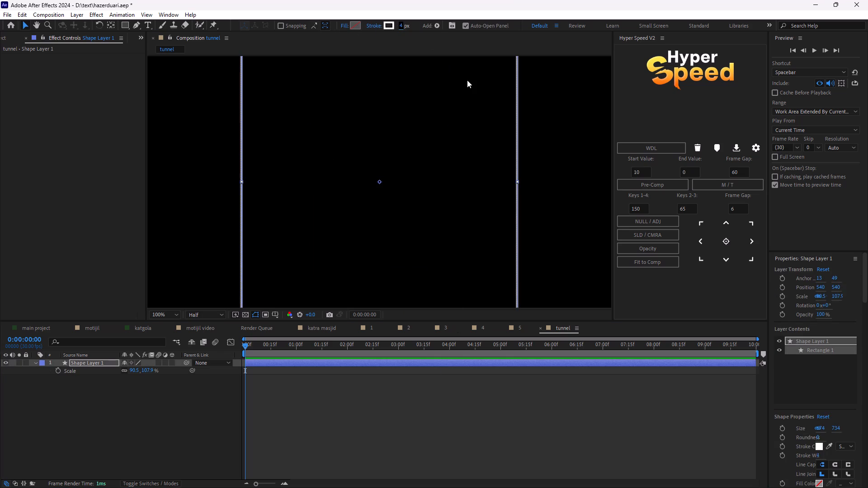
left_click(524, 398)
Search the effects for "plas" and apply S_TexturePlasma to the shape layer.
left_click(501, 365)
key("ctrl+space")
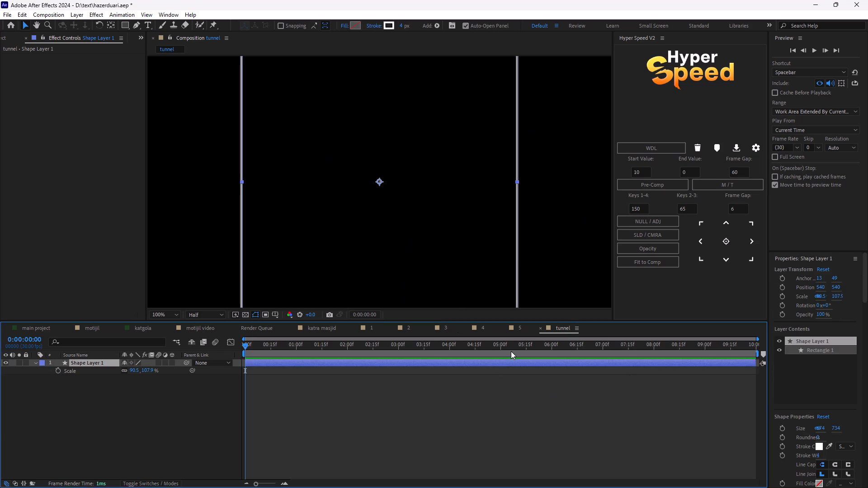
type("pal")
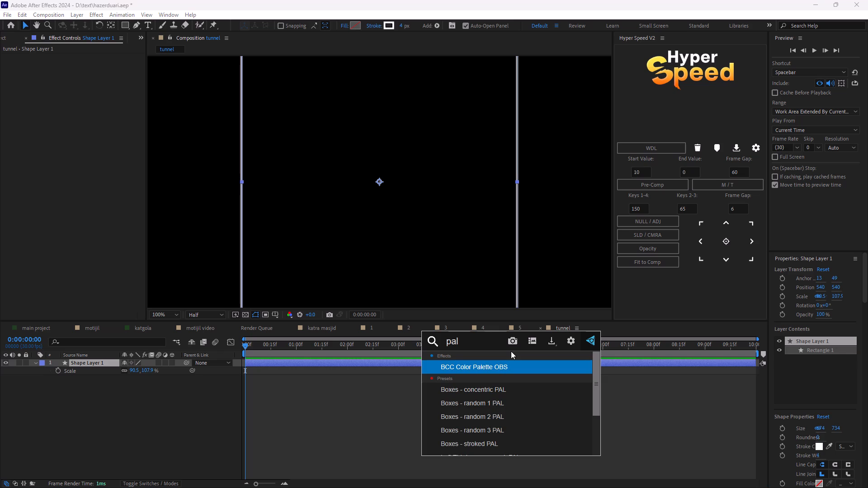
key("equal")
key("BackSpace")
key("BackSpace")
key("BackSpace")
type("las")
left_click(475, 378)
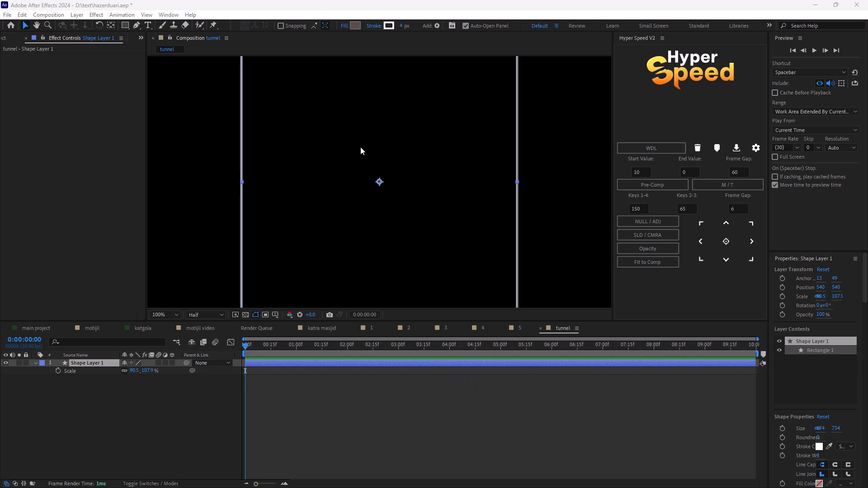
Set the S_TexturePlasma Glow Color to saturated blue 0080FF and preview the animated outline.
scroll(363, 155, "down", 1)
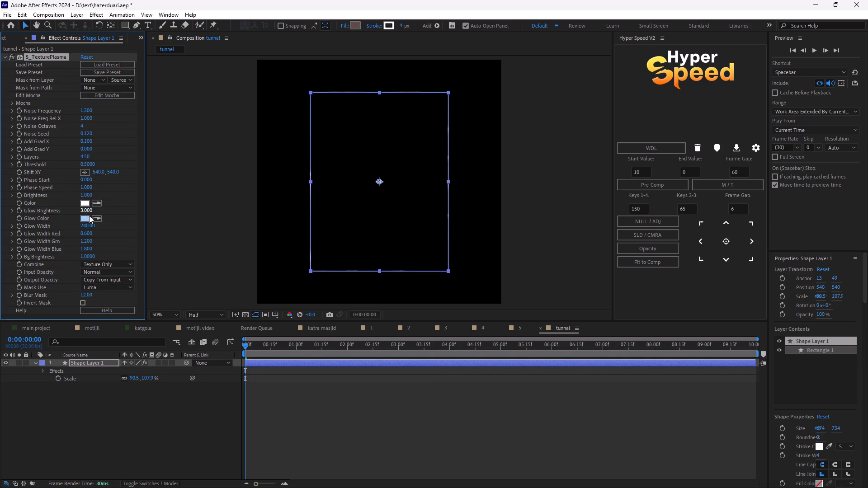
left_click(90, 216)
left_click(86, 219)
left_click_drag(400, 235, 549, 176)
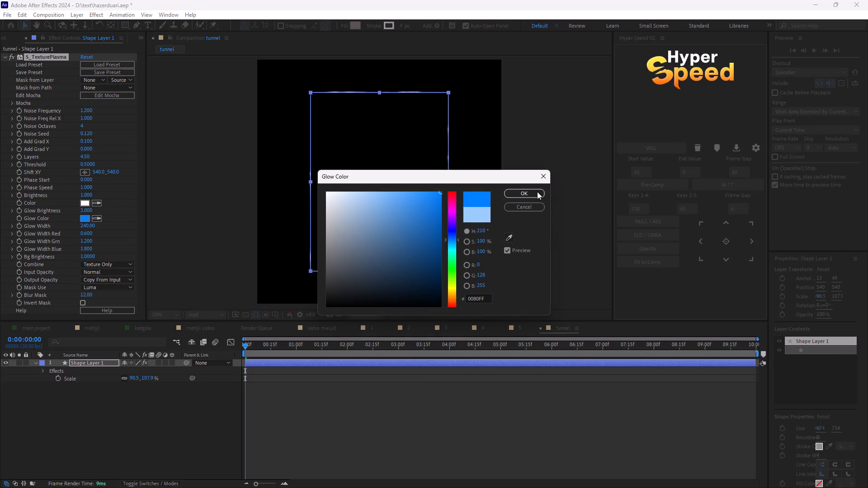
left_click(537, 192)
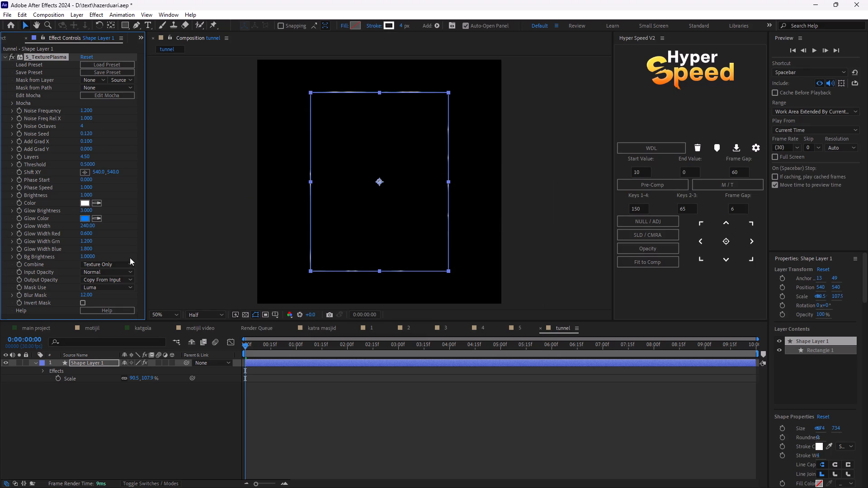
left_click(389, 396)
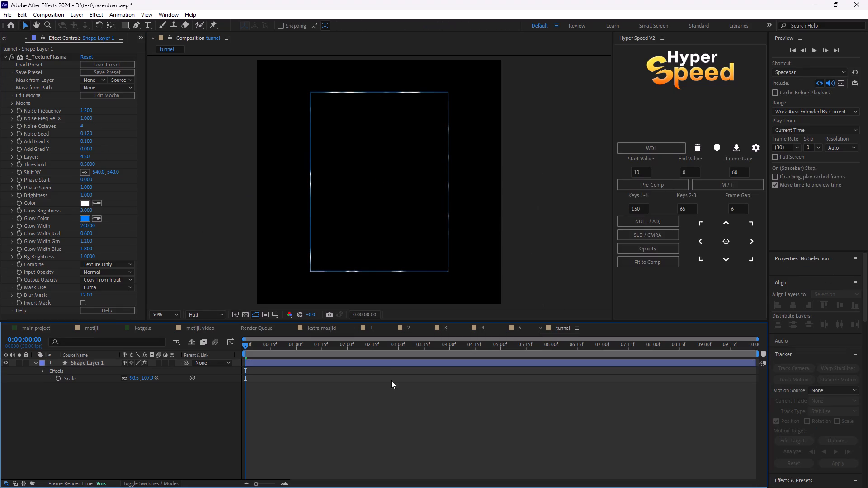
key("space")
key("space")
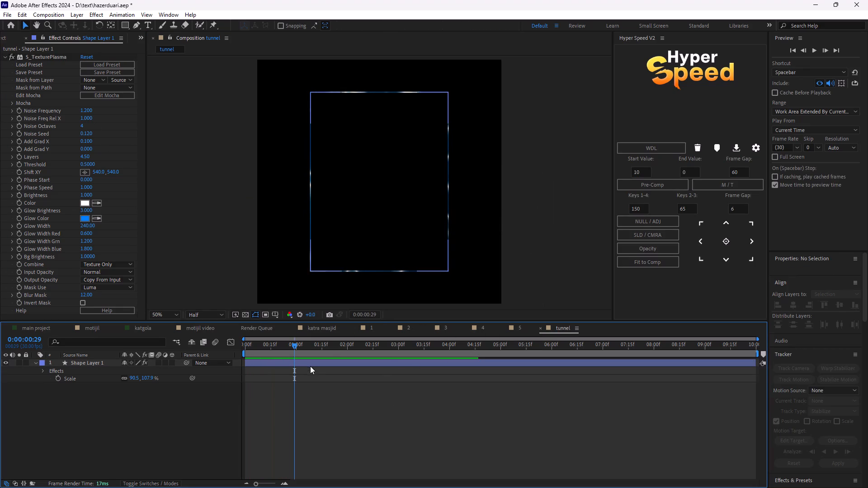
Search the effects for "glow" and apply the standard Glow effect to the shape layer.
left_click(310, 363, "ctrl")
key("ctrl+c")
key("ctrl+space")
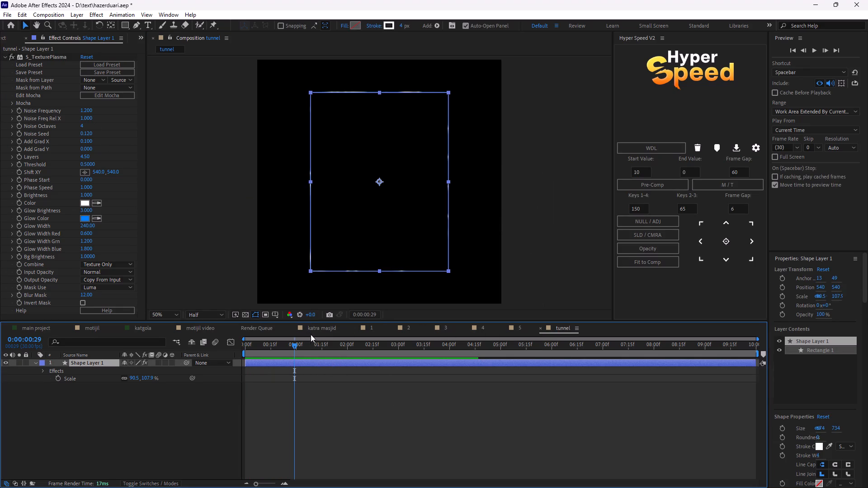
key("ctrl+space")
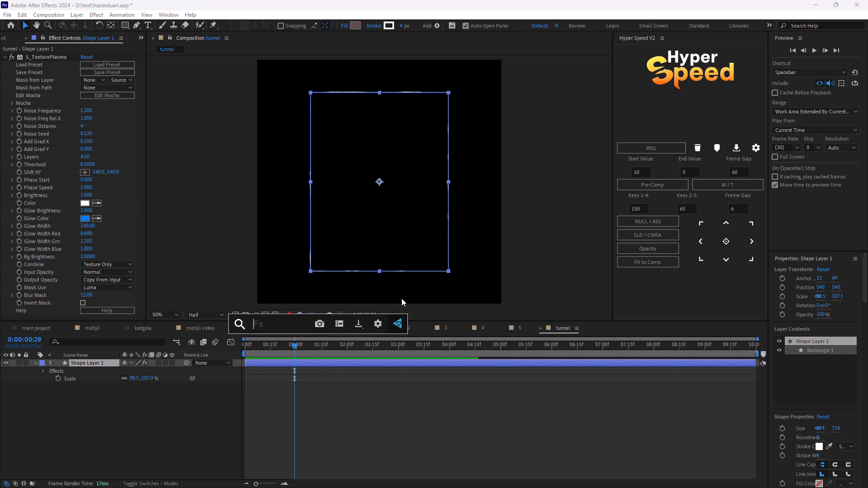
type("glow")
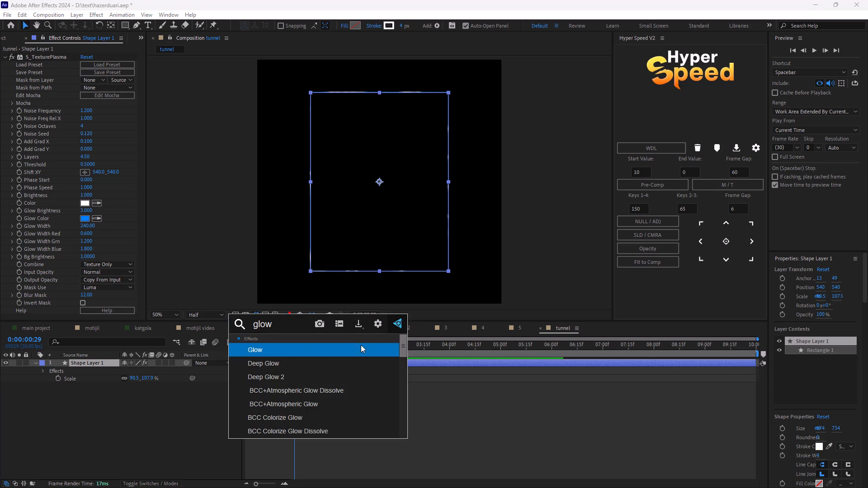
left_click(351, 349)
Set the Glow effect's Glow Threshold to 71.4% and check the outline with the layer deselected.
scroll(80, 215, "down", 6)
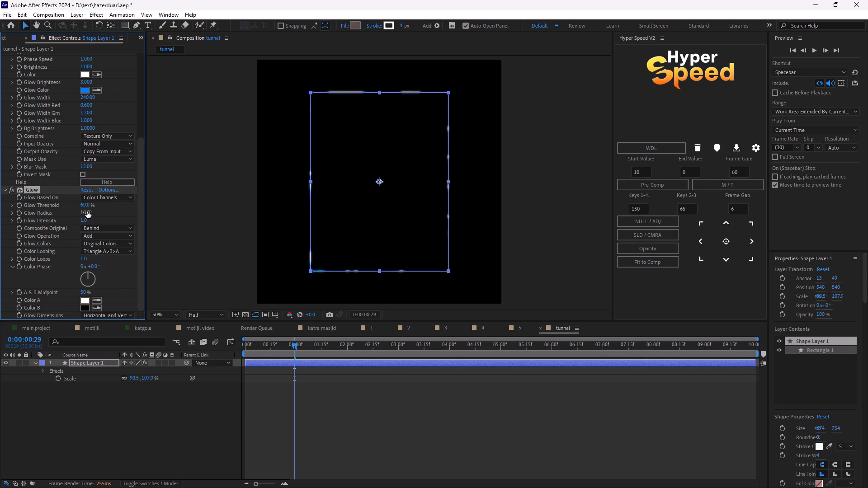
left_click_drag(86, 206, 99, 205)
left_click(381, 416)
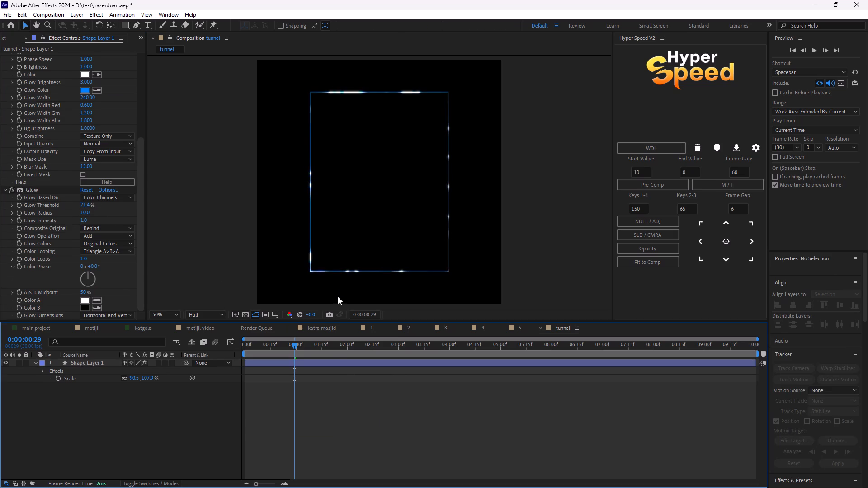
left_click(339, 364)
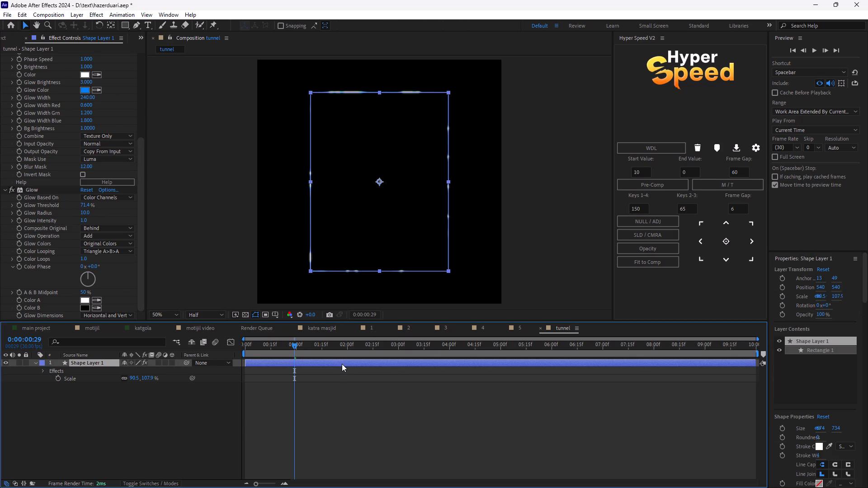
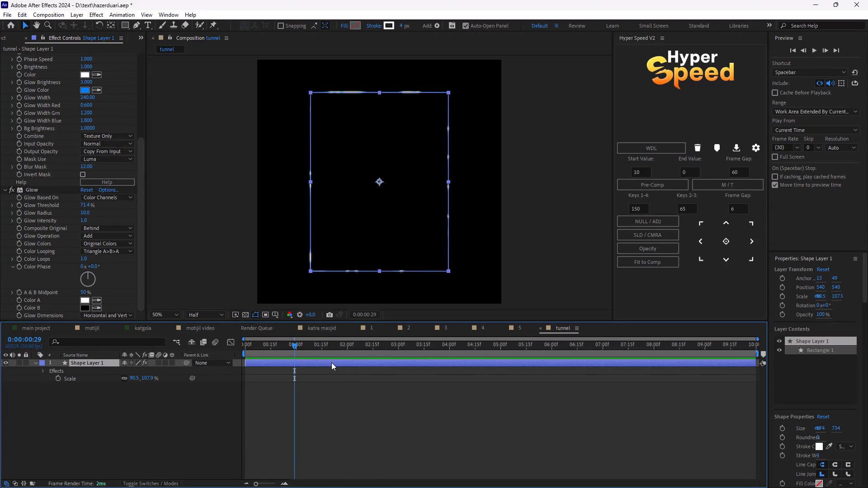
Search the effects for "bri", apply Brightness & Contrast to the shape layer, and place it above Glow in the effect stack.
key("ctrl+space")
type("bri")
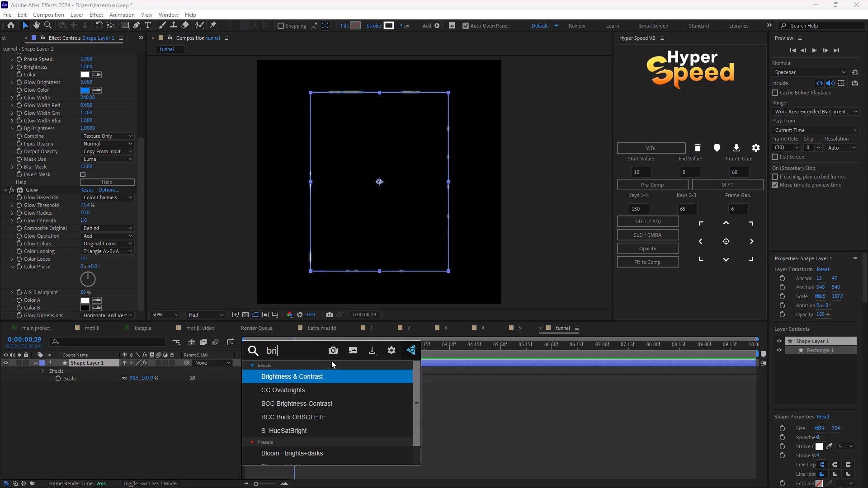
left_click(332, 375)
scroll(30, 222, "down", 4)
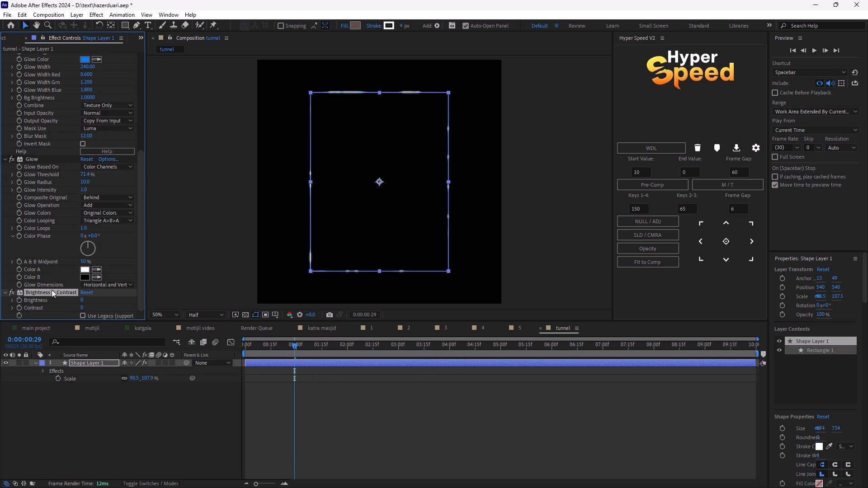
left_click_drag(52, 290, 50, 153)
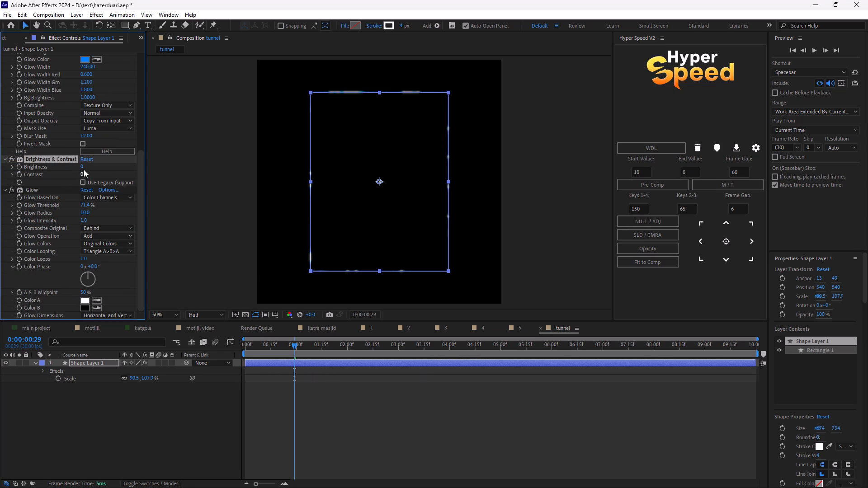
Set the Brightness & Contrast effect's Brightness to 78 and check the outline with the layer deselected.
left_click_drag(81, 166, 122, 172)
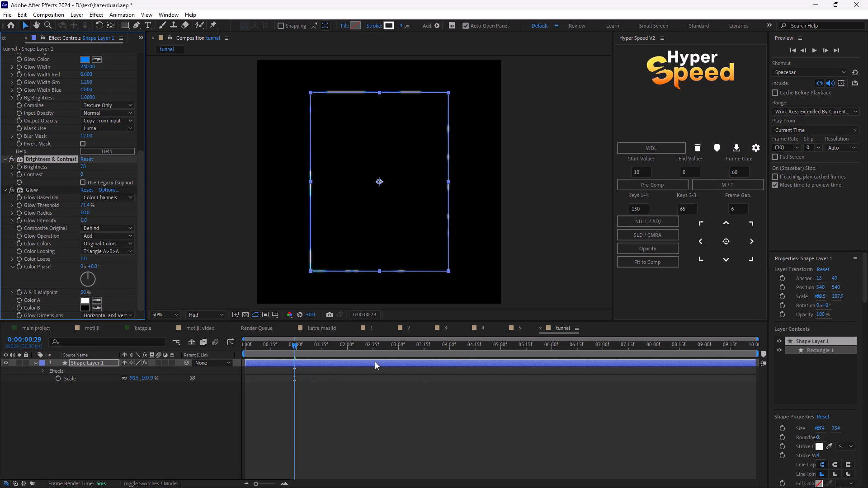
left_click(376, 361)
left_click(385, 385)
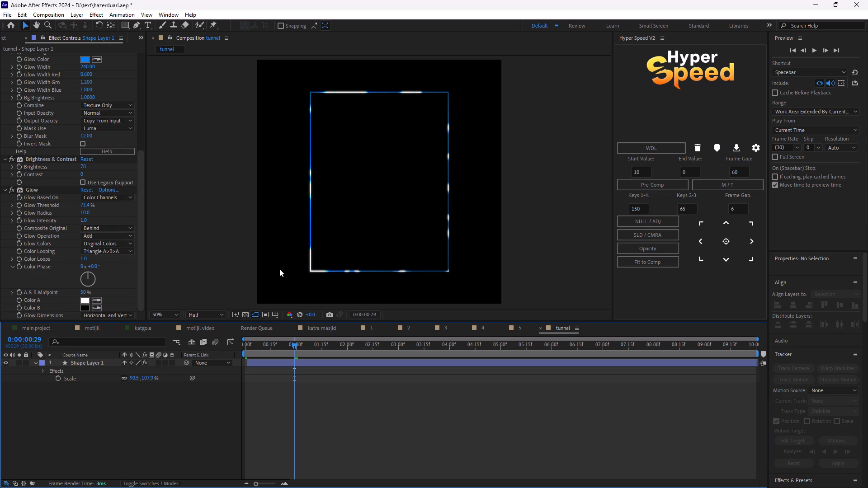
Search the effects for "tur", apply Turbulent Displace to the shape layer, and preview the distorted outline.
key("ctrl+space")
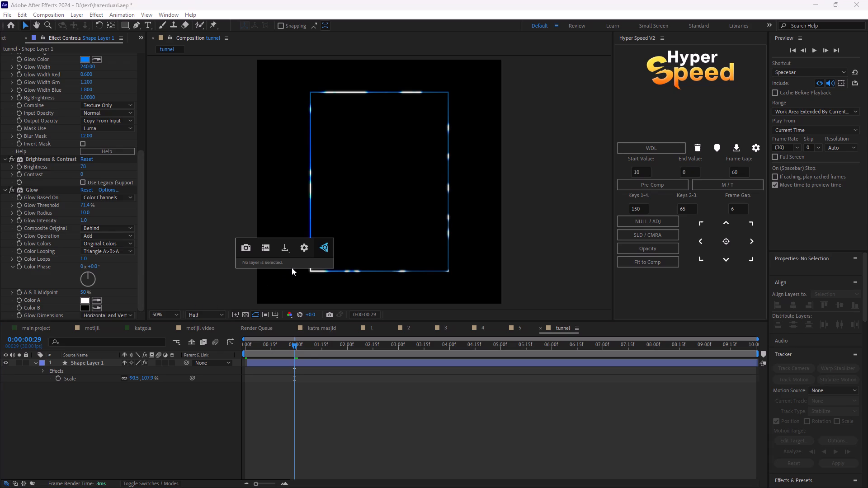
left_click(337, 370)
double_click(336, 366)
key("ctrl+space")
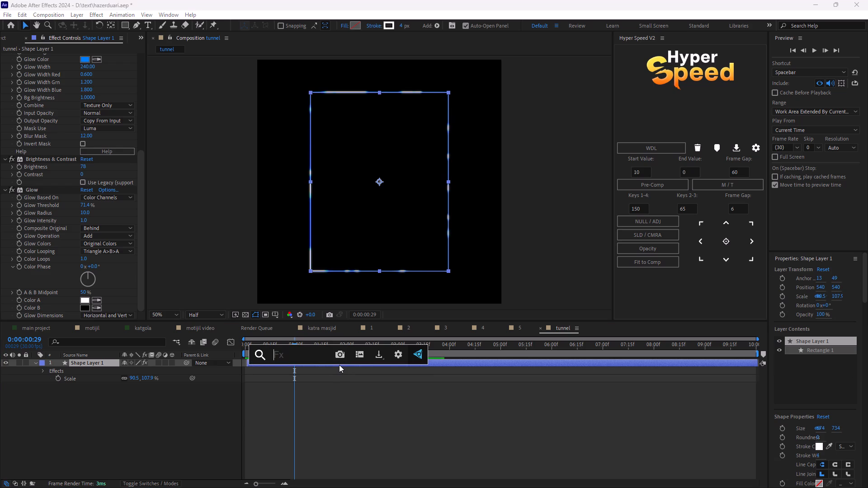
type("dis")
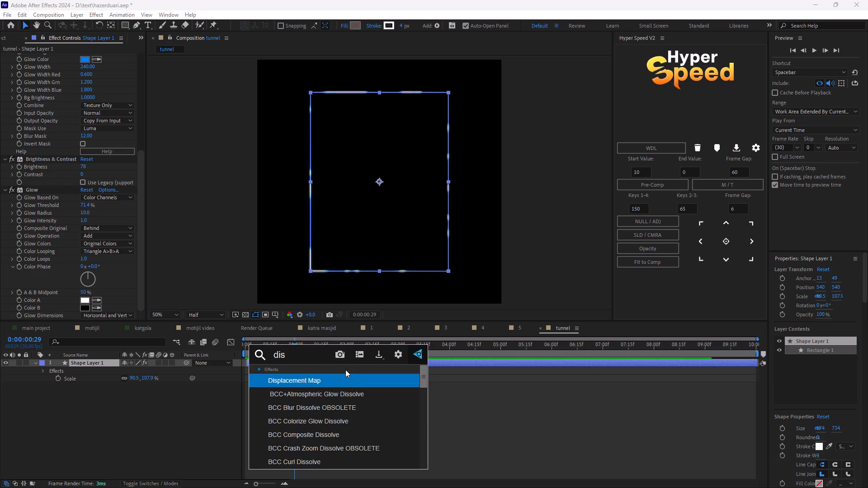
type("pa")
key("BackSpace")
key("BackSpace")
key("BackSpace")
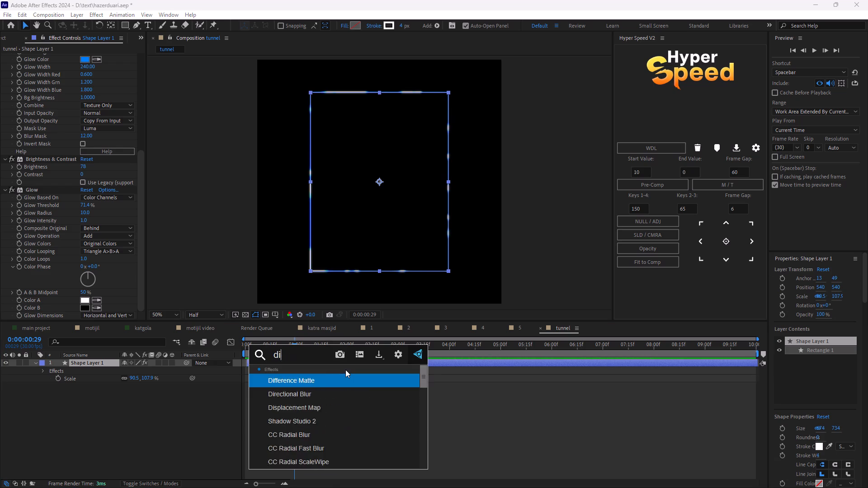
key("BackSpace")
key("BackSpace")
type("tur")
left_click(347, 385)
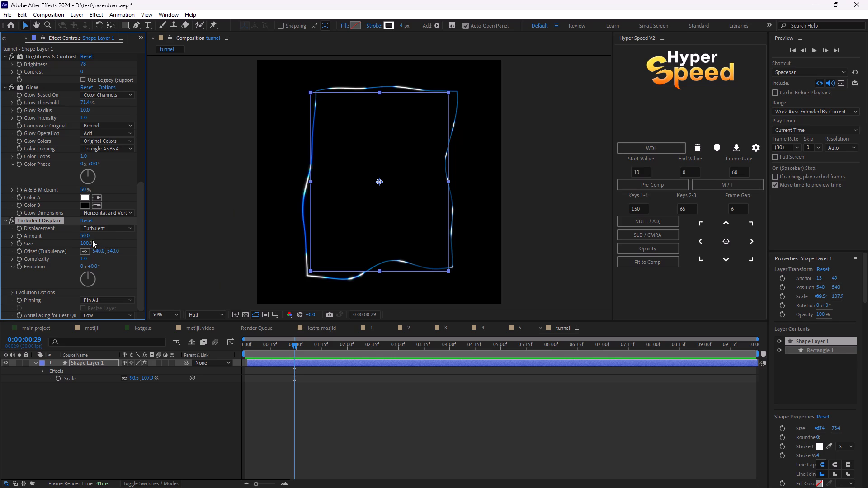
key("space")
key("space")
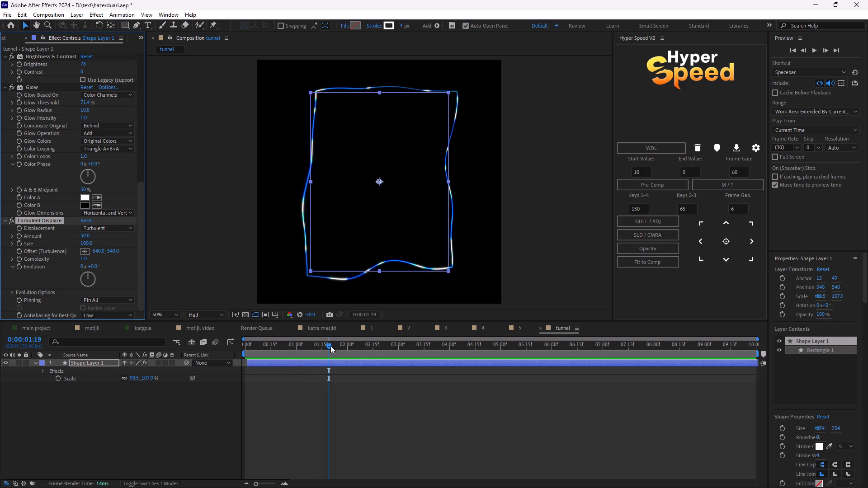
Set the Turbulent Displace Amount to 340 while viewing the outline at 0:00:00:10.
left_click_drag(330, 346, 189, 350)
left_click(13, 294)
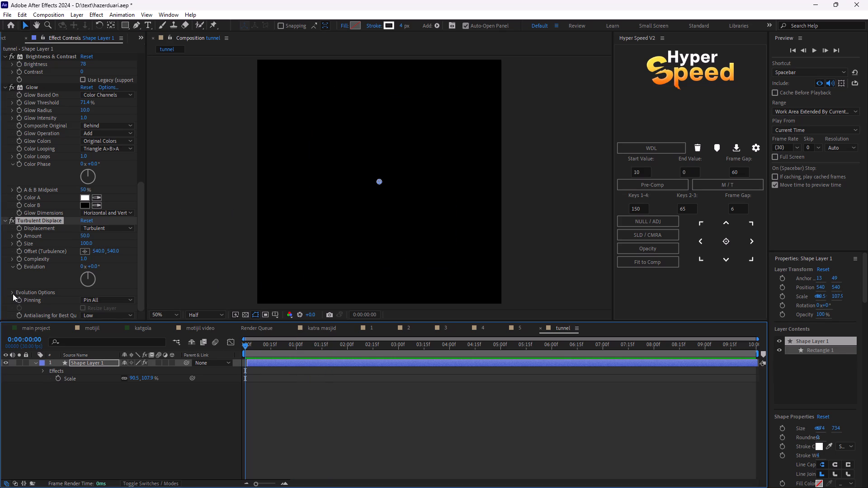
scroll(13, 294, "down", 3)
left_click(14, 271)
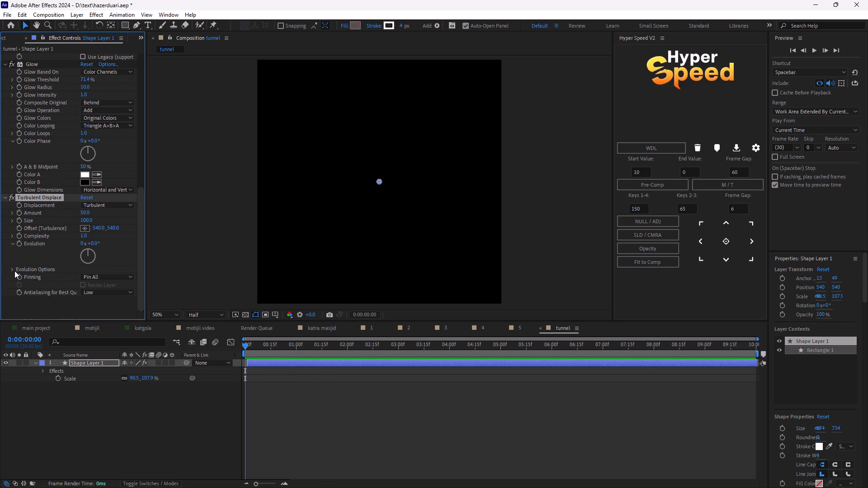
scroll(15, 272, "down", 2)
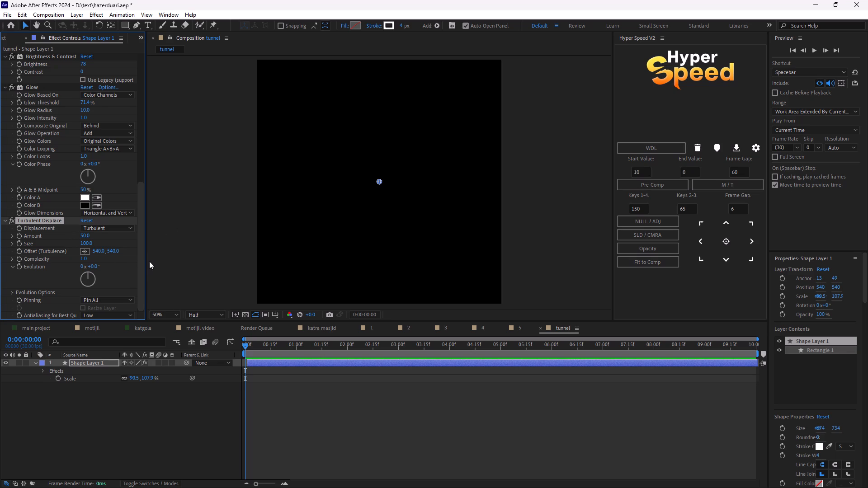
left_click(89, 235)
left_click_drag(249, 346, 262, 355)
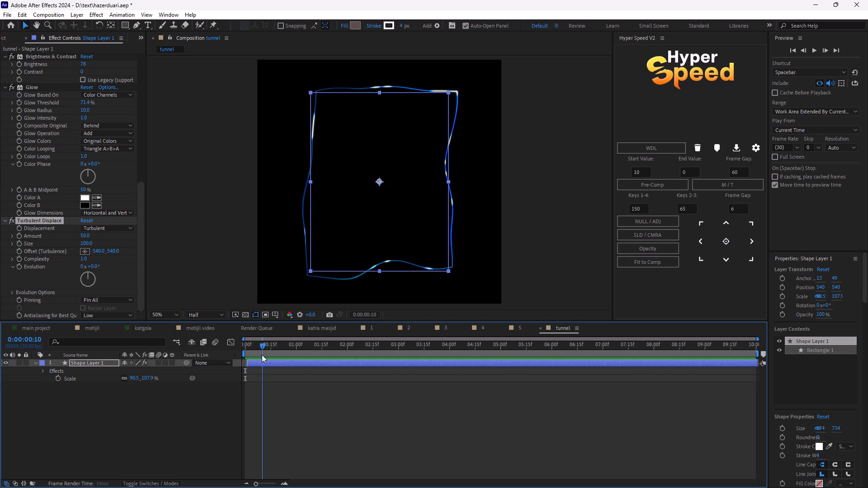
left_click_drag(262, 355, 262, 355)
double_click(88, 232)
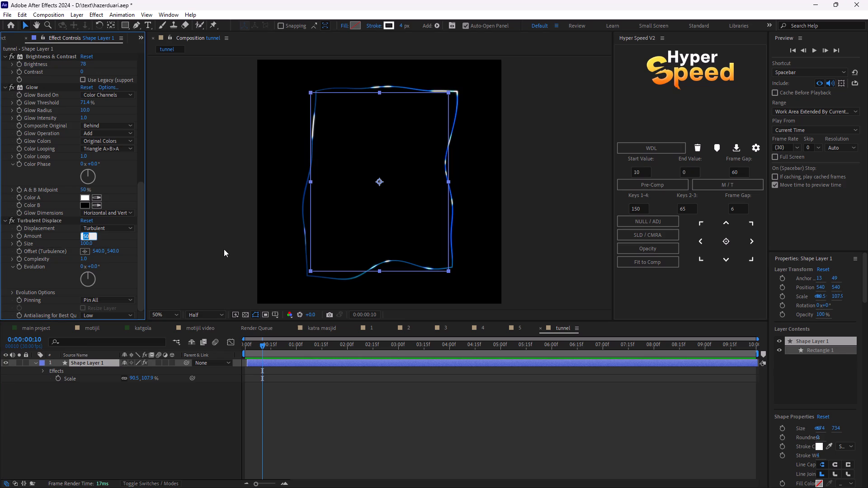
key("BackSpace")
type("340")
key("Return")
left_click(105, 224)
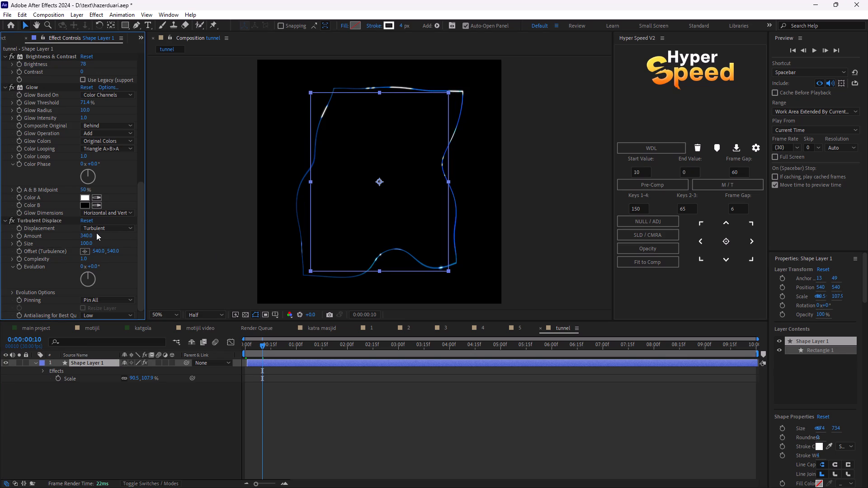
left_click(96, 233)
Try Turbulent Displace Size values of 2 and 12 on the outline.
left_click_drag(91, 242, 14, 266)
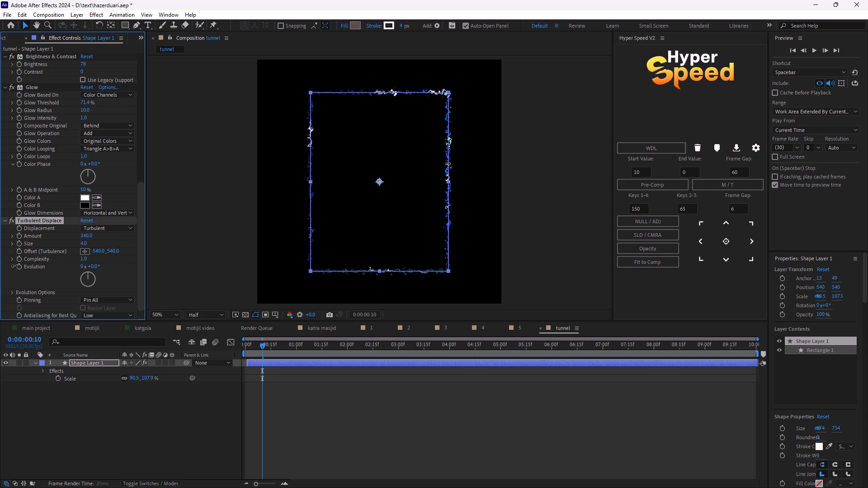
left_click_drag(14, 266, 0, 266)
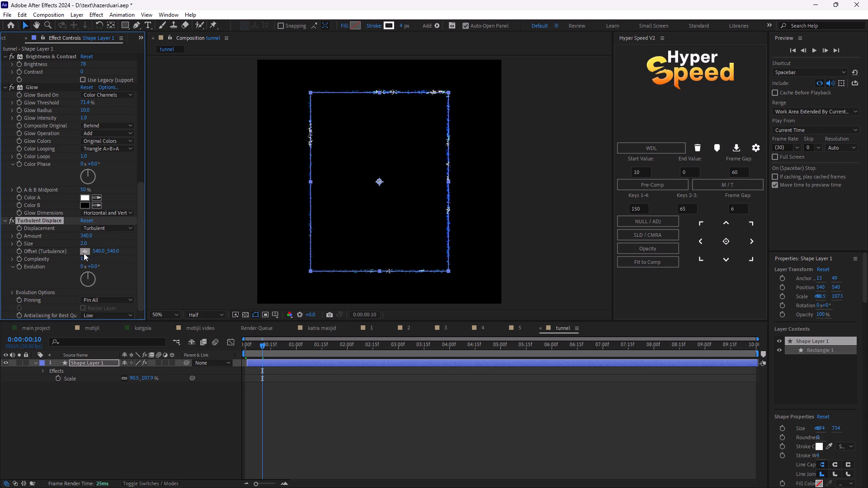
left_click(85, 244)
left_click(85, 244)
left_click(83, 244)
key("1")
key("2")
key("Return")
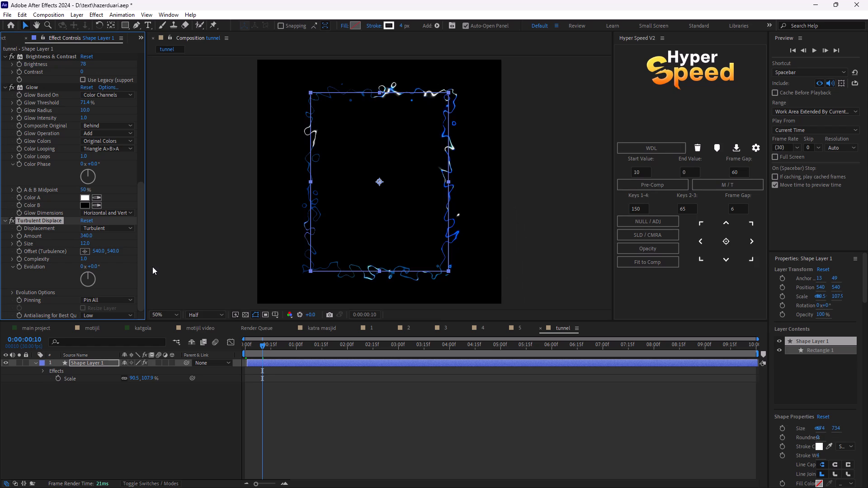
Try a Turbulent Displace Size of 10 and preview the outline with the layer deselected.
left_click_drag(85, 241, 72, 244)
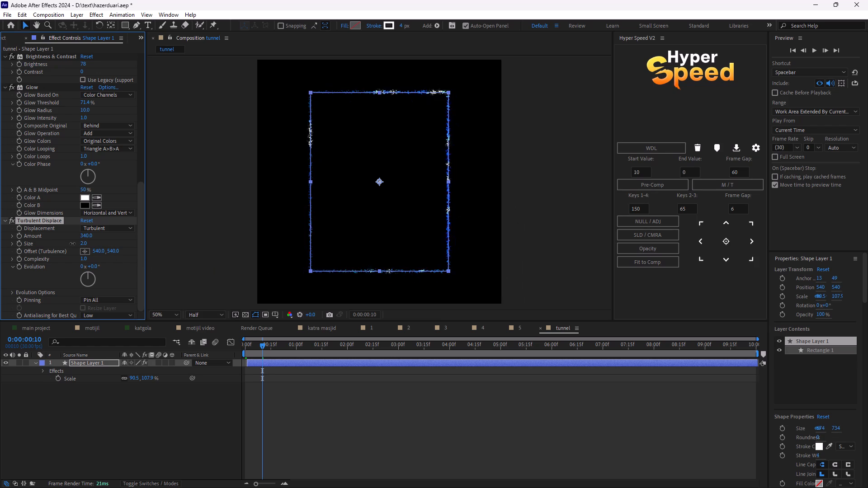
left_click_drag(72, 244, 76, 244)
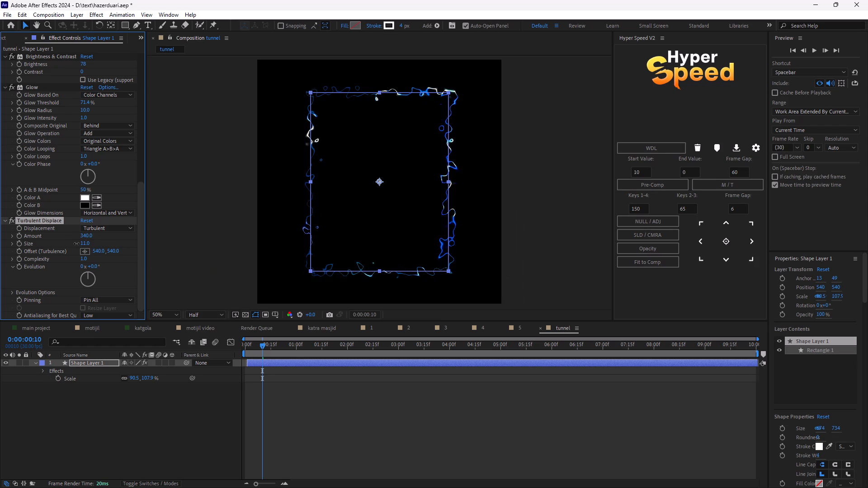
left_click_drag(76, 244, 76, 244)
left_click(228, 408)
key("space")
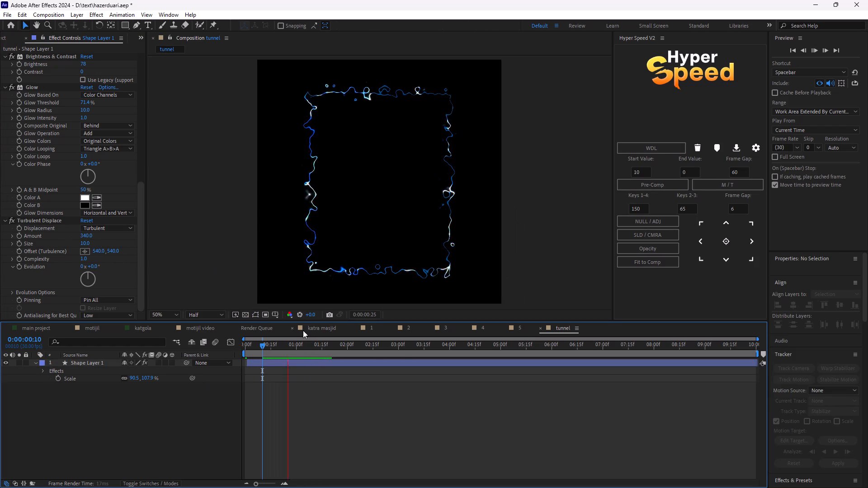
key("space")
Set the Turbulent Displace Size to 4 and preview the animated outline with the layer deselected.
left_click_drag(86, 244, 90, 243)
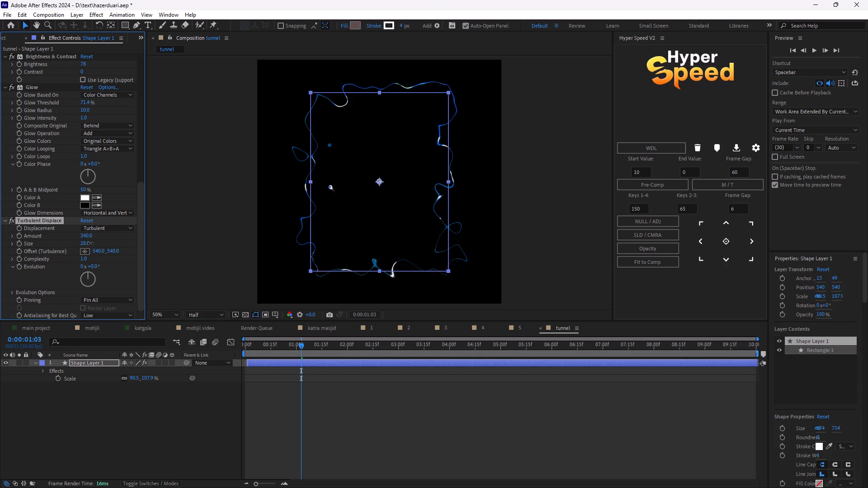
left_click_drag(90, 243, 74, 243)
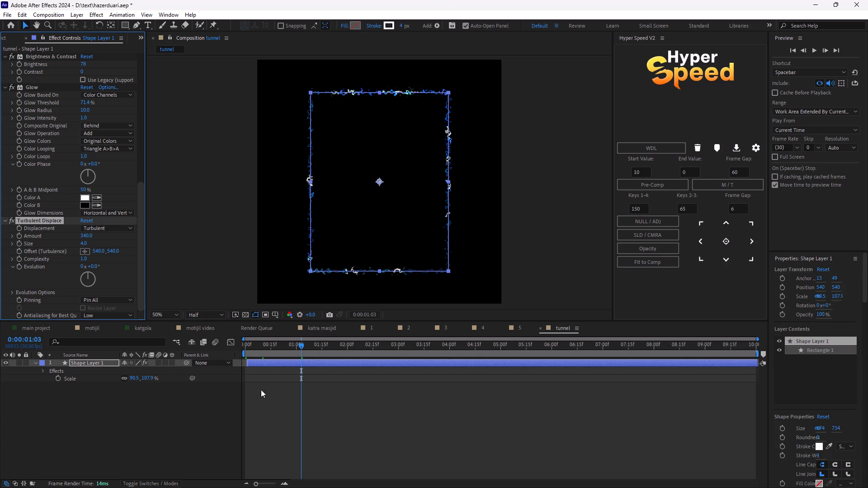
left_click(295, 415)
key("space")
key("space")
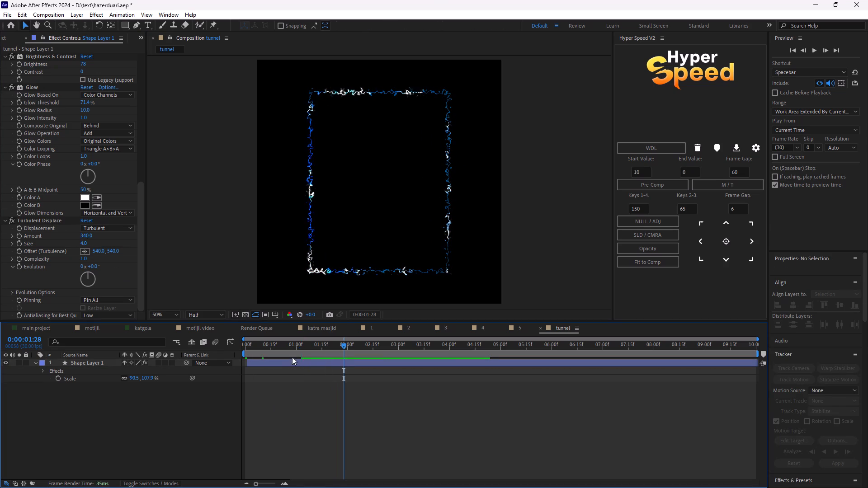
Keyframe the Turbulent Displace Evolution from 0x+0° at 0:00:00:01 to 3x+10° at 0:00:09:29, and return to the composition start.
left_click_drag(337, 344, 151, 317)
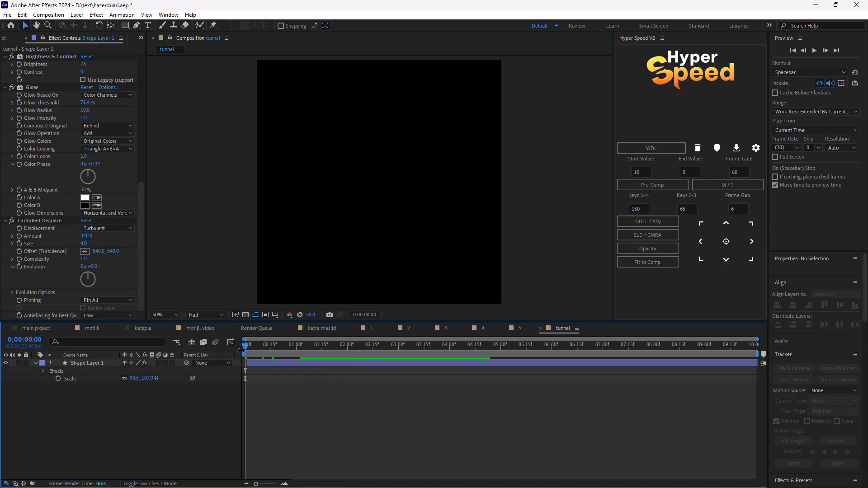
left_click(245, 347)
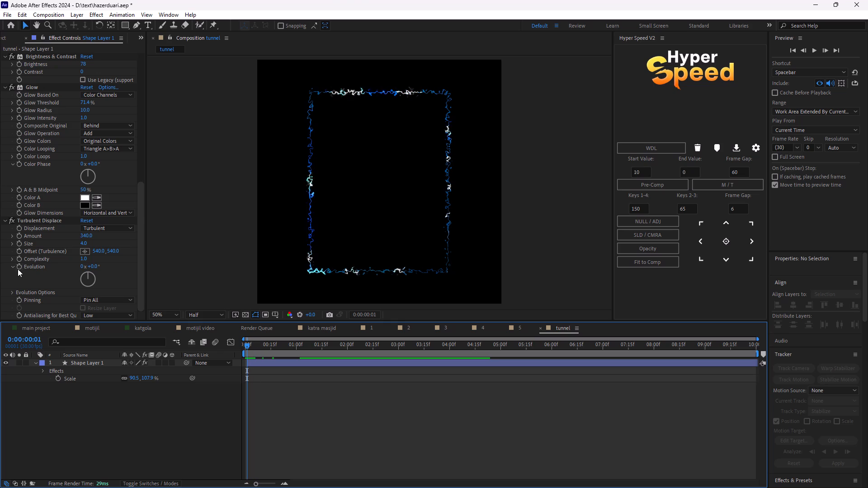
left_click(18, 269)
left_click_drag(252, 344, 514, 383)
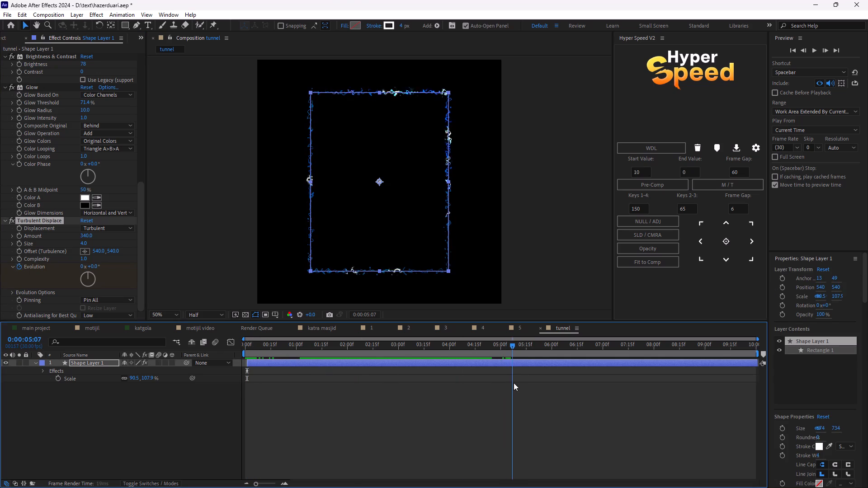
left_click_drag(514, 383, 786, 407)
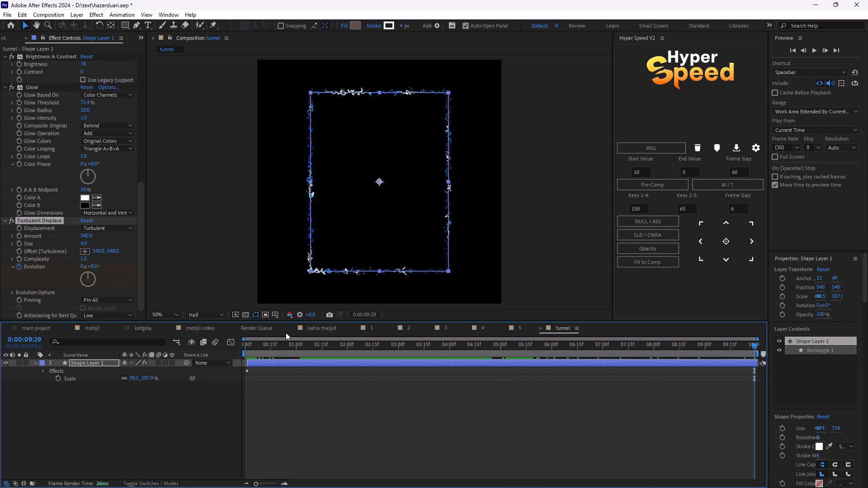
left_click_drag(95, 269, 366, 288)
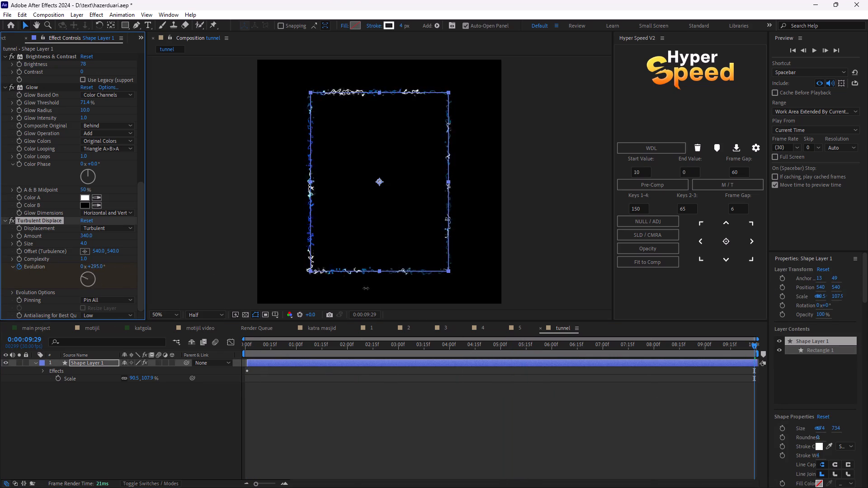
left_click_drag(366, 288, 637, 317)
left_click_drag(755, 345, 176, 361)
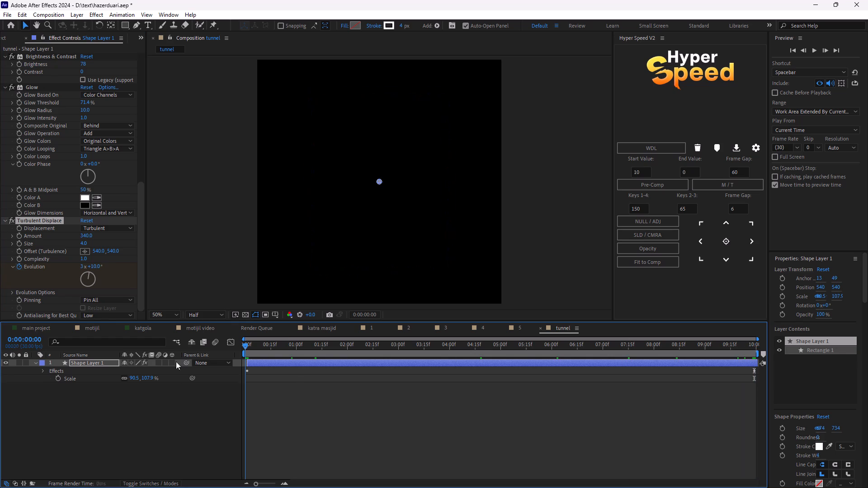
Preview the turbulent outline animation with the layer deselected and scrub through its opening frames.
left_click_drag(176, 361, 177, 361)
left_click(297, 432)
key("space")
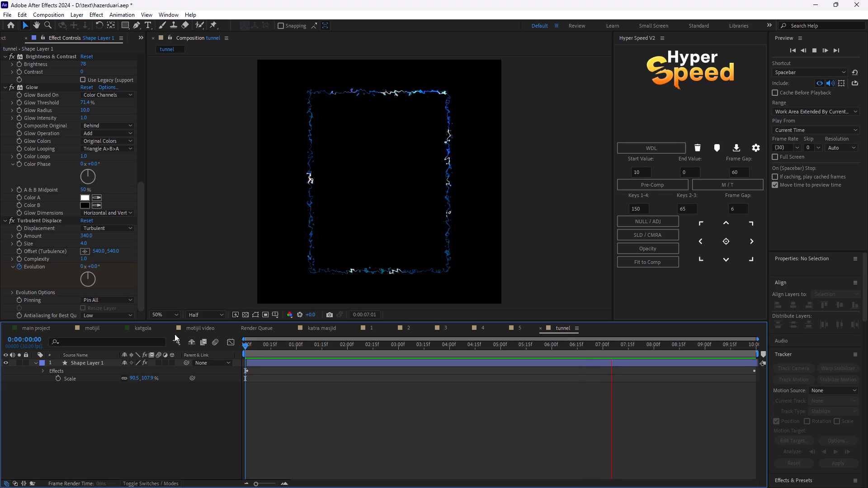
scroll(43, 290, "down", 5)
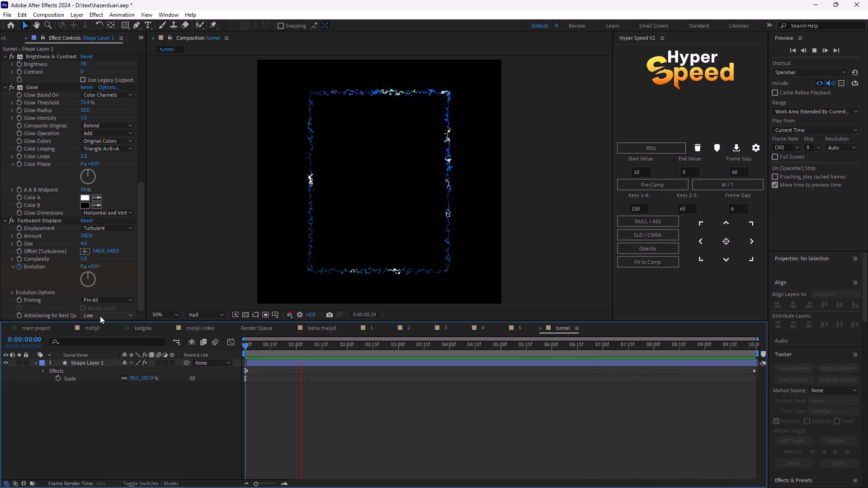
key("space")
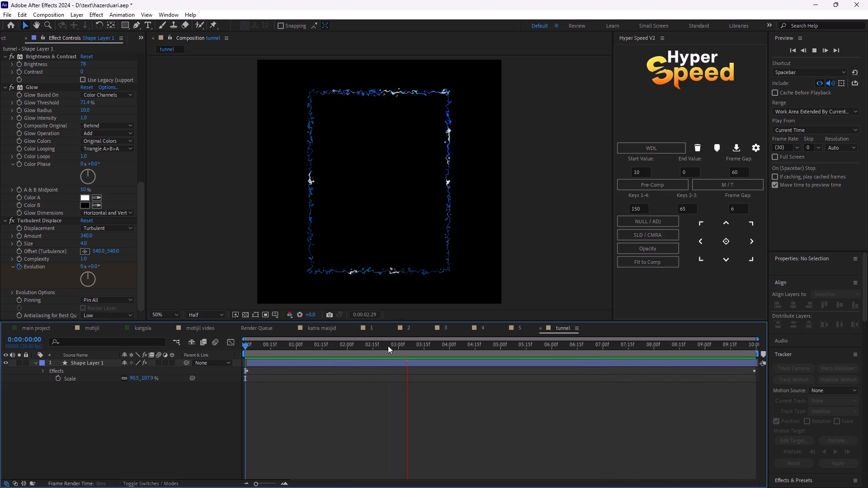
left_click_drag(409, 346, 200, 339)
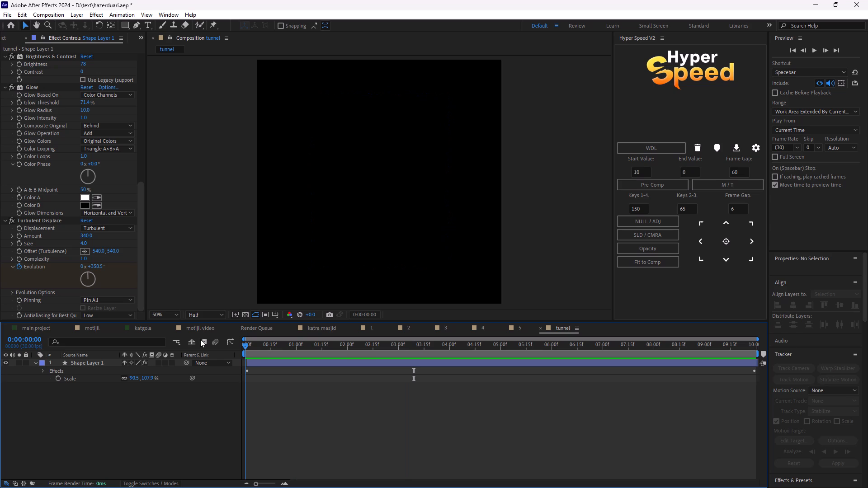
left_click_drag(200, 339, 225, 385)
left_click_drag(225, 385, 233, 391)
left_click_drag(233, 391, 239, 386)
left_click_drag(239, 386, 195, 385)
left_click_drag(195, 385, 263, 381)
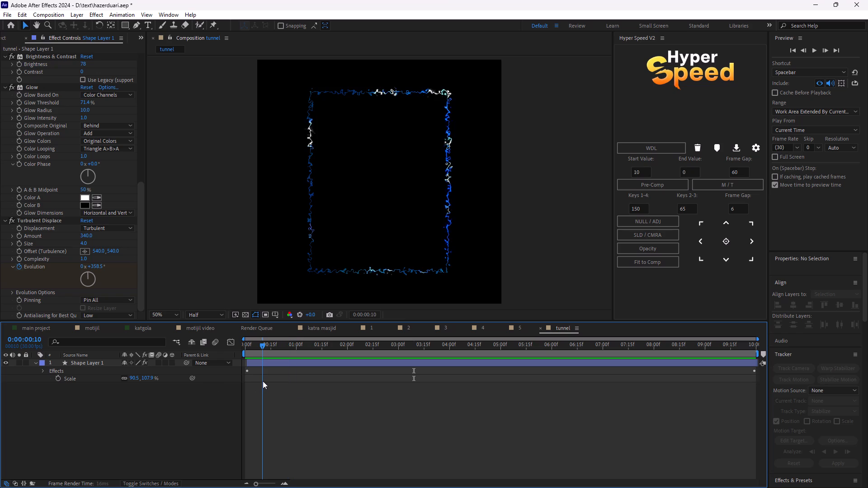
left_click_drag(263, 381, 263, 381)
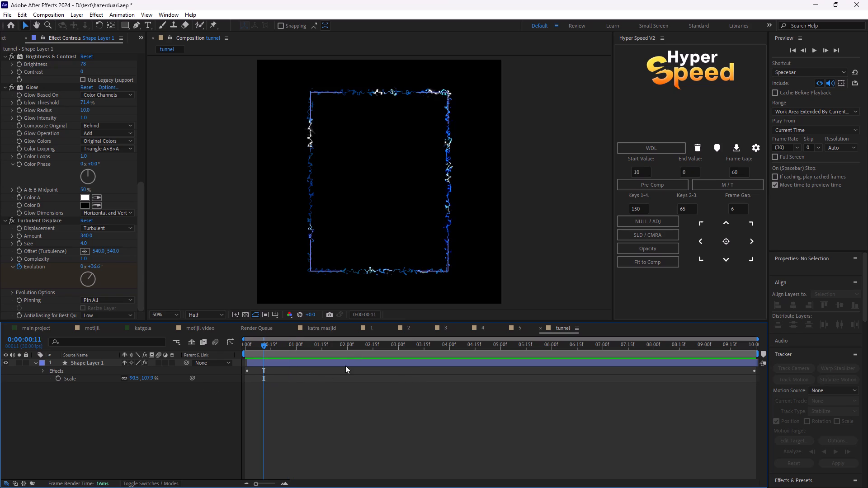
Set the outline's Turbulent Displace Size to 5 and Amount to 375.
scroll(89, 267, "down", 1)
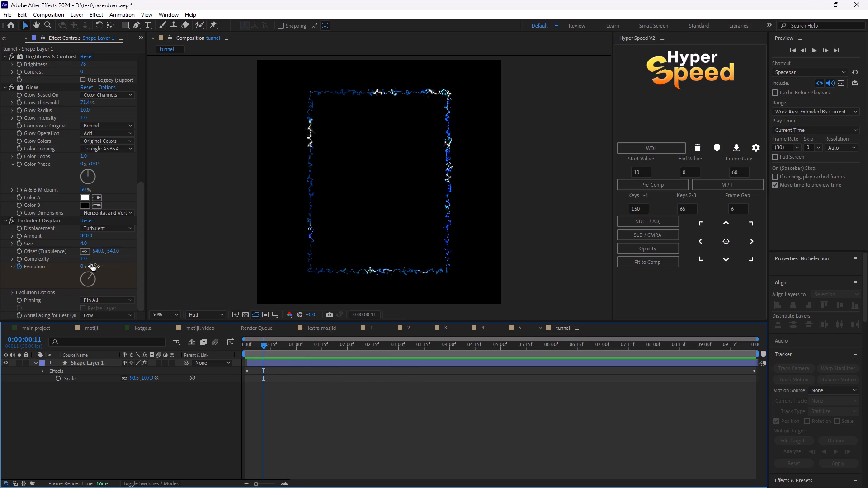
left_click(85, 244)
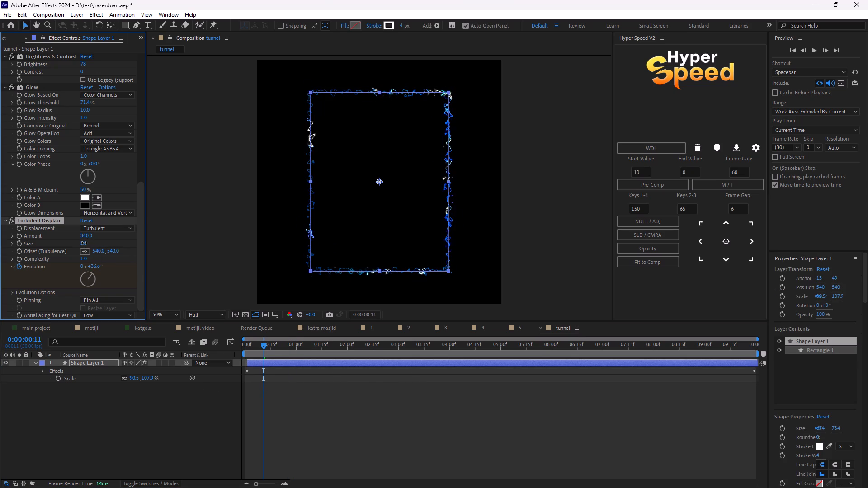
left_click_drag(90, 235, 0, 245)
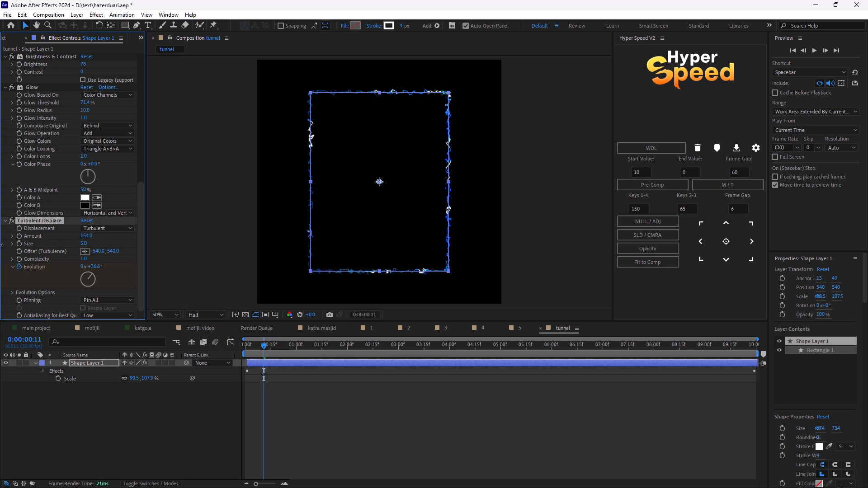
left_click_drag(0, 245, 117, 246)
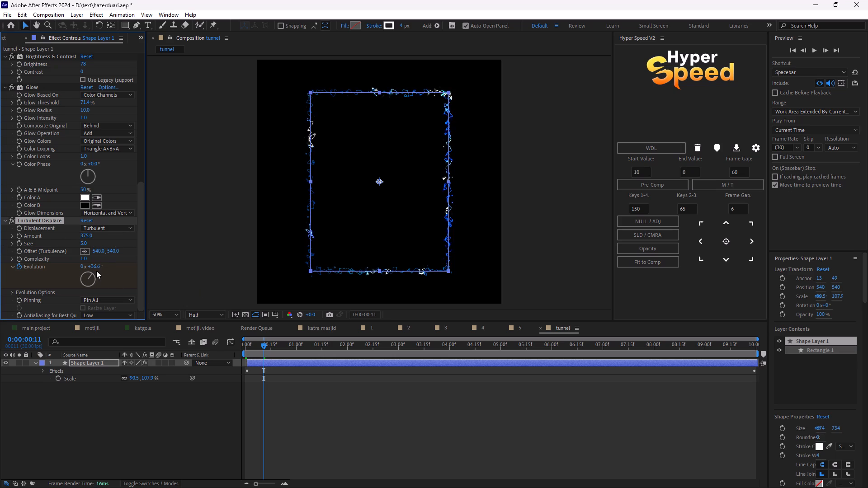
Set the Turbulent Displace Evolution keyframe at 0:00:09:29 to 5x+4° and preview the animation with the layer deselected.
left_click_drag(265, 346, 711, 388)
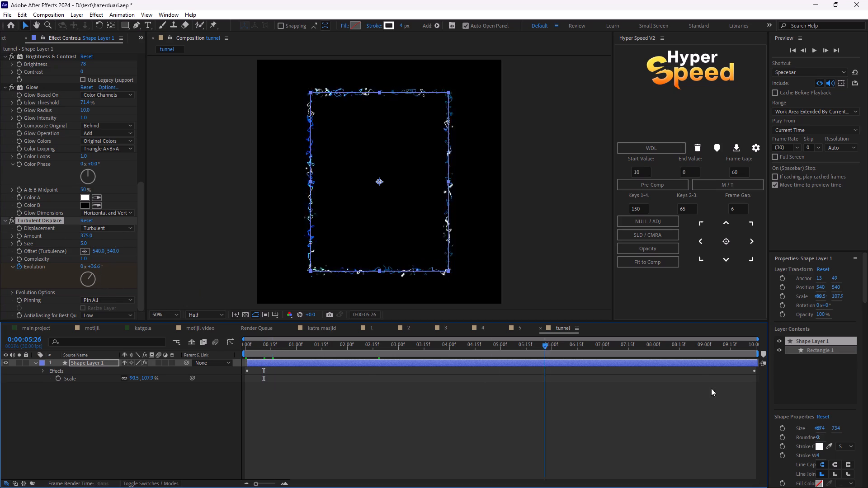
left_click_drag(711, 388, 825, 399)
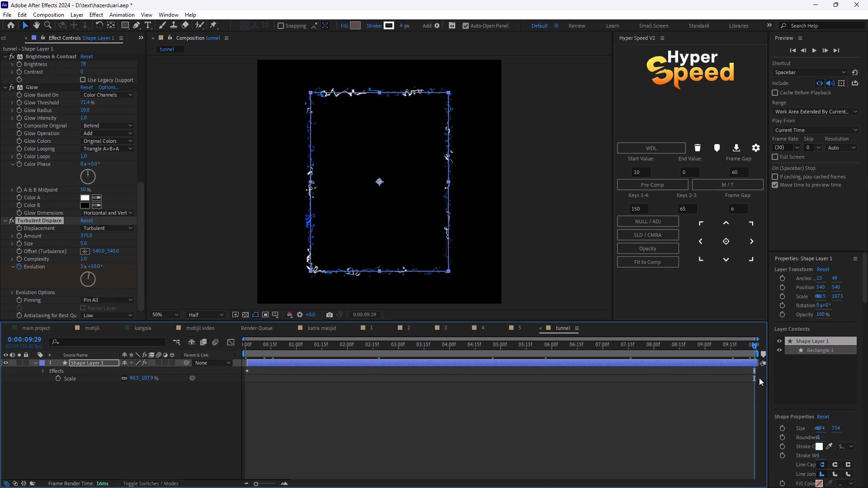
left_click(755, 371)
left_click(752, 370)
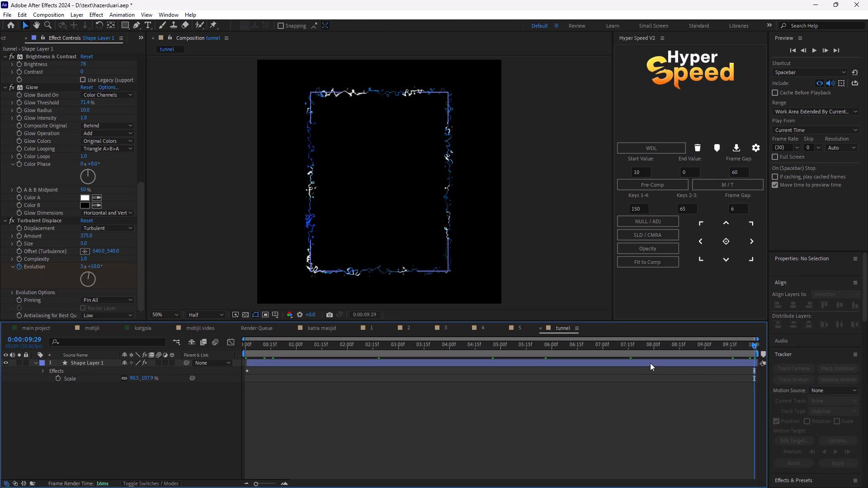
key("u")
left_click(754, 378)
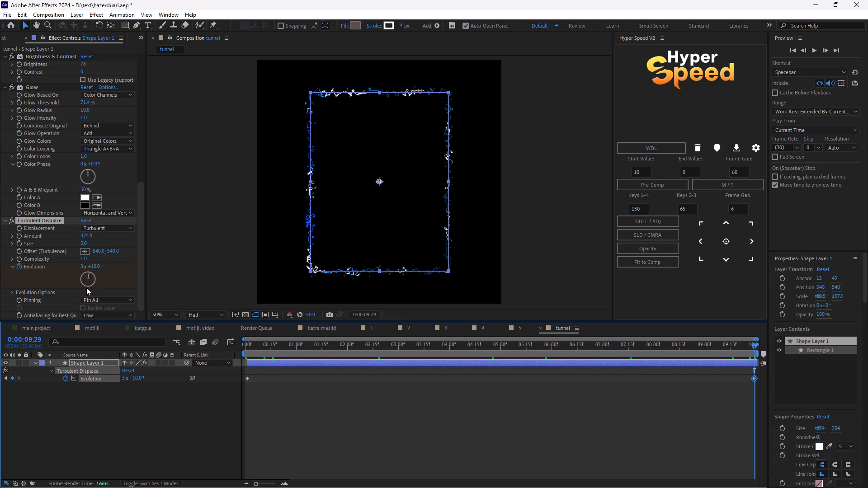
left_click_drag(93, 266, 198, 275)
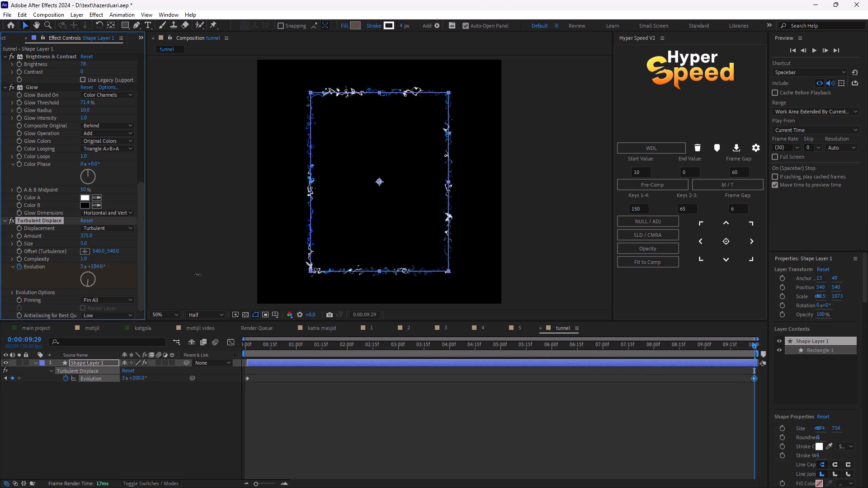
left_click_drag(198, 275, 458, 304)
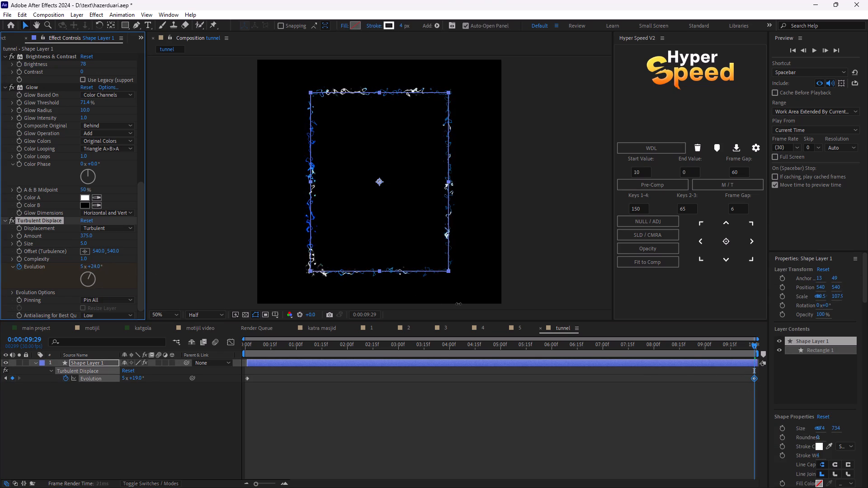
left_click_drag(458, 304, 452, 303)
key("space")
left_click(459, 414)
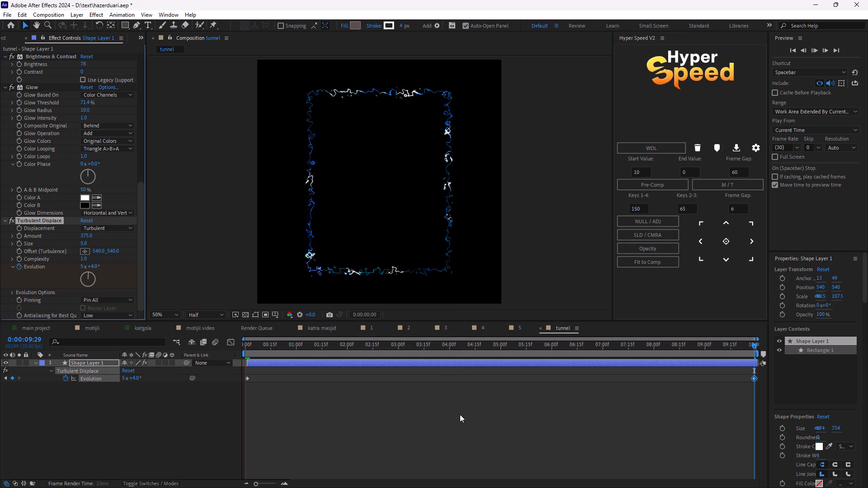
key("space")
Pre-compose the animated outline shape layer with the Hyper Speed Pre-Comp tool.
left_click(382, 361)
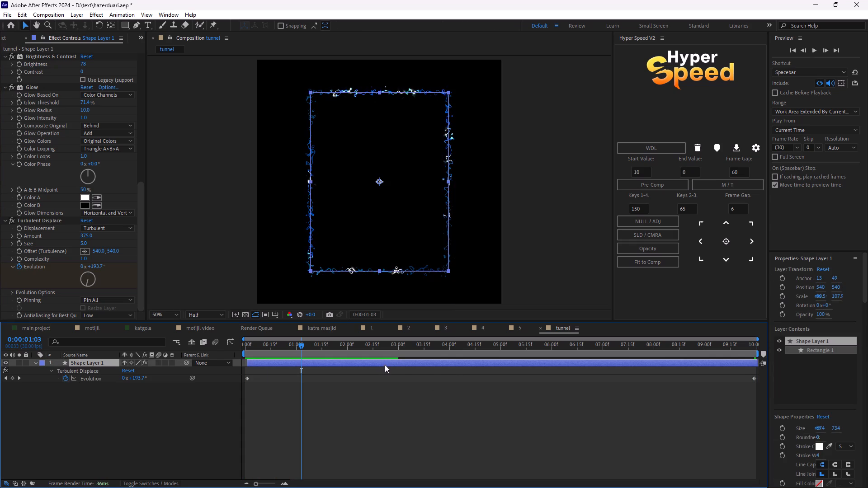
right_click(384, 362)
double_click(648, 187)
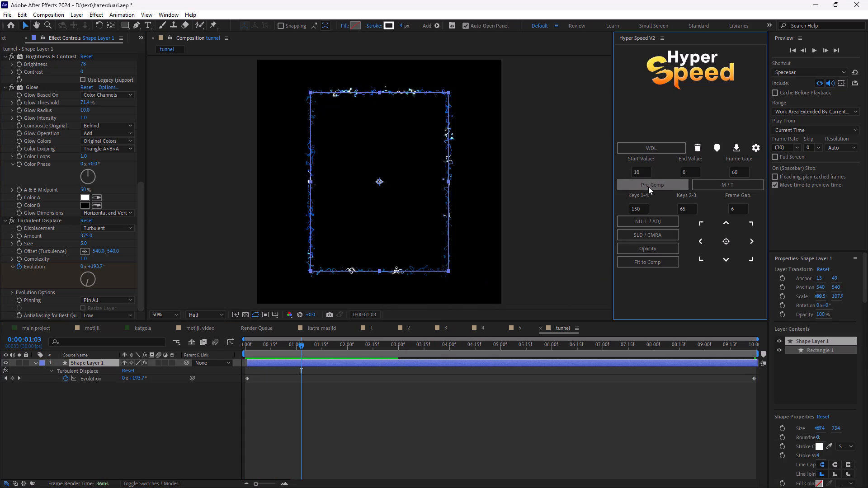
right_click(302, 364)
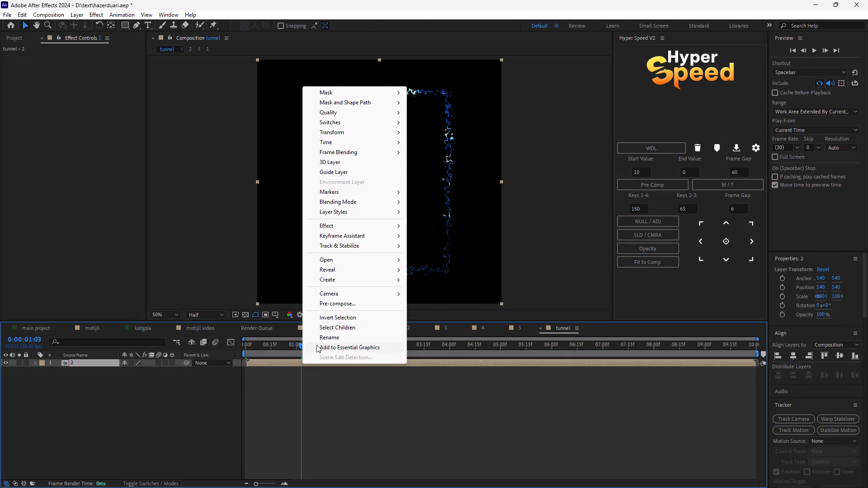
left_click(346, 402)
Duplicate the pre-composed outline layer in the tunnel composition.
left_click(341, 361, "ctrl")
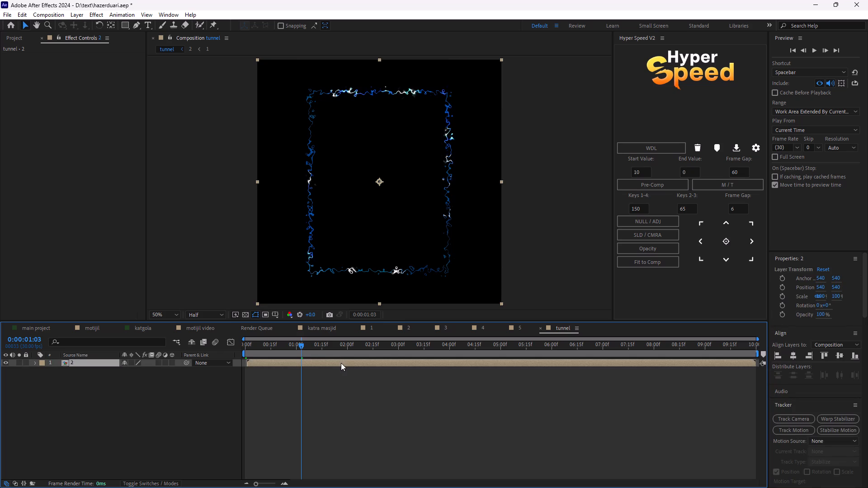
key("ctrl+d")
Find the Turbulent Displace effect and apply it to the upper copy of the pre-composed outline.
key("ctrl+space")
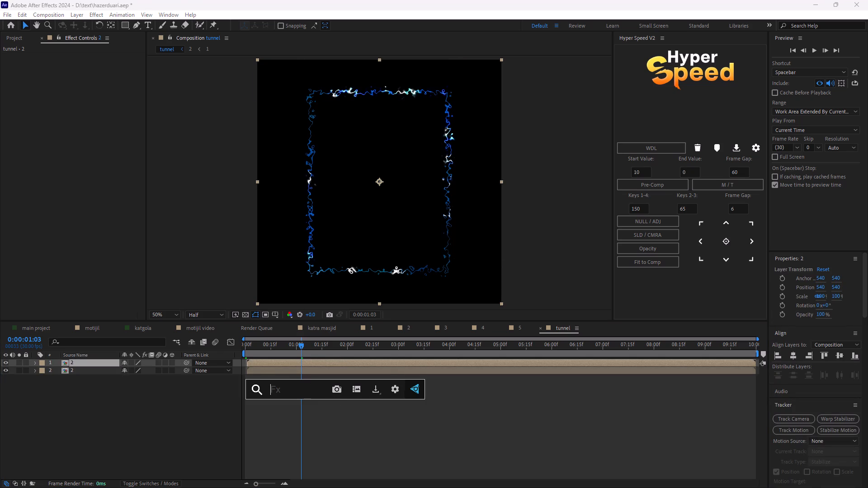
key("t")
key("r")
key("a")
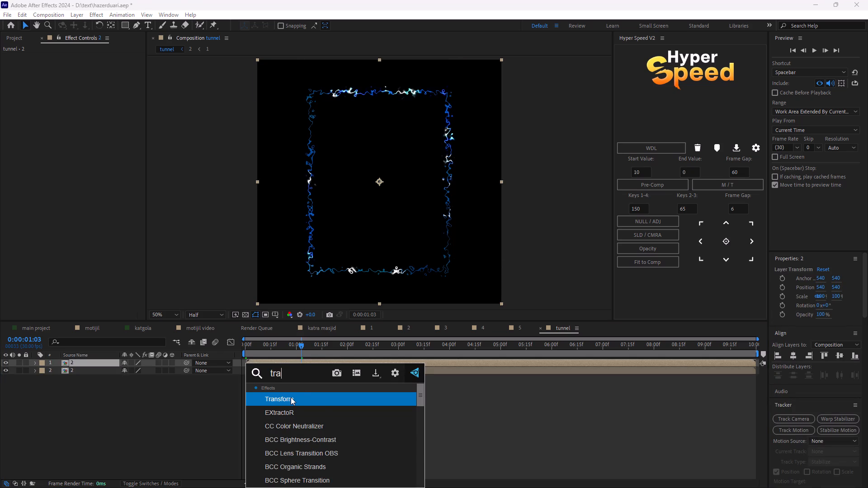
key("BackSpace")
key("BackSpace")
type("ar")
key("BackSpace")
key("BackSpace")
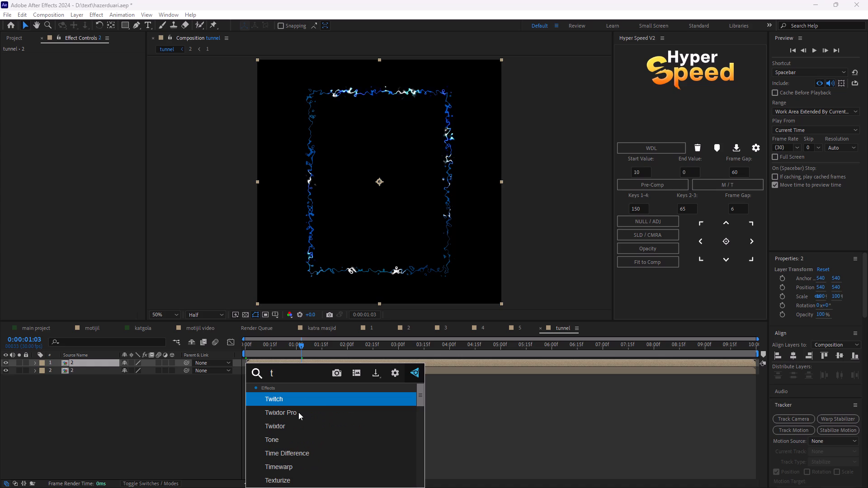
type("re")
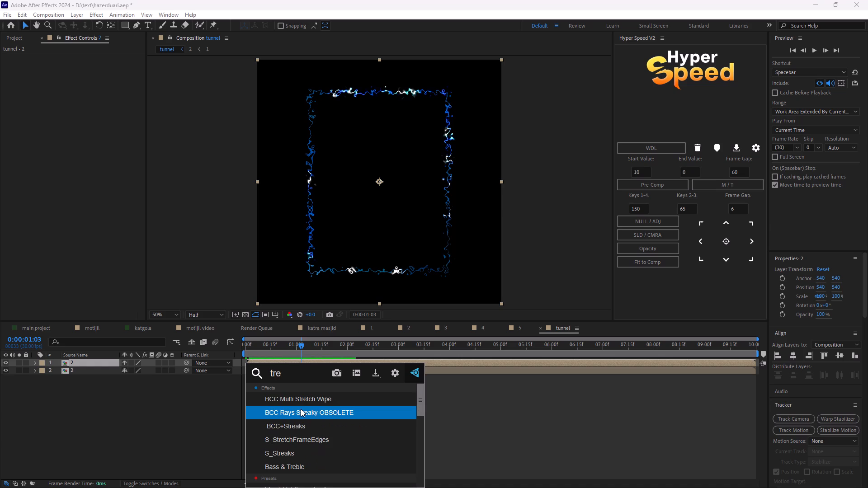
key("BackSpace")
key("BackSpace")
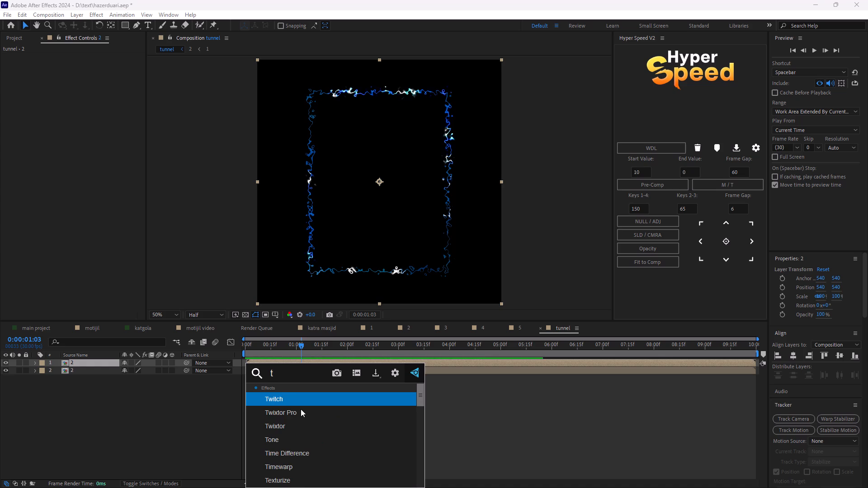
type("ur")
left_click(308, 402)
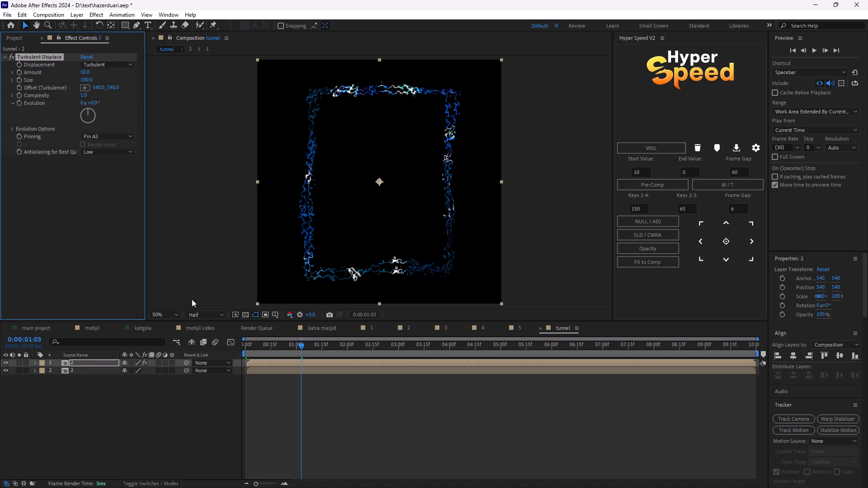
Set the upper copy's Turbulent Displace Amount to 262 and Size to 15.
left_click_drag(85, 72, 110, 77)
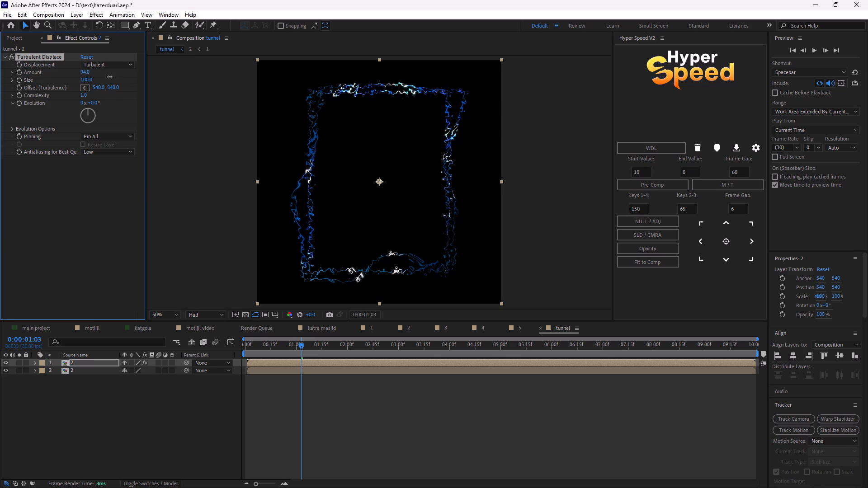
left_click_drag(110, 77, 157, 78)
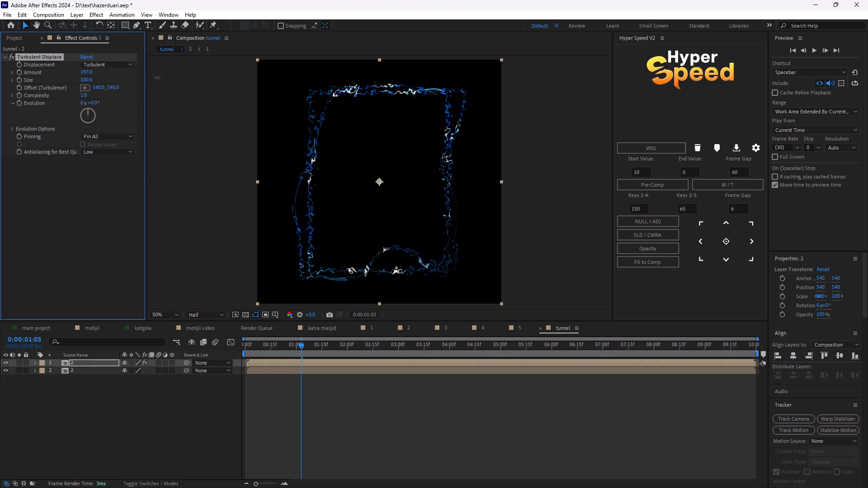
left_click_drag(157, 78, 187, 78)
left_click_drag(92, 80, 58, 88)
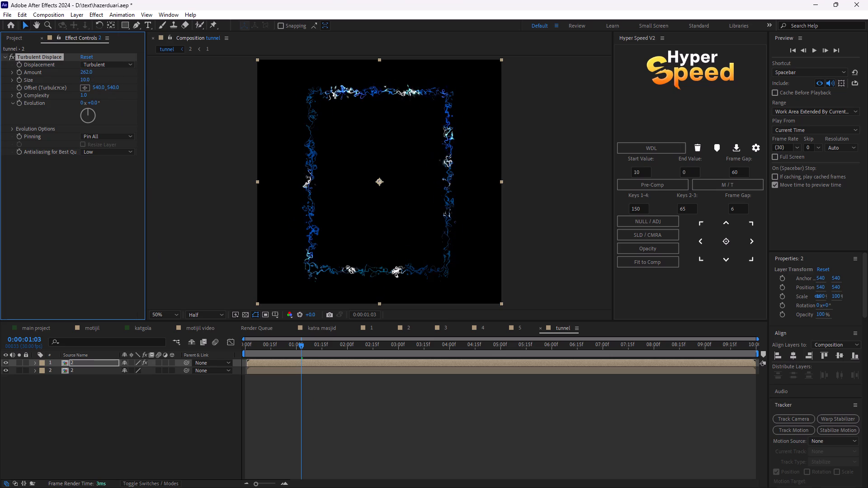
left_click_drag(58, 88, 62, 89)
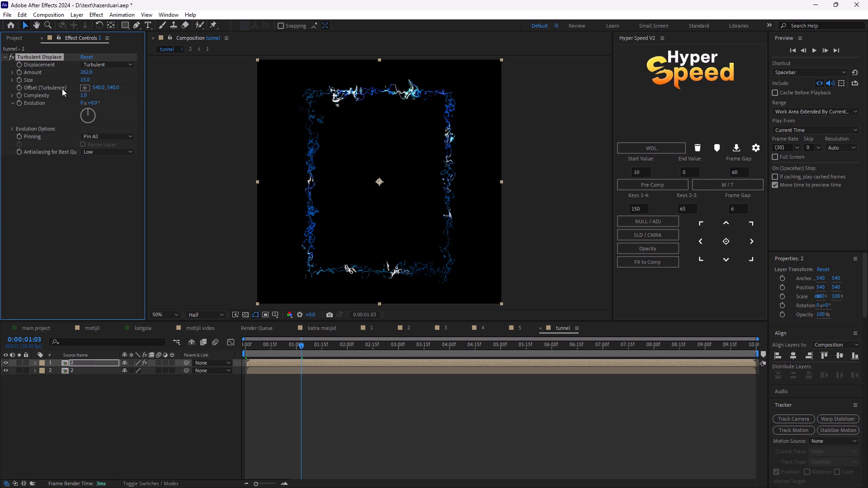
Keyframe the upper copy's Turbulent Displace Offset from 540, 540 at the first frame to 540, 343 at 0:00:09:29, and preview it.
key("space")
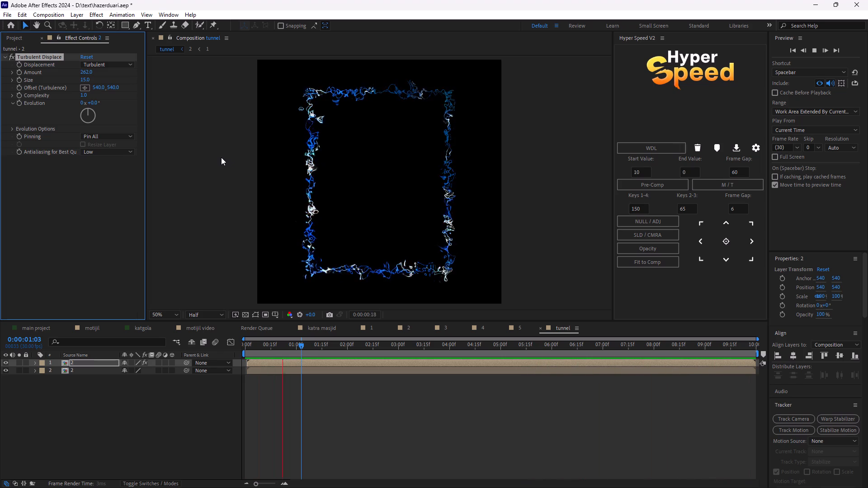
left_click_drag(304, 349, 307, 350)
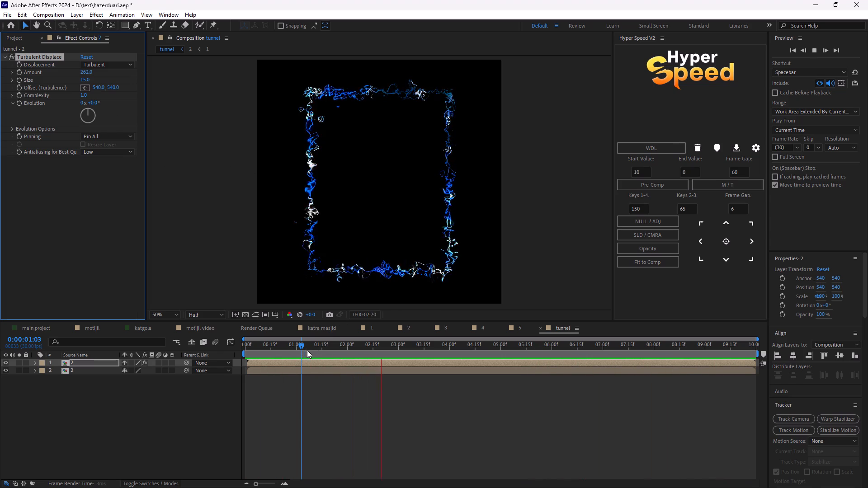
left_click_drag(307, 350, 154, 314)
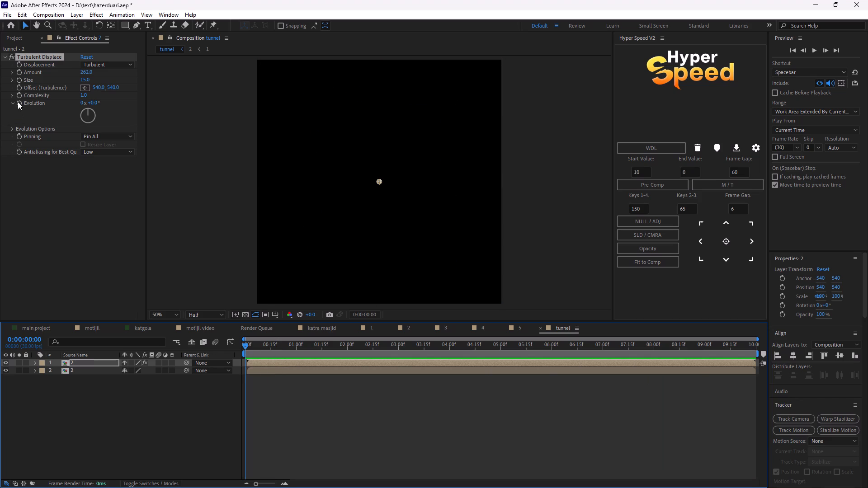
left_click(19, 89)
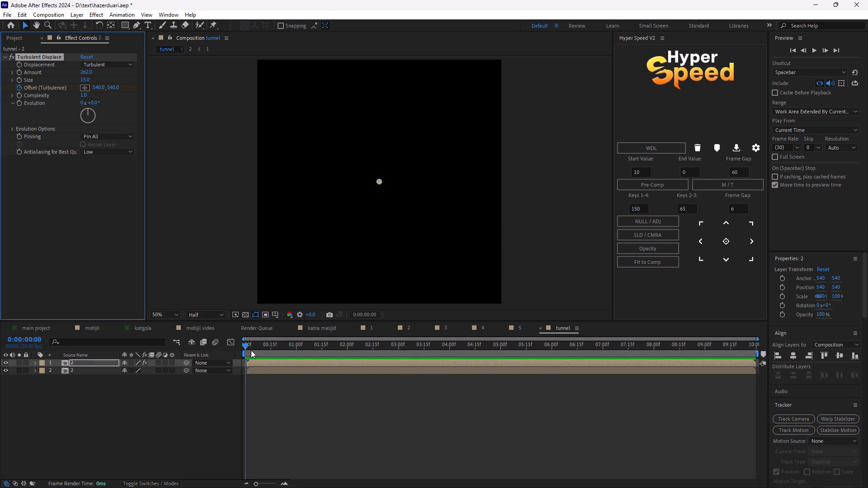
left_click_drag(247, 347, 828, 377)
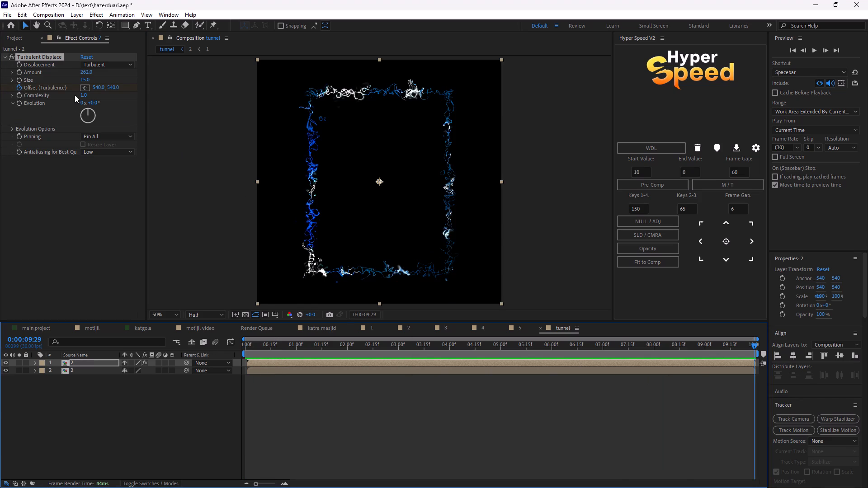
left_click(97, 88)
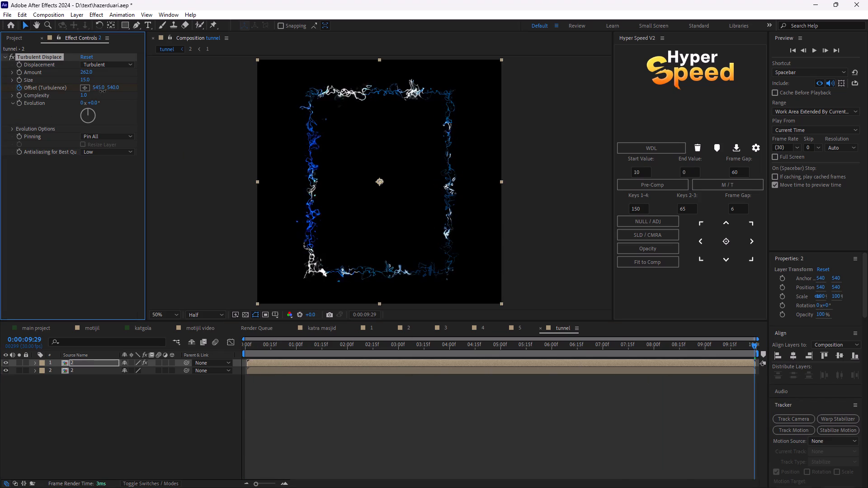
key("ctrl+z")
left_click_drag(116, 86, 135, 86)
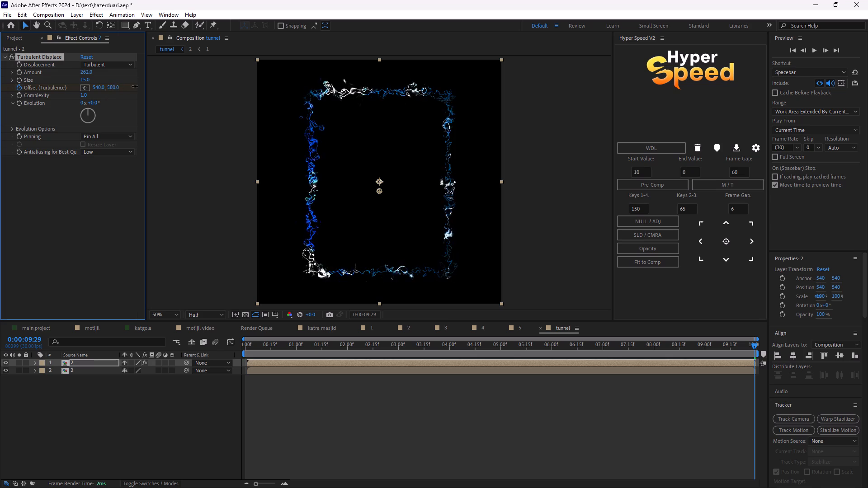
left_click_drag(135, 86, 24, 89)
key("space")
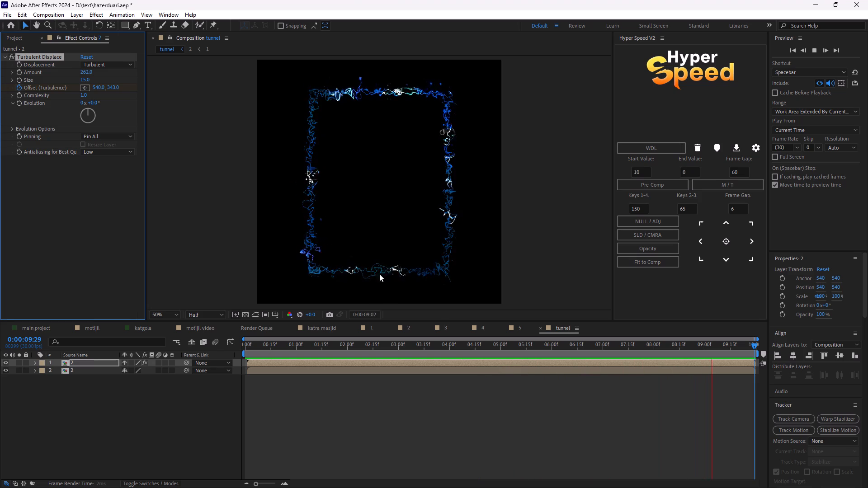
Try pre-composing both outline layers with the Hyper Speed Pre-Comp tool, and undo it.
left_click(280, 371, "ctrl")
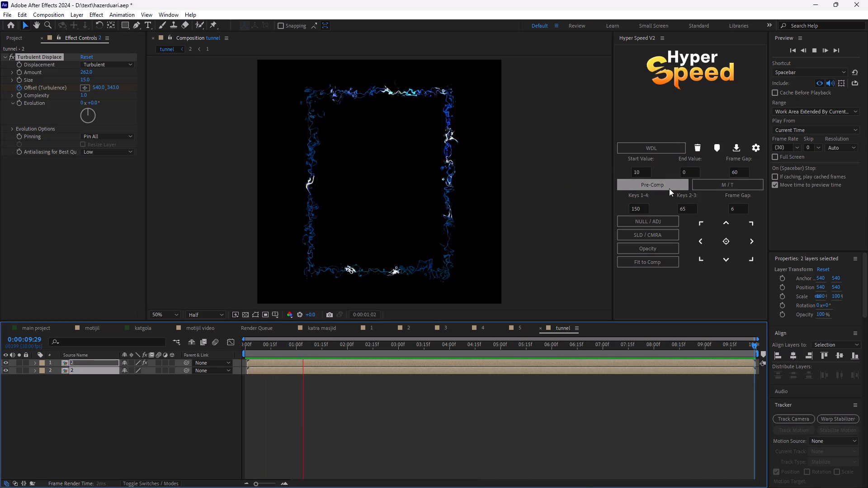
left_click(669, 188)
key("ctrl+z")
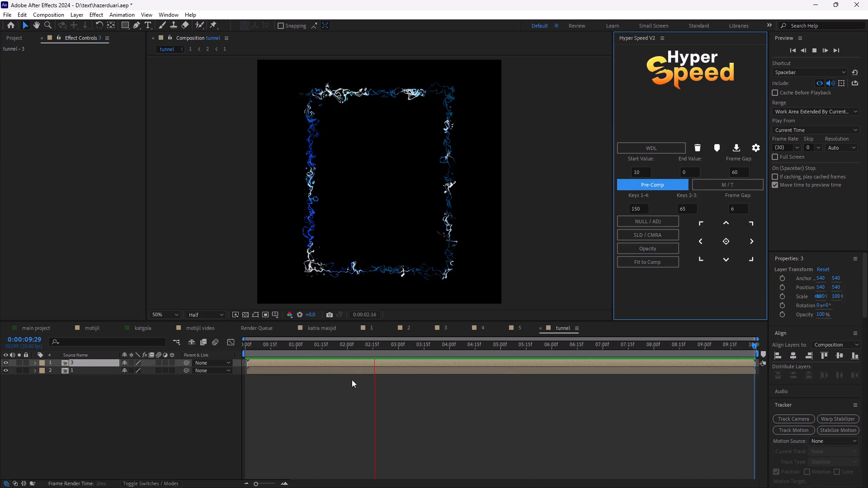
Pre-compose both outline layers together as Pre-comp 1, moving all attributes and adjusting the duration to the selected layers' time span.
right_click(331, 359)
right_click(336, 365)
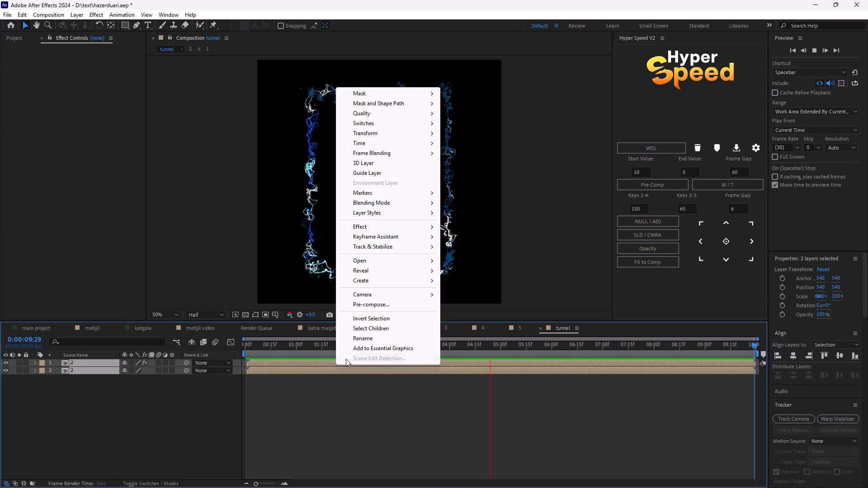
left_click(379, 308)
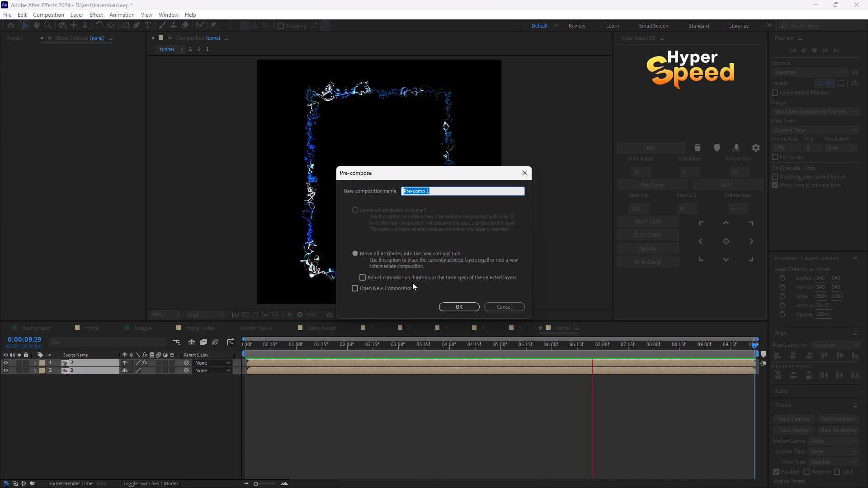
left_click(418, 278)
left_click(447, 304)
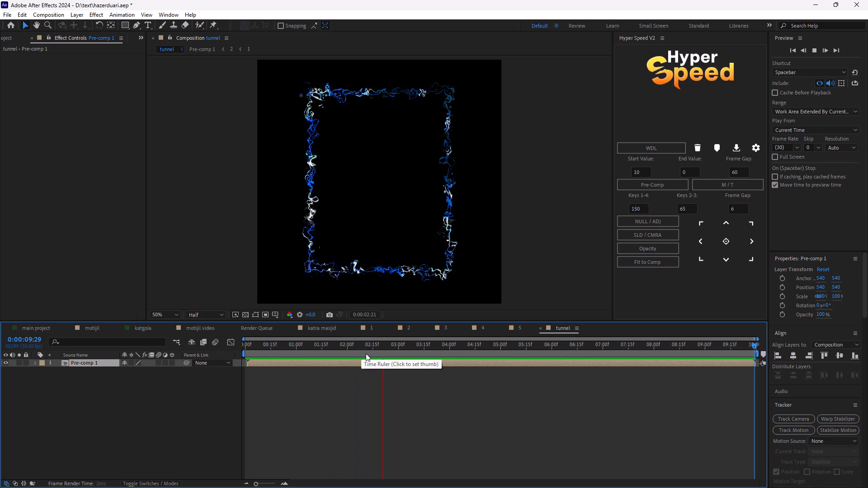
Duplicate the Pre-comp 1 layer twice in the tunnel composition to have three stacked copies.
key("ctrl+d")
key("ctrl+d")
key("space")
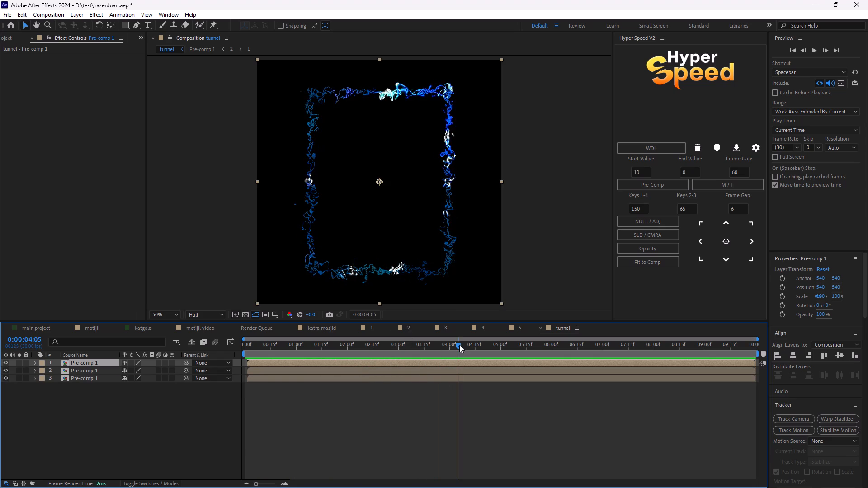
Make all three Pre-comp 1 layers 3D and enable motion blur on them.
left_click_drag(459, 345, 179, 361)
left_click_drag(171, 361, 168, 398)
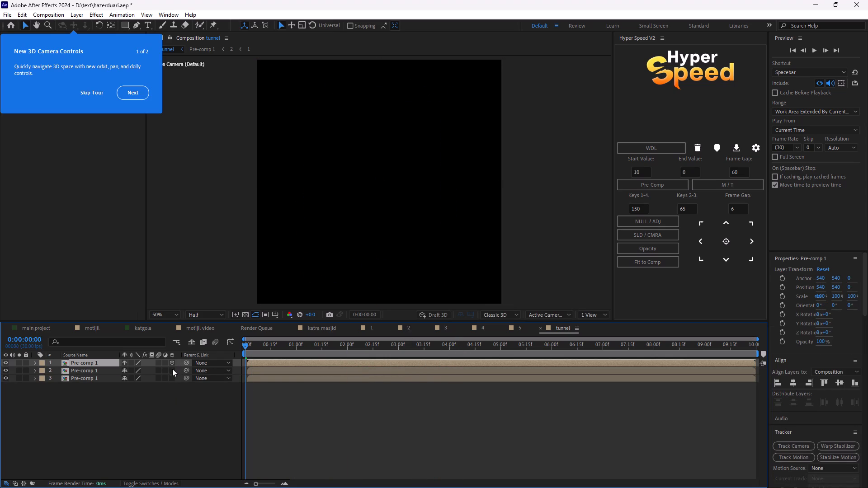
left_click(172, 369)
left_click(172, 377)
left_click_drag(159, 363, 159, 383)
Shift all three Pre-comp 1 layers slightly earlier in time so the outline already shows at 0:00:00:00.
left_click_drag(247, 348, 248, 348)
left_click_drag(248, 348, 254, 353)
left_click(264, 368)
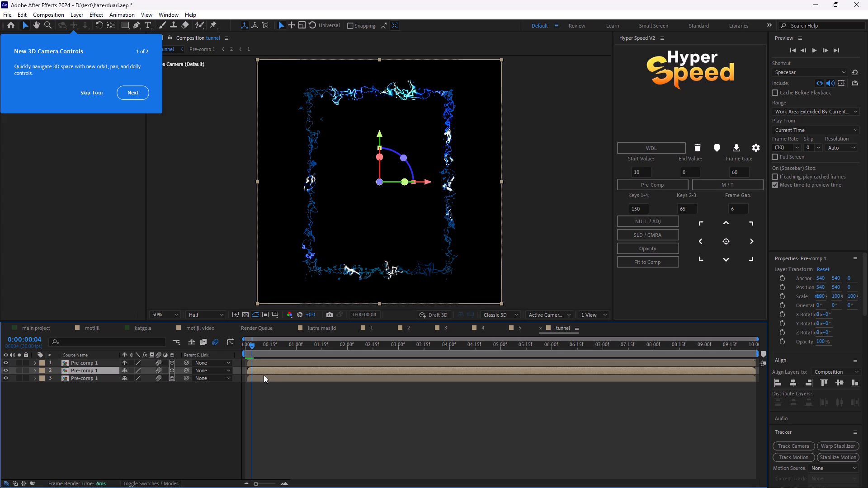
left_click(264, 376, "ctrl")
left_click(264, 363, "ctrl")
left_click(263, 370)
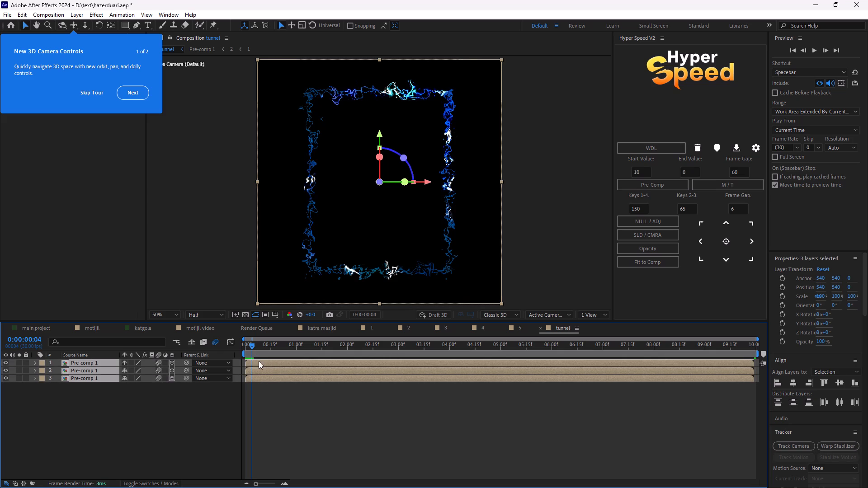
left_click_drag(253, 346, 227, 348)
Select all three Pre-comp 1 layers and reveal their Position properties.
left_click(275, 378)
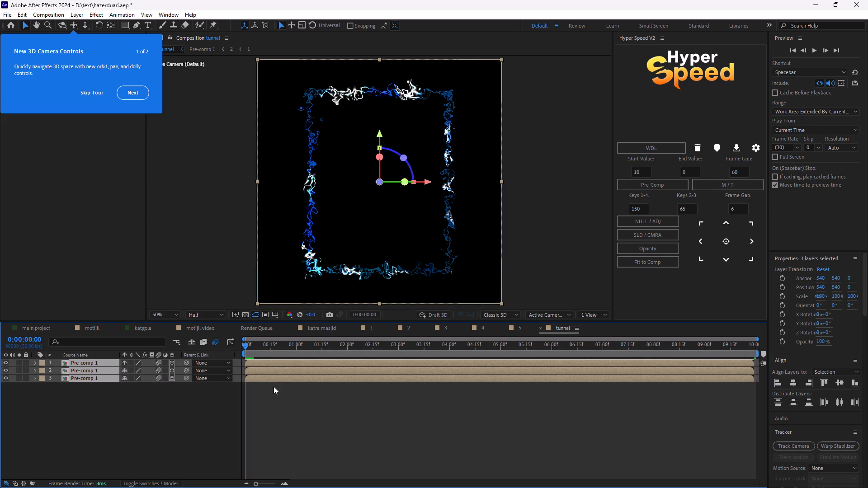
left_click(268, 389)
left_click(273, 375)
left_click(276, 371)
left_click(280, 363, "shift")
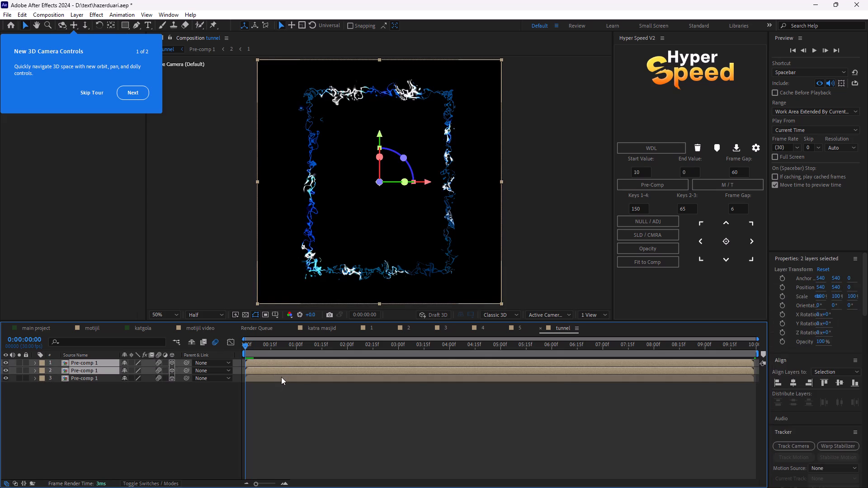
left_click(282, 377, "shift")
key("p")
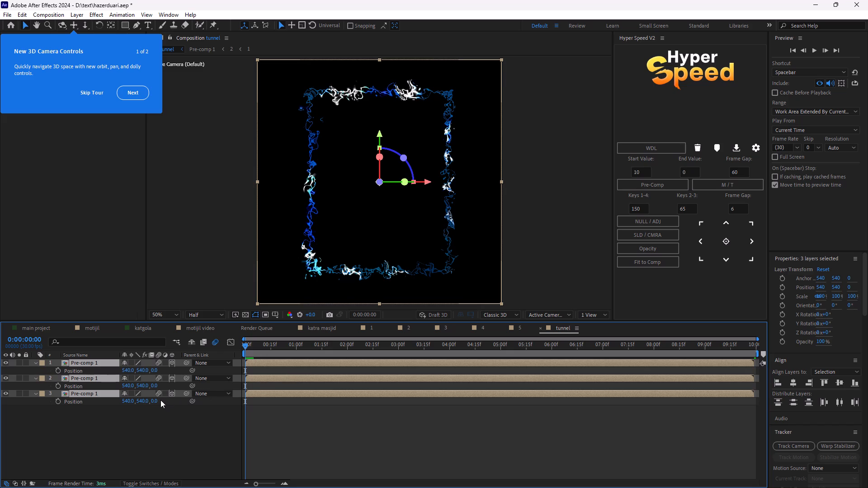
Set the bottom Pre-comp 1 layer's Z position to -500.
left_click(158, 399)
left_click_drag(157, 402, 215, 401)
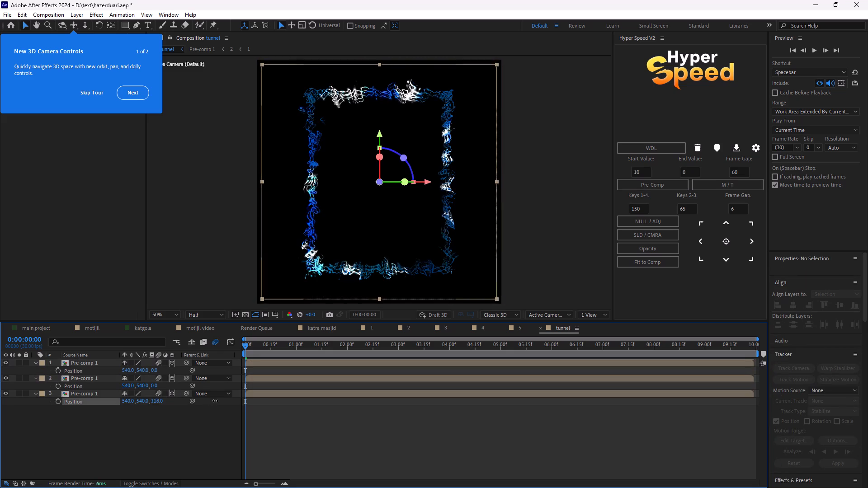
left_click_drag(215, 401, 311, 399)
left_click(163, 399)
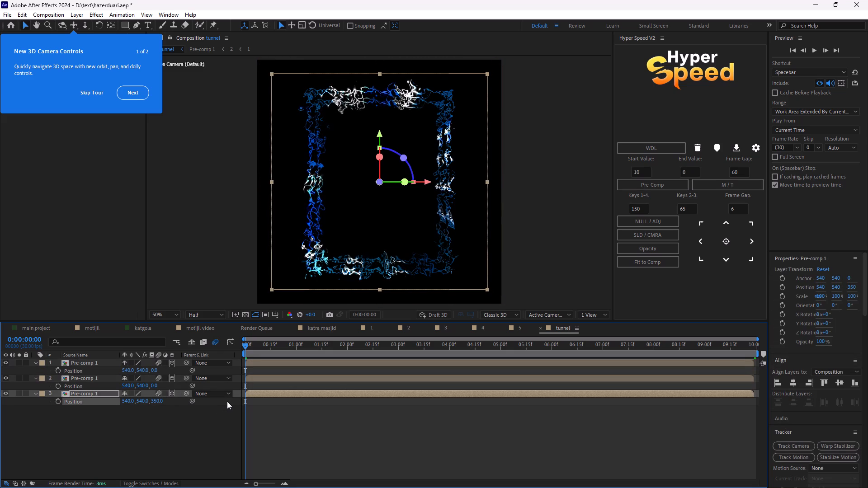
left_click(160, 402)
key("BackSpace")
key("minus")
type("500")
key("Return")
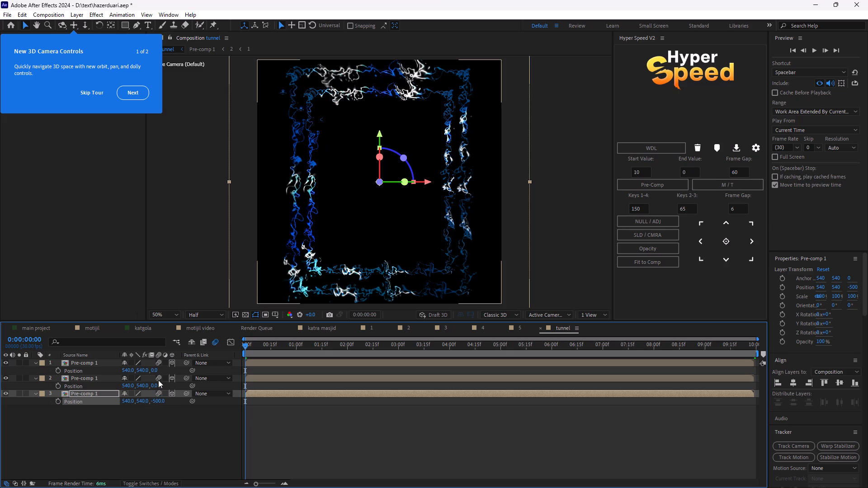
Set the top Pre-comp 1 layer's Z position to -500 and check the opening frames.
left_click(153, 373)
key("BackSpace")
type("-500")
key("Return")
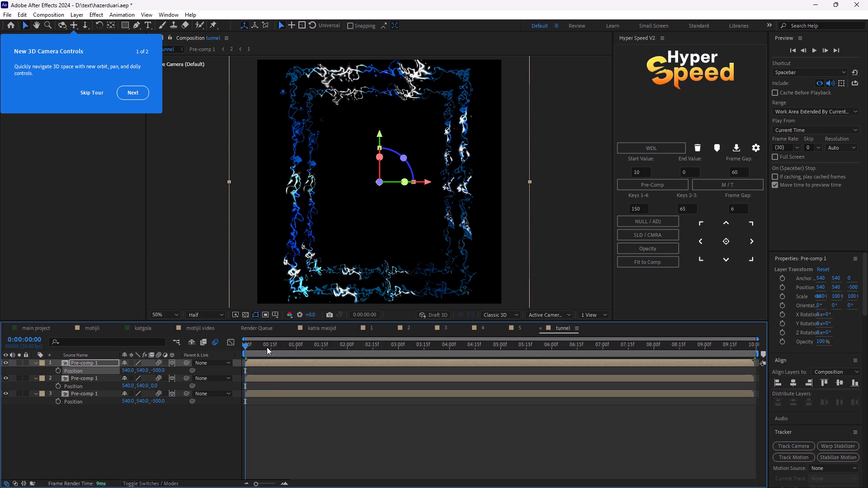
left_click_drag(244, 349, 214, 354)
left_click_drag(214, 354, 247, 353)
Set the bottom Pre-comp 1 layer's Z position to 500.
left_click(157, 398)
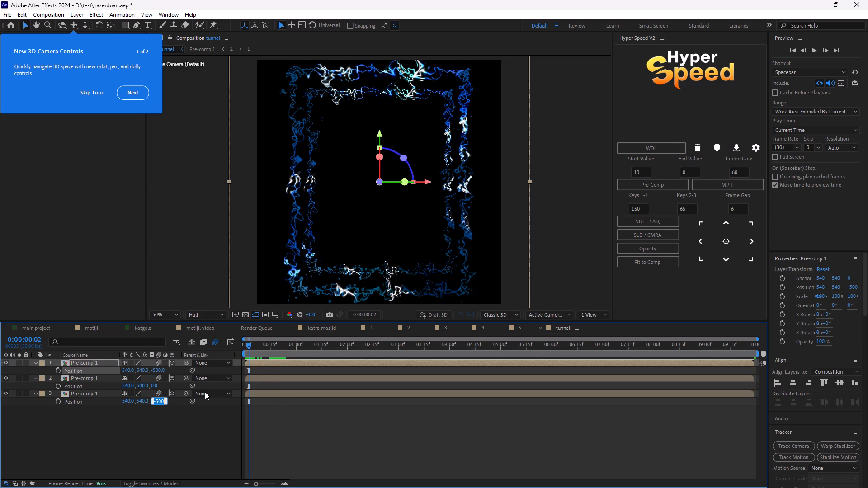
key("BackSpace")
type("5000")
key("BackSpace")
key("Return")
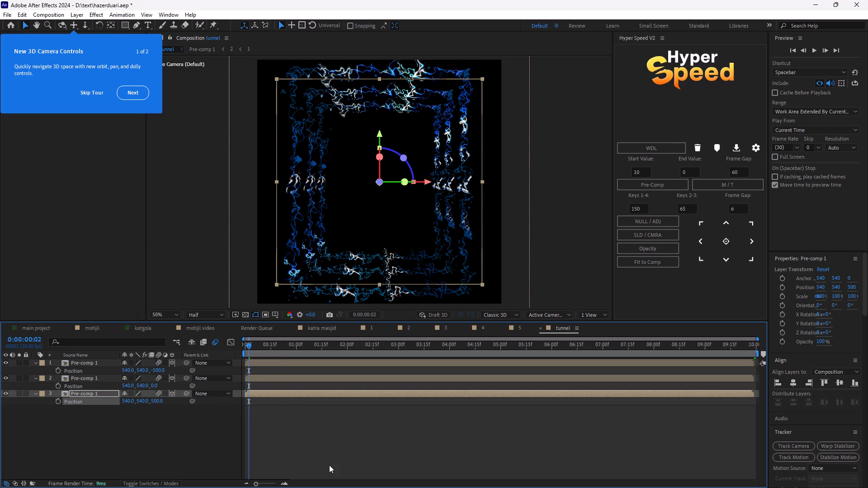
left_click(401, 456)
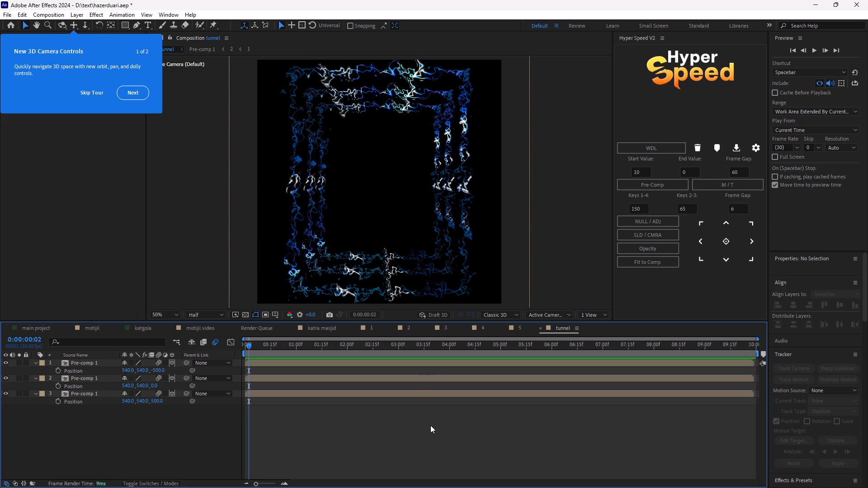
Preview the three depth-staggered outlines from the start of the tunnel composition.
left_click_drag(251, 347, 243, 353)
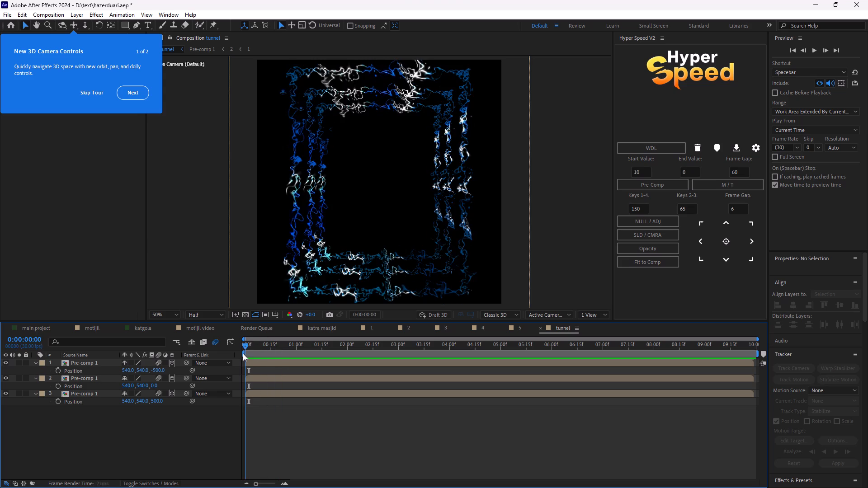
left_click_drag(243, 353, 253, 352)
left_click(362, 414)
key("space")
key("space")
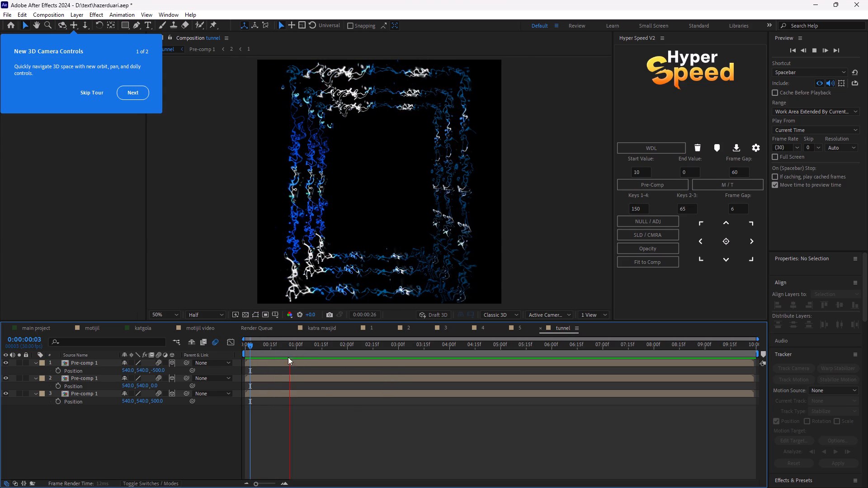
left_click_drag(290, 350, 198, 368)
Add a two-node camera named Camera 1 with the 28mm preset to the tunnel composition.
right_click(171, 425)
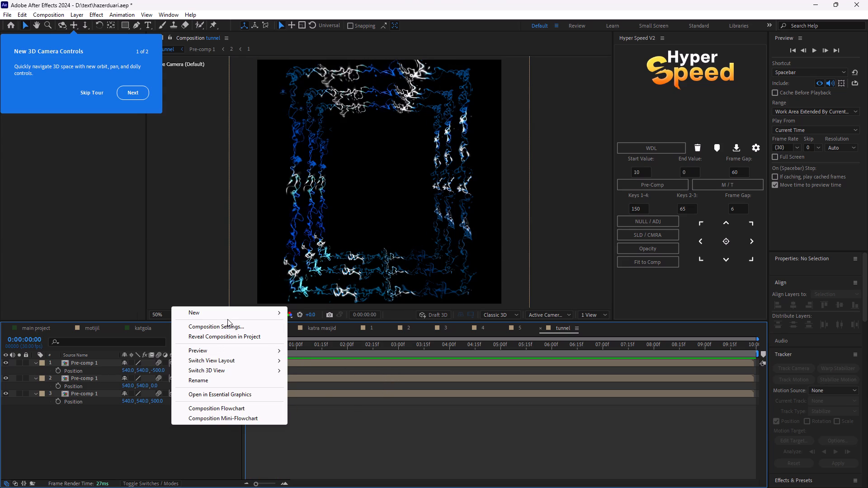
left_click(326, 357)
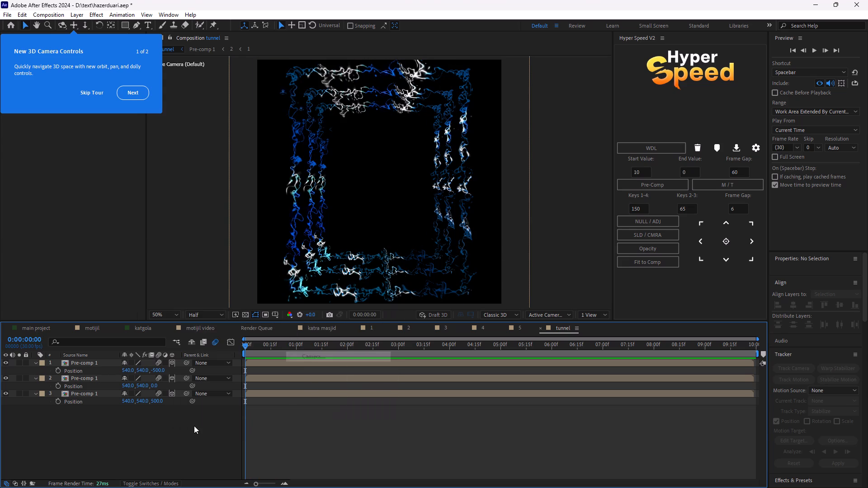
left_click(487, 177)
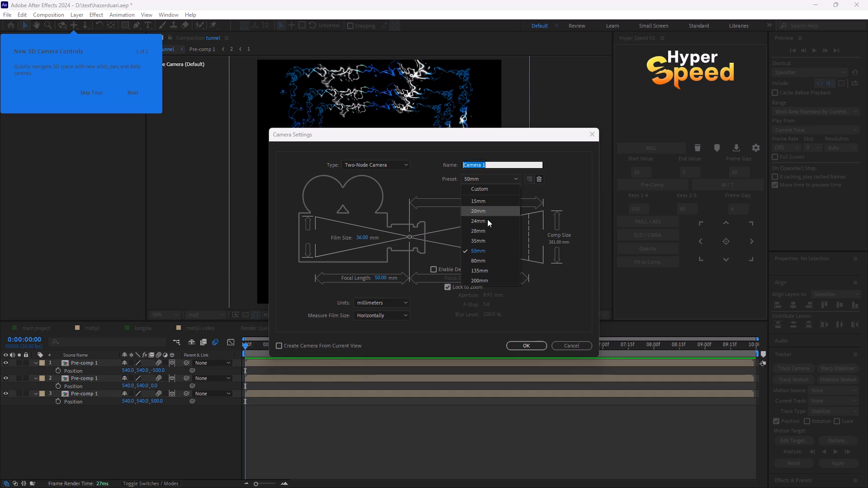
left_click(481, 232)
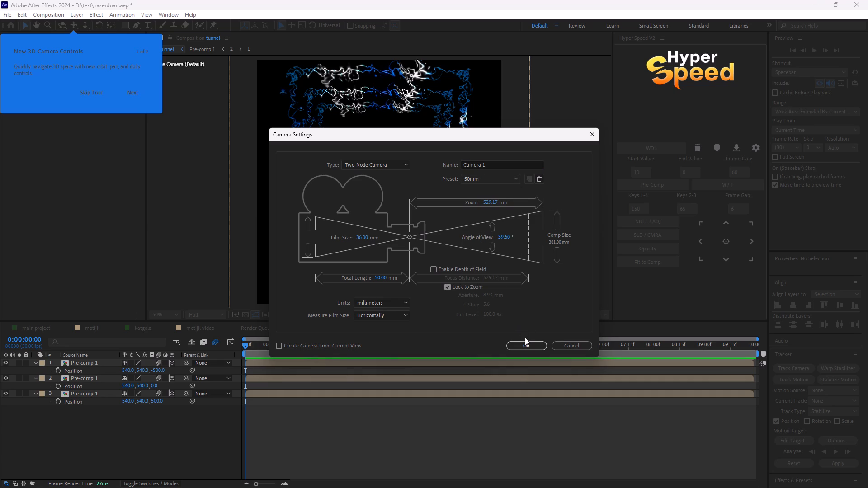
double_click(525, 338)
left_click(526, 341)
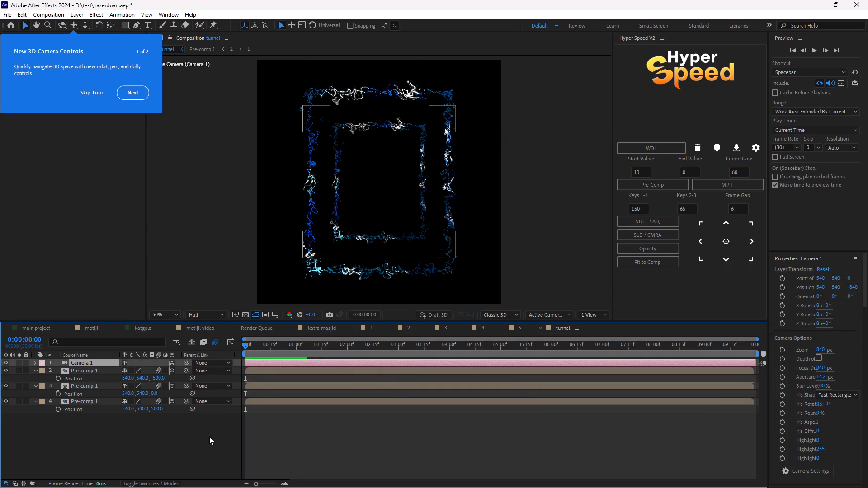
Add a null object to the tunnel composition and parent Camera 1 to it.
right_click(206, 424)
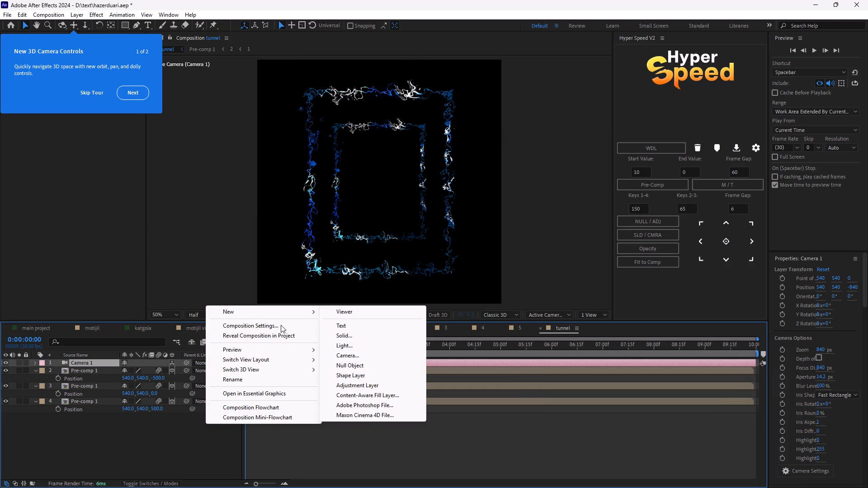
left_click(354, 364)
left_click_drag(186, 369, 132, 363)
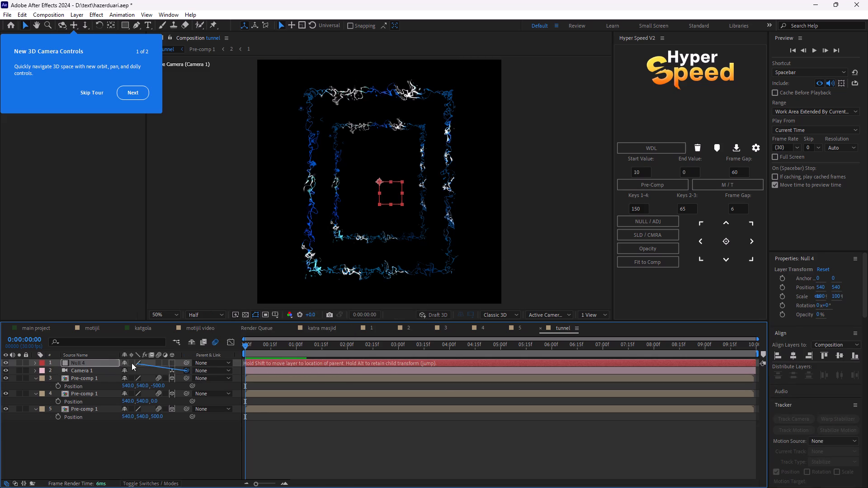
left_click_drag(132, 363, 111, 362)
Make the null object a 3D layer.
left_click(175, 360)
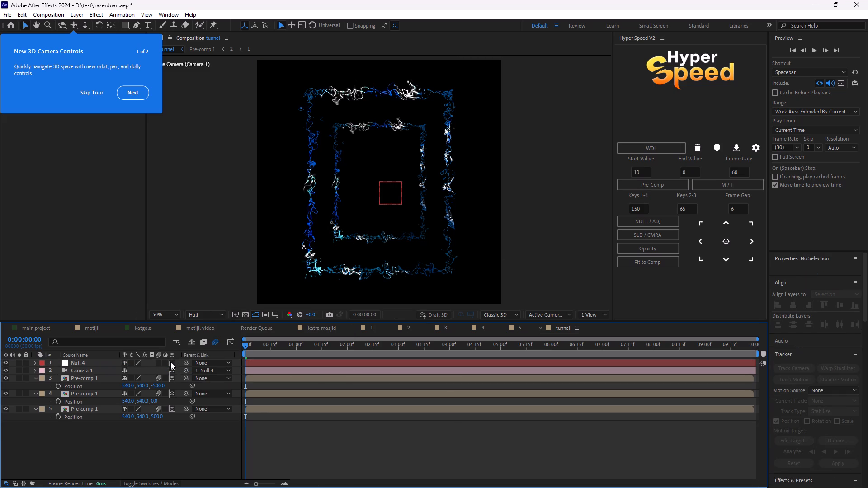
left_click(170, 362)
Set the null's Z position to 963 and keyframe its Position at 0:00:00:00.
left_click(112, 361)
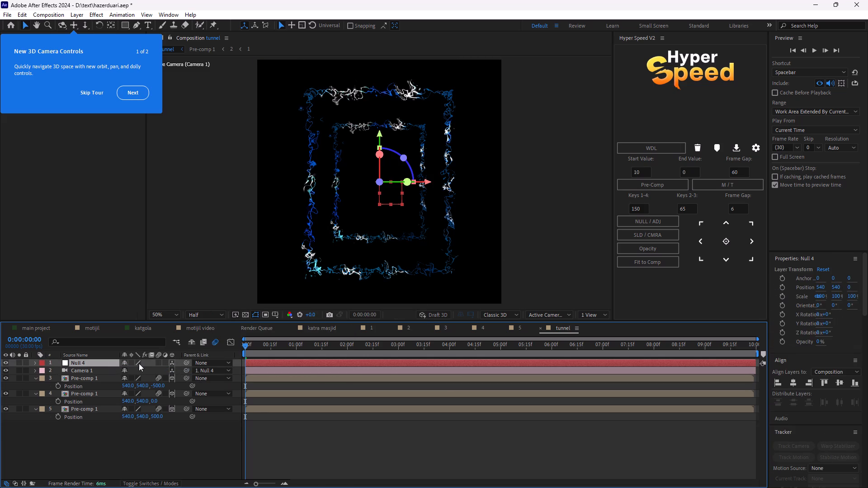
key("z")
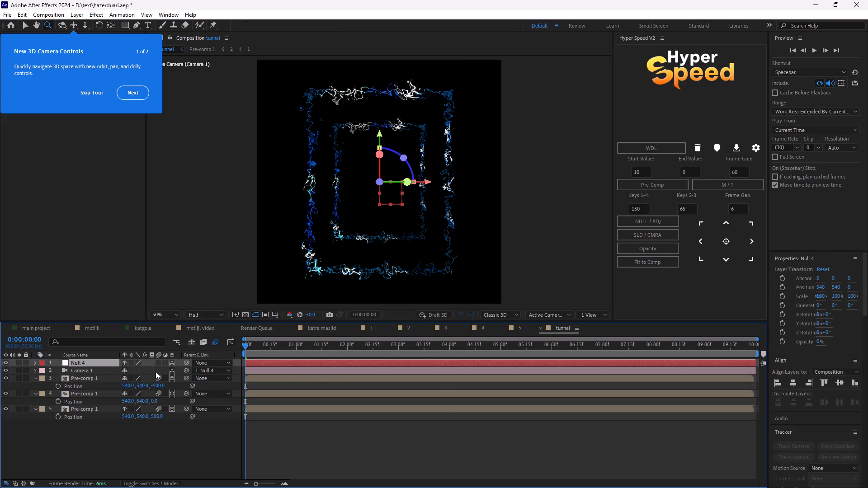
key("p")
left_click_drag(153, 369, 267, 389)
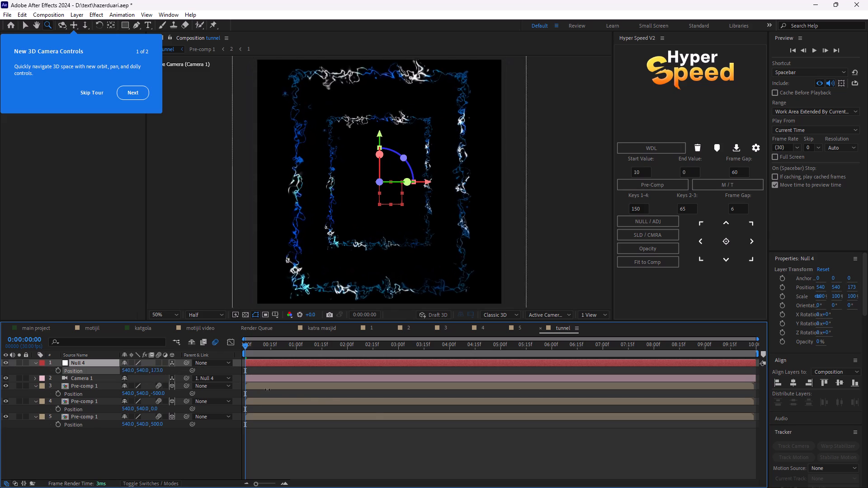
left_click_drag(267, 389, 686, 467)
left_click(56, 369)
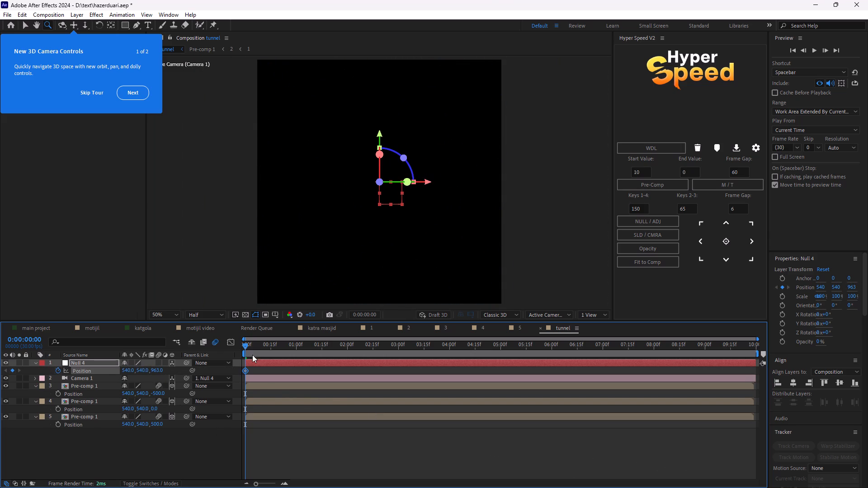
Keyframe the null's Z position at -651 at 0:00:02:25 so the camera pulls back through the outlines.
left_click_drag(247, 348, 401, 375)
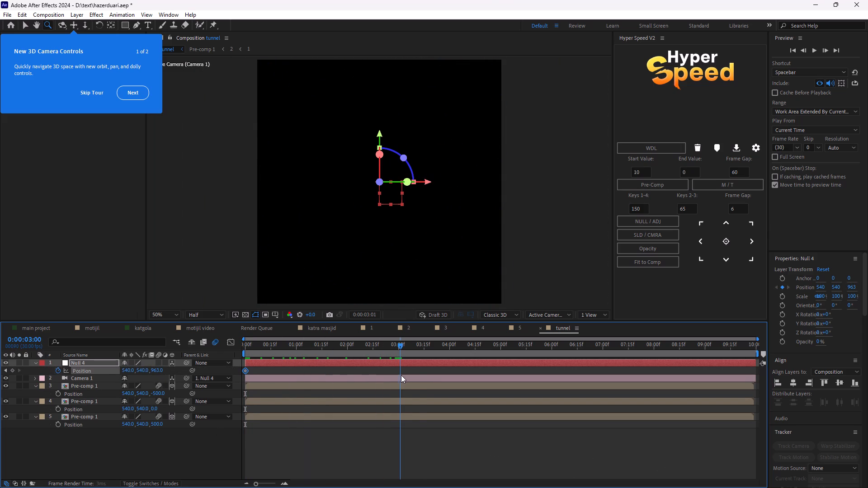
left_click_drag(401, 375, 397, 376)
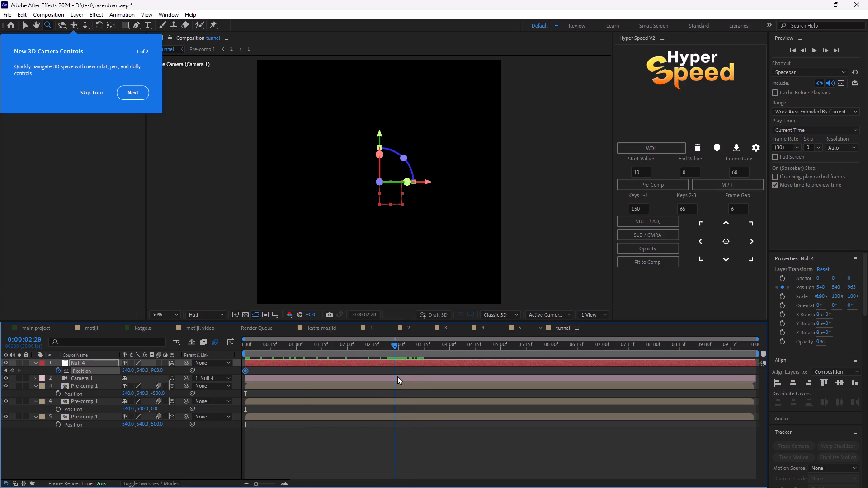
left_click_drag(397, 376, 392, 376)
left_click(261, 481)
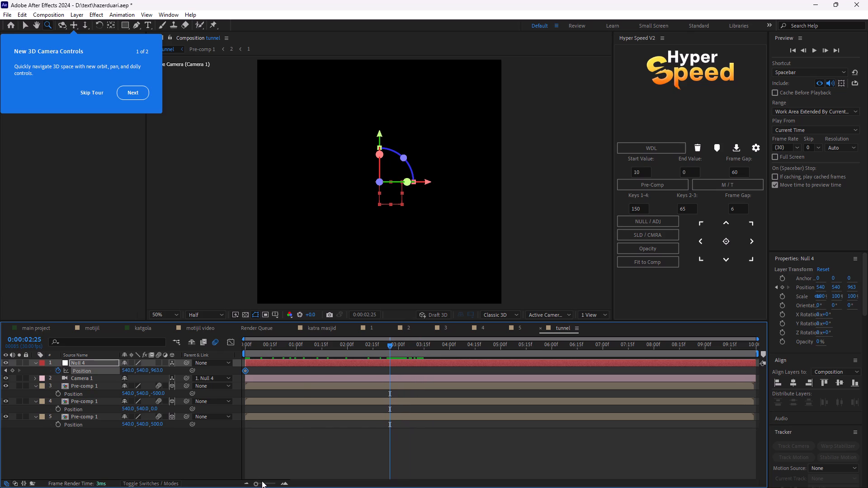
left_click_drag(255, 483, 243, 480)
left_click_drag(156, 371, 114, 380)
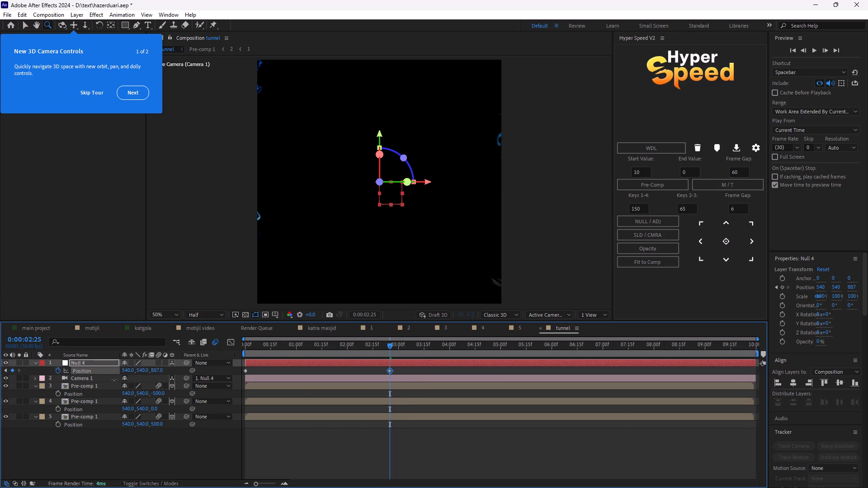
left_click_drag(114, 380, 0, 427)
left_click_drag(160, 372, 143, 375)
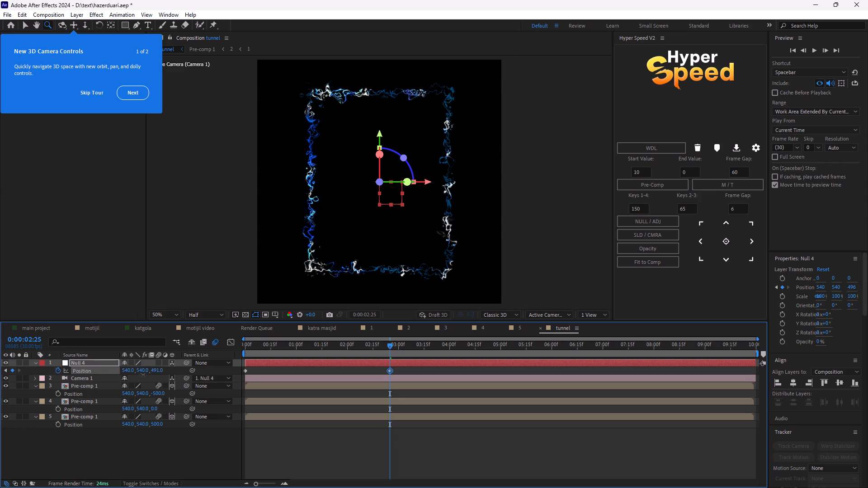
left_click_drag(143, 375, 0, 419)
left_click_drag(155, 371, 0, 391)
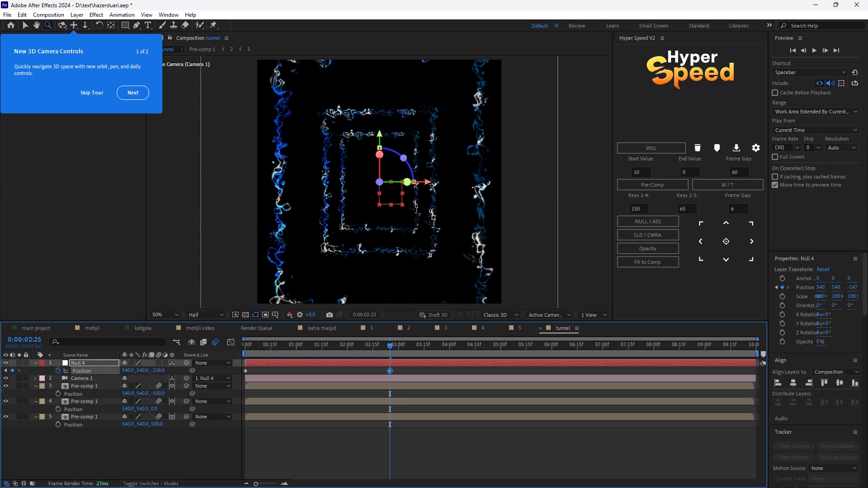
left_click_drag(0, 391, 0, 400)
left_click_drag(163, 371, 56, 386)
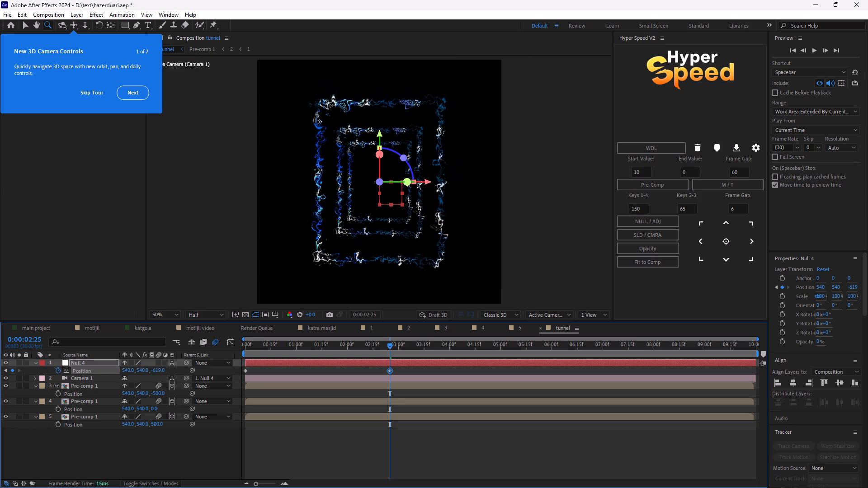
left_click_drag(56, 386, 50, 387)
Apply Easy Ease to both of the null's Position keyframes.
left_click_drag(408, 372, 196, 375)
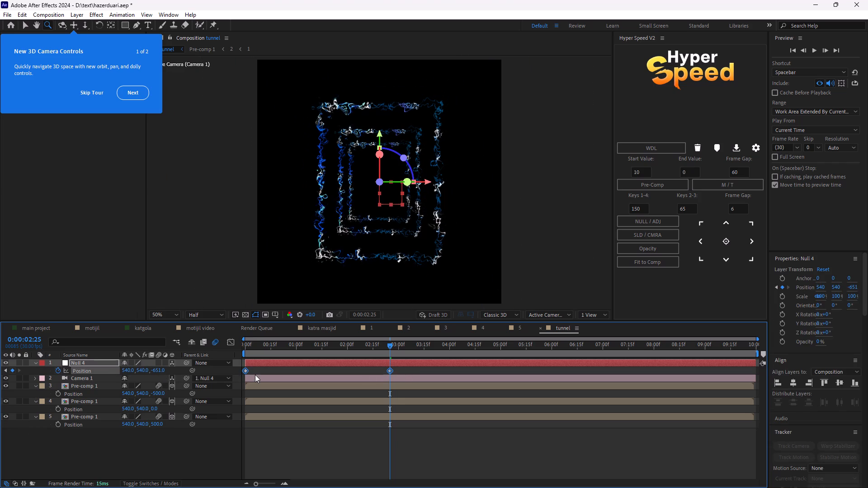
key("F9")
Preview the eased camera move from the start of the tunnel composition.
left_click_drag(392, 343, 161, 369)
left_click(327, 465)
key("space")
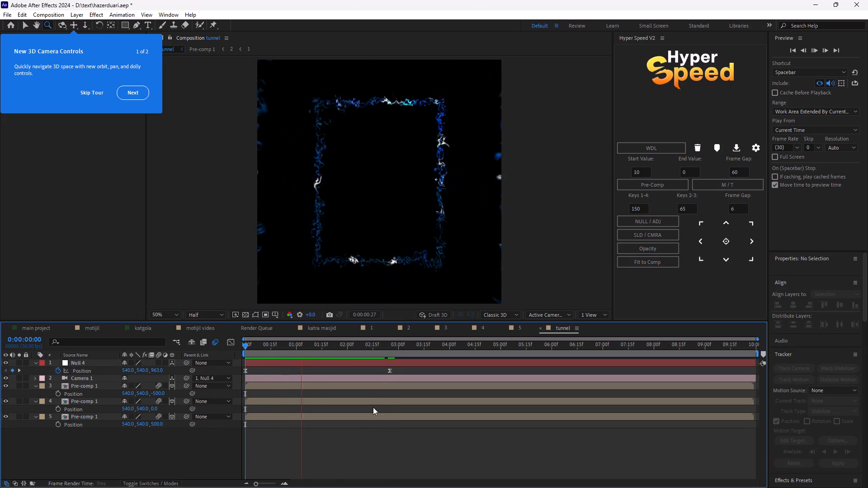
key("space")
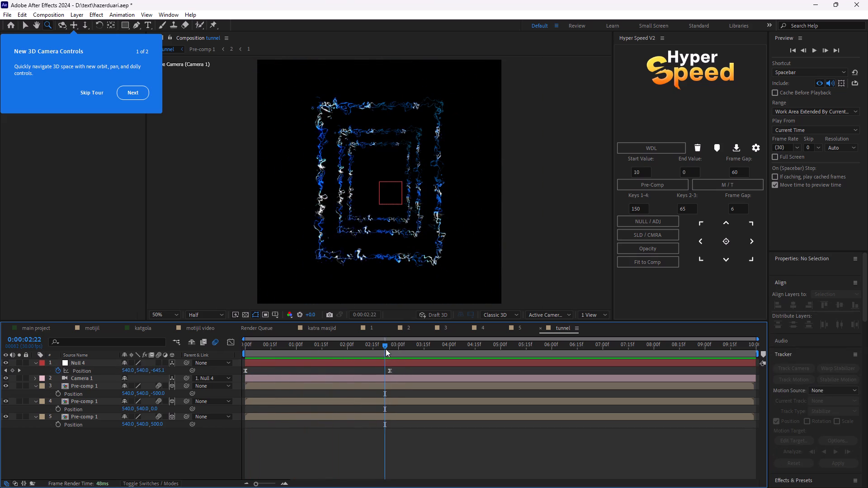
left_click_drag(386, 349, 239, 360)
key("space")
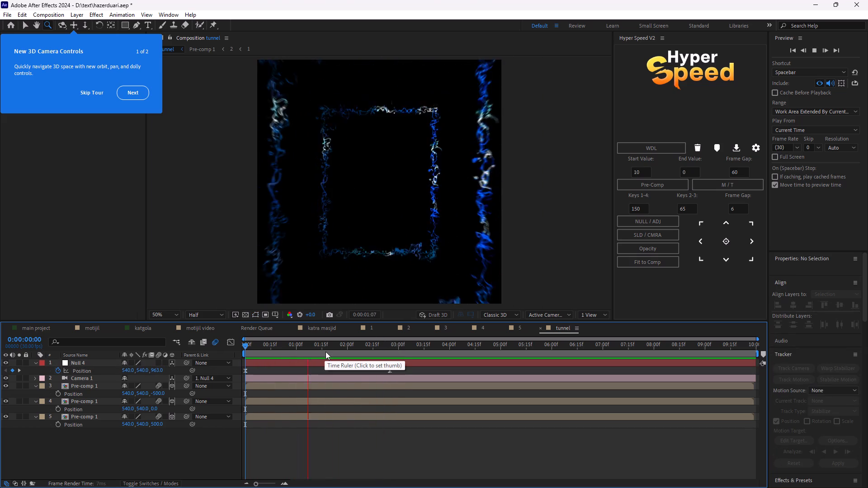
key("space")
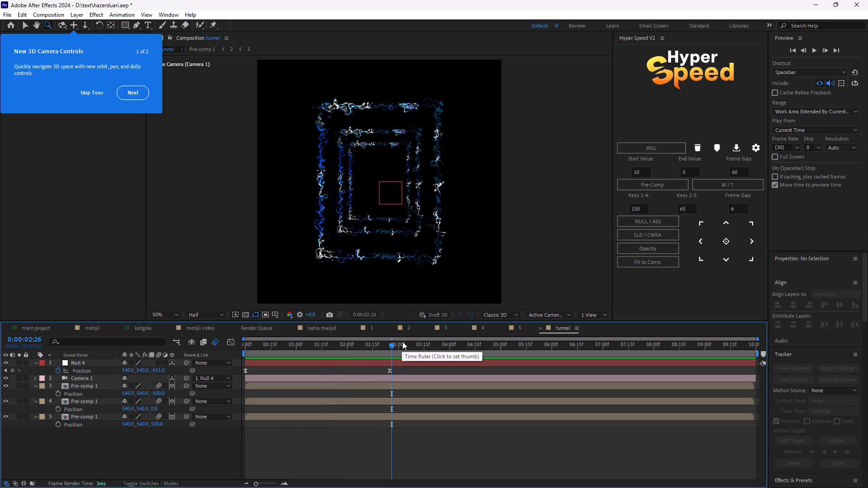
left_click_drag(392, 343, 236, 362)
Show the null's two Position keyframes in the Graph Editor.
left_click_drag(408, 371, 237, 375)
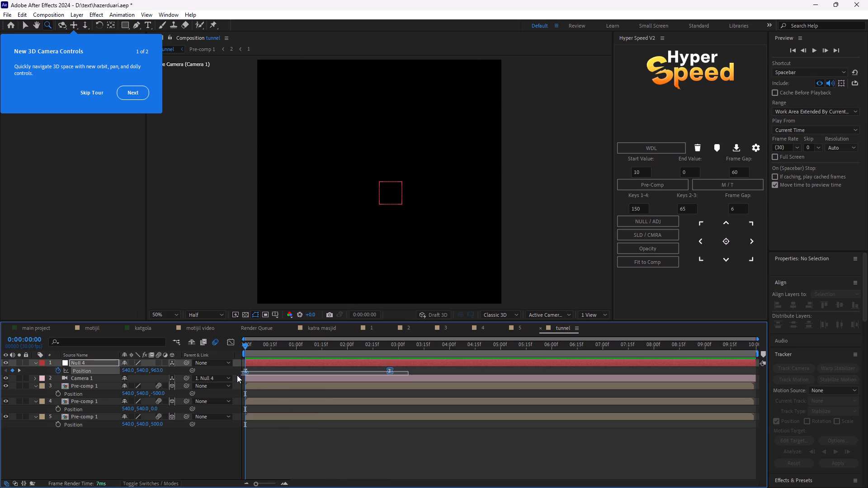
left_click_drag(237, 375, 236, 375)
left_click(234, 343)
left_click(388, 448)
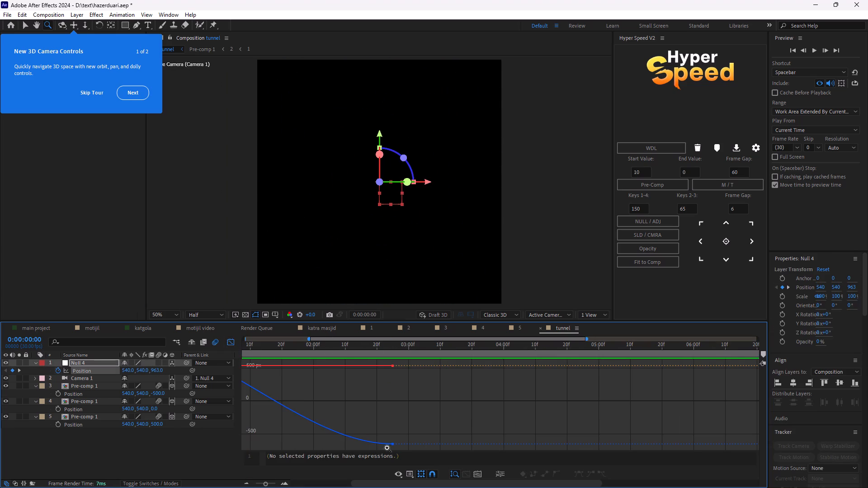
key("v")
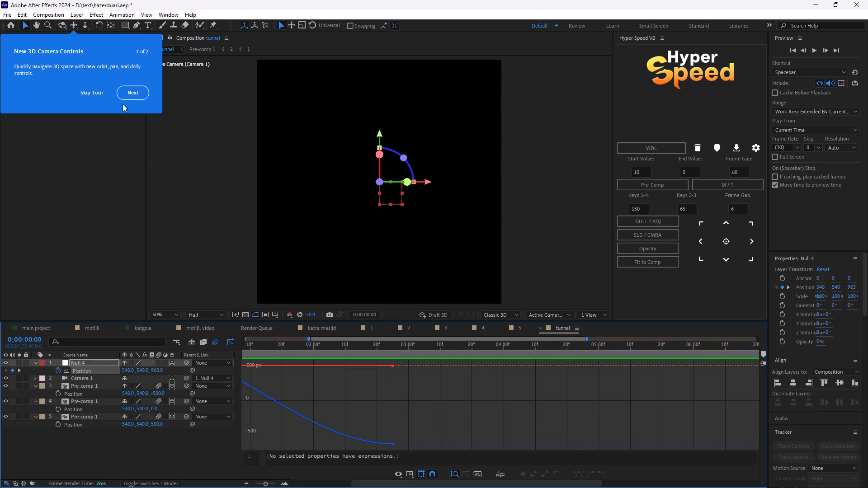
Go through the 3D camera controls tour and finish it.
left_click(132, 92)
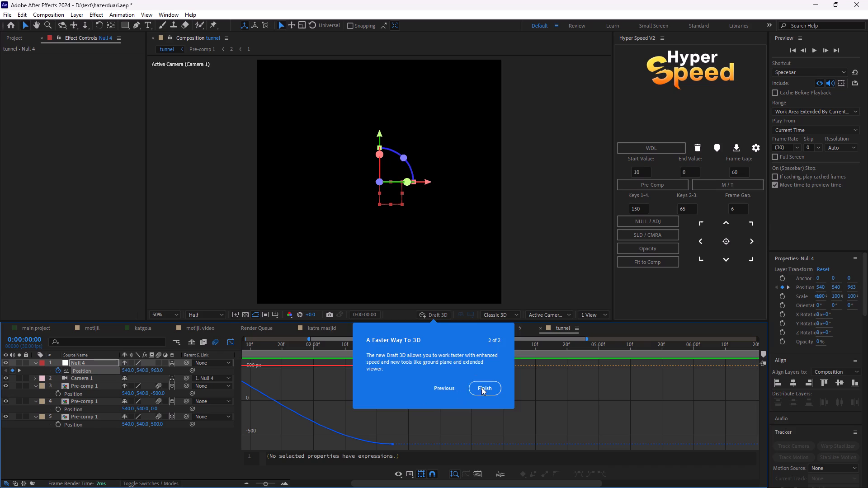
left_click(481, 387)
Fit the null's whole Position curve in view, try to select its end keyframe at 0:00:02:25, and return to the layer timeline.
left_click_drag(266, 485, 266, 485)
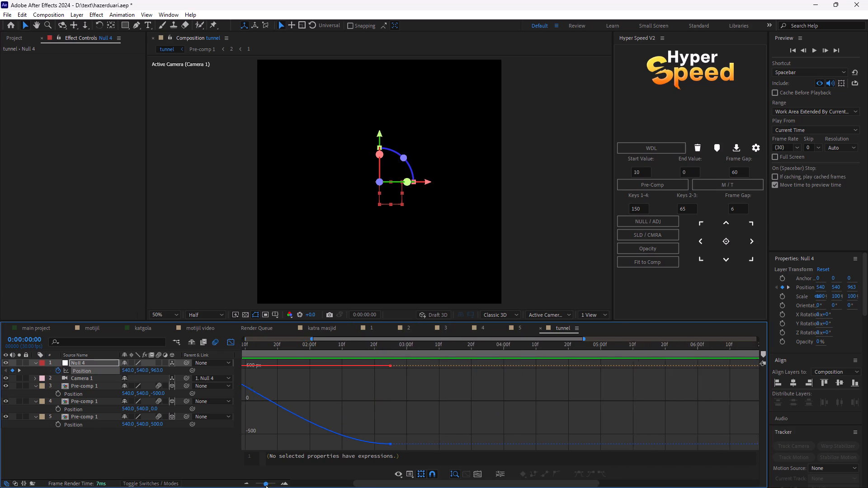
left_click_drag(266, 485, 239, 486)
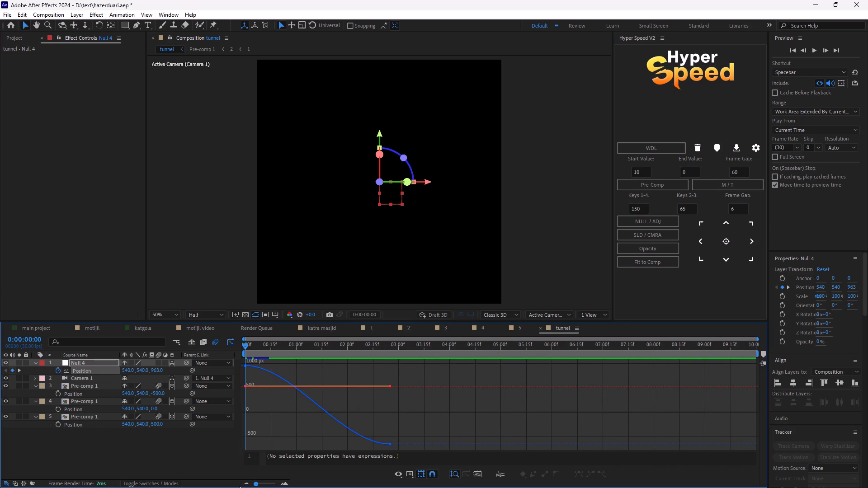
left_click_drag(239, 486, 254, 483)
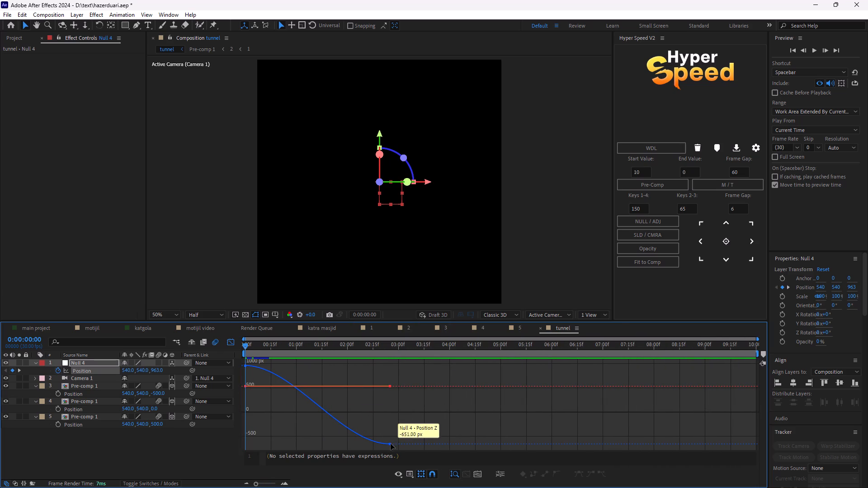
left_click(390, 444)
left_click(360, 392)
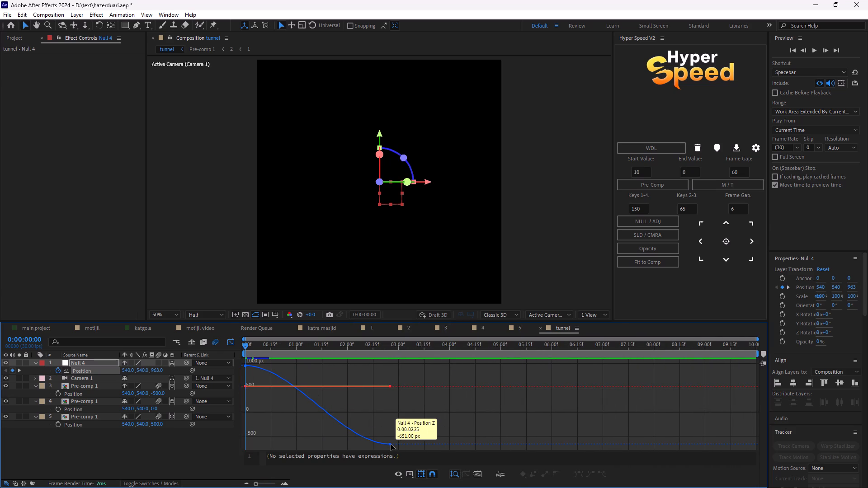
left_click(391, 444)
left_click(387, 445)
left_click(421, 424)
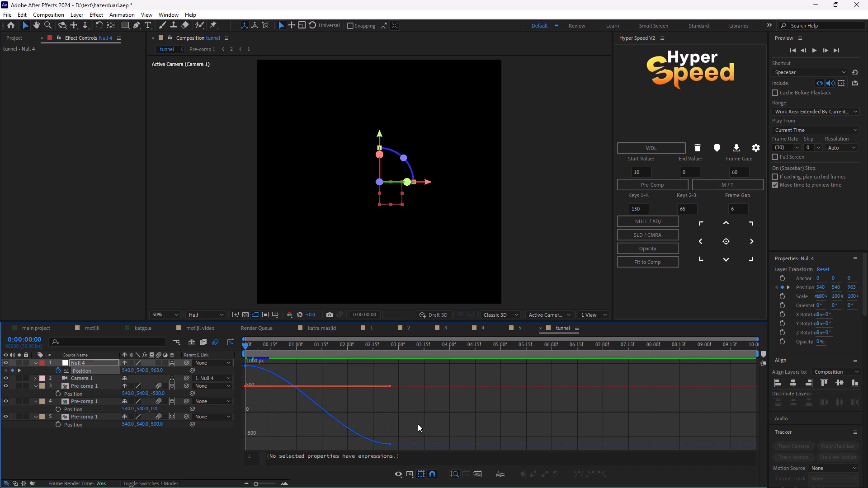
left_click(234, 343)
Select both Position keyframes of the null and display their speed graph in the Graph Editor.
left_click_drag(413, 366, 267, 372)
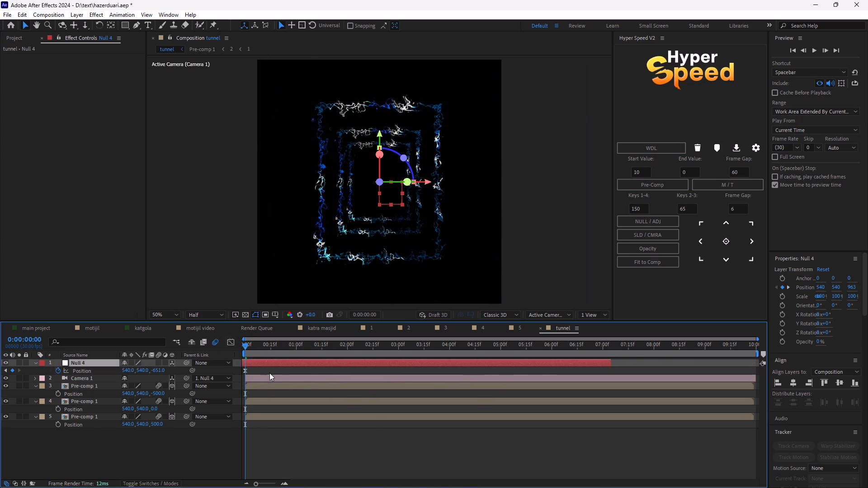
key("ctrl+z")
left_click(426, 370)
left_click_drag(415, 371, 244, 373)
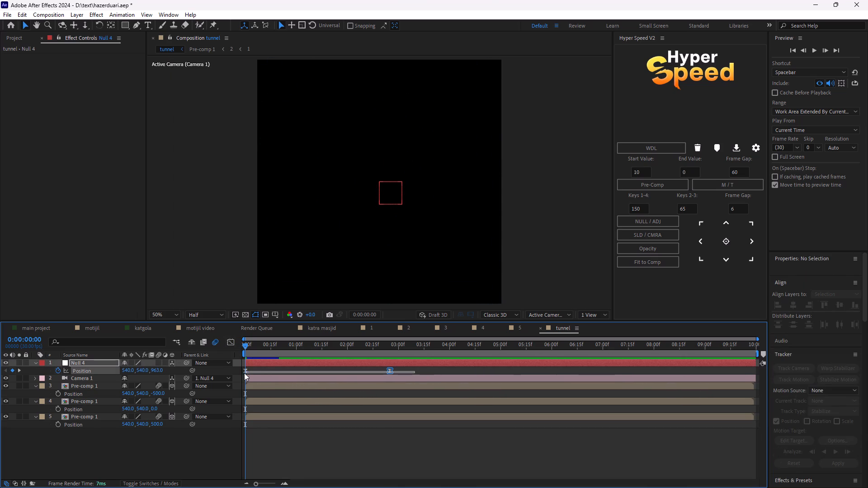
left_click_drag(244, 373, 244, 373)
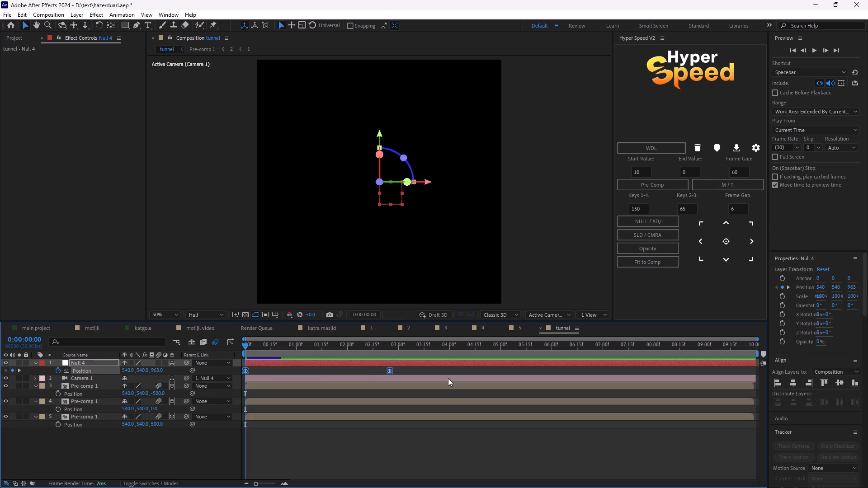
left_click(235, 338)
left_click(387, 444)
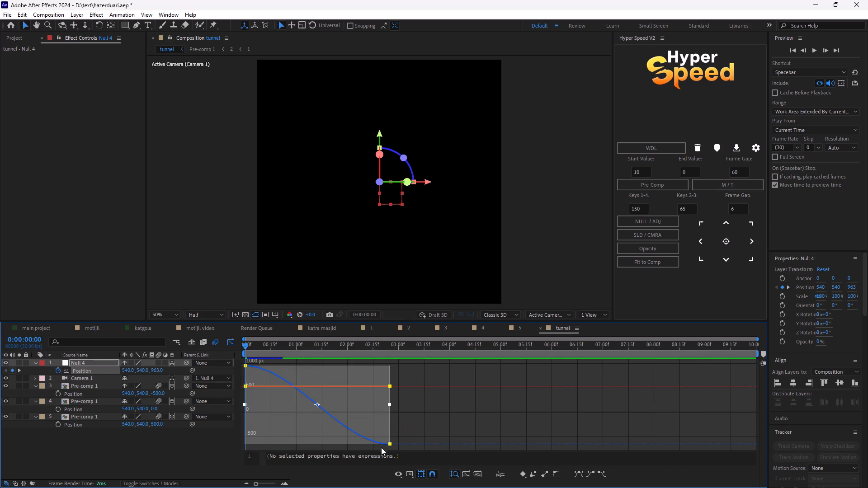
right_click(448, 420)
left_click(489, 338)
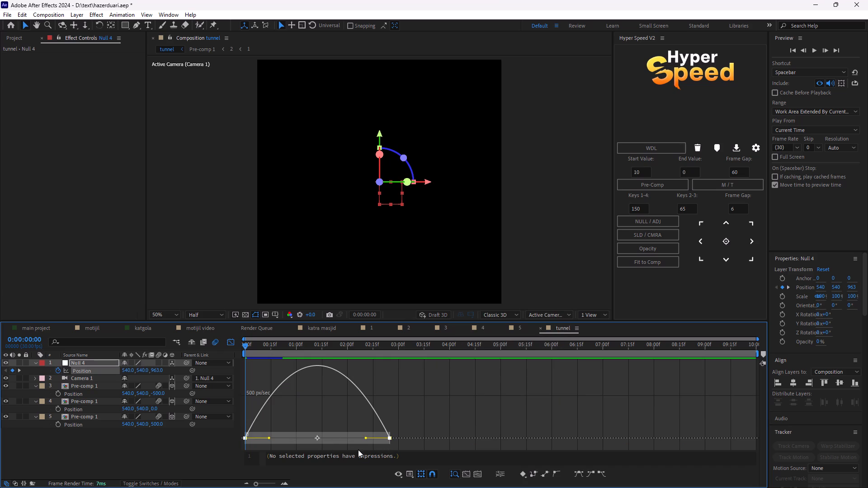
Lengthen the incoming ease influence of the null's end Position keyframe until its handle reaches almost the middle of the move.
left_click_drag(366, 439, 338, 441)
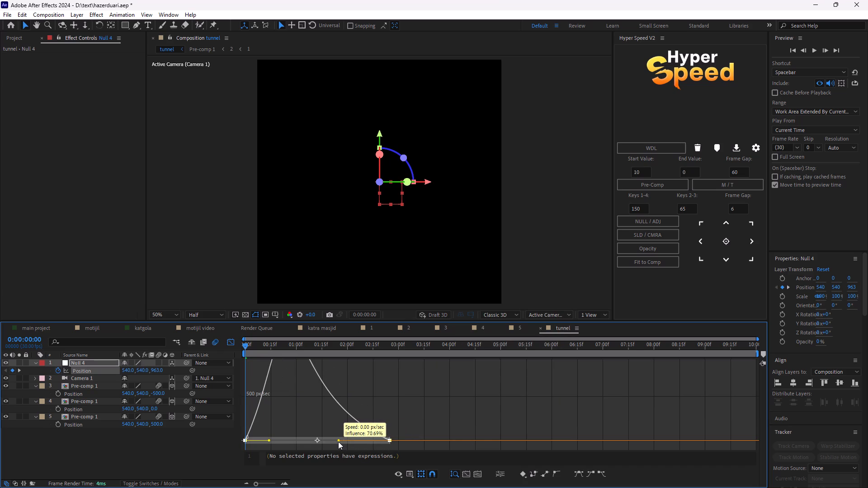
left_click_drag(338, 441, 336, 441)
key("space")
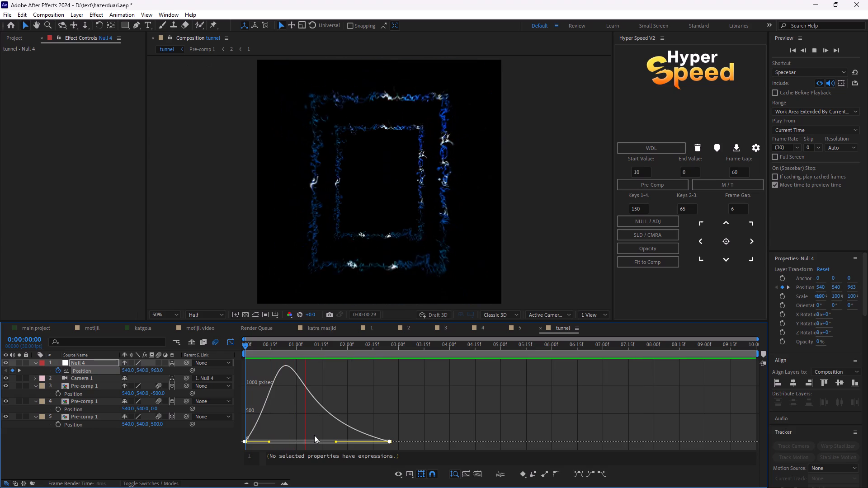
left_click_drag(339, 442, 327, 442)
key("ctrl+z")
left_click_drag(336, 441, 322, 443)
Preview the re-eased camera move from the start, in the Graph Editor and again in the layer timeline.
key("space")
left_click_drag(494, 342, 201, 367)
key("space")
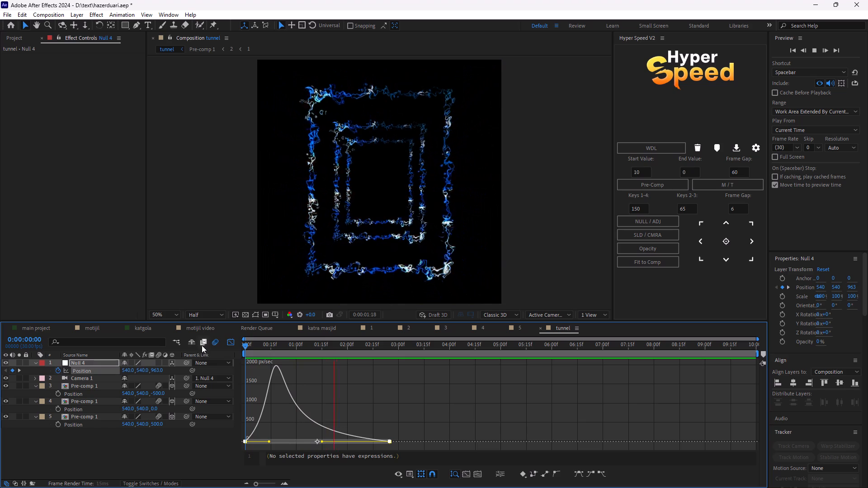
key("space")
left_click(230, 340)
left_click_drag(337, 346, 212, 376)
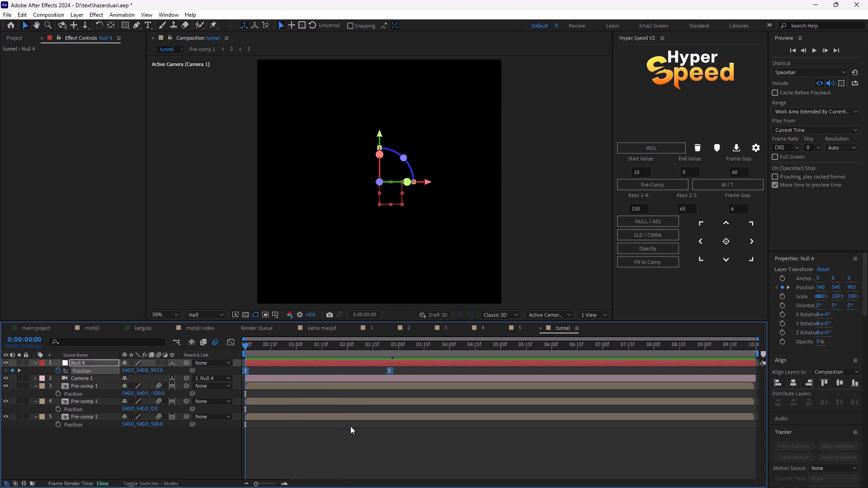
left_click(350, 426)
key("space")
key("space")
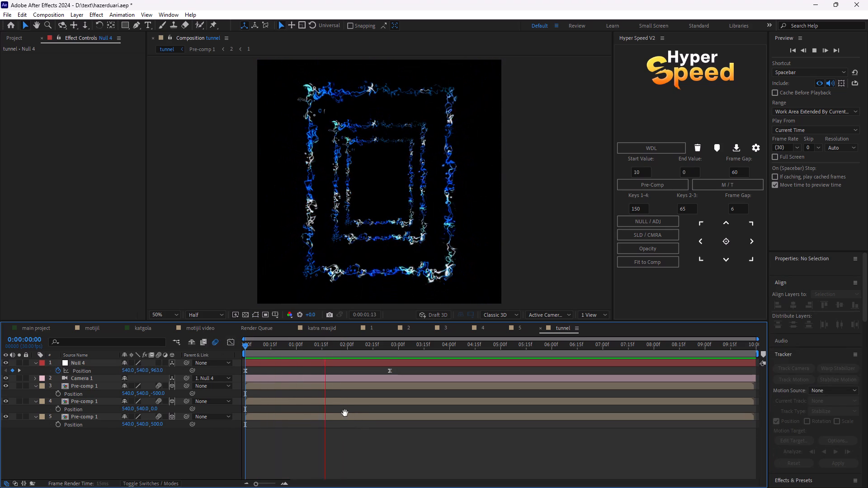
Duplicate the three Pre-comp 1 layers and reveal the Position of the copies.
left_click(344, 417)
left_click(340, 400, "ctrl")
left_click(348, 386, "ctrl")
key("ctrl+d")
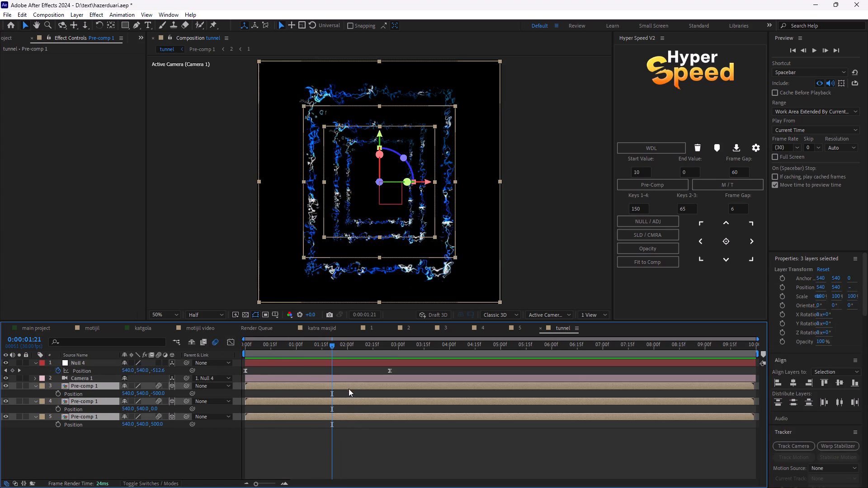
left_click(319, 425)
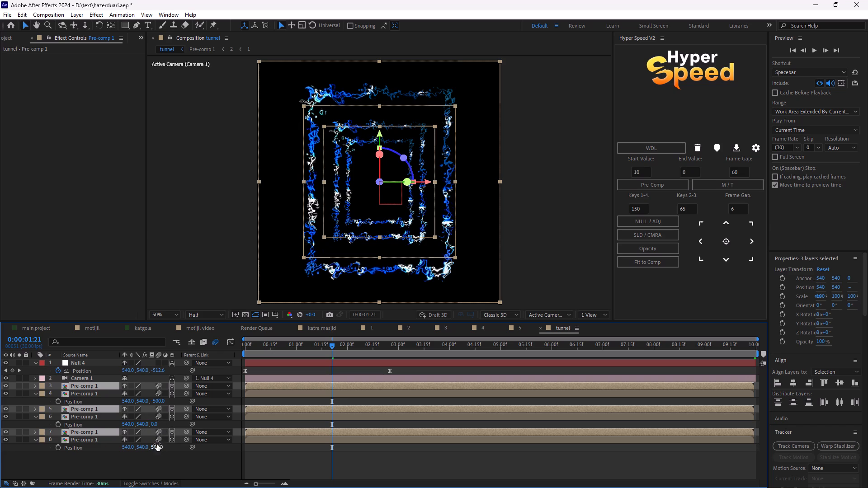
key("p")
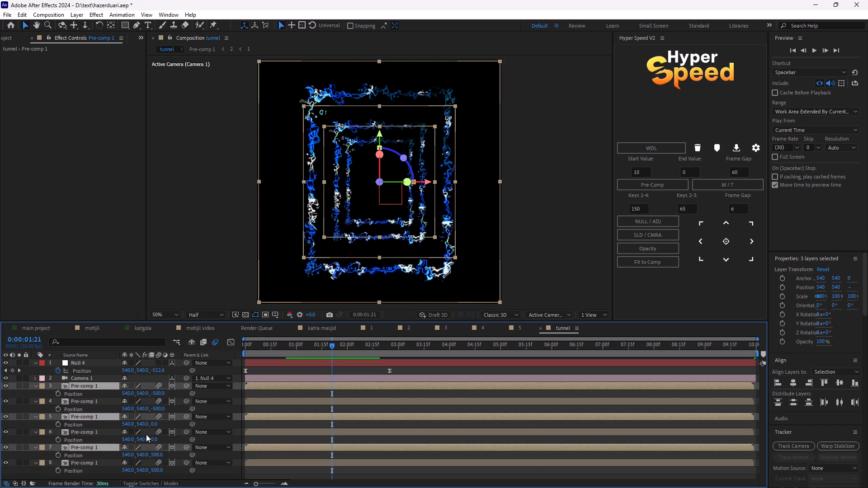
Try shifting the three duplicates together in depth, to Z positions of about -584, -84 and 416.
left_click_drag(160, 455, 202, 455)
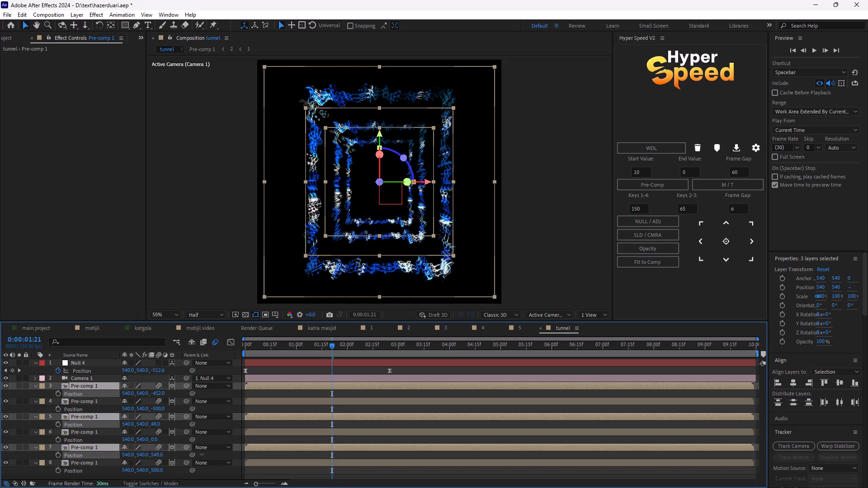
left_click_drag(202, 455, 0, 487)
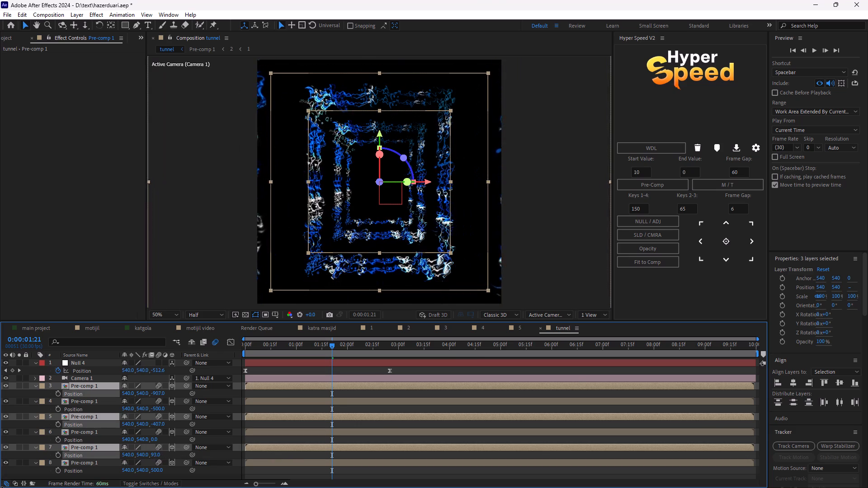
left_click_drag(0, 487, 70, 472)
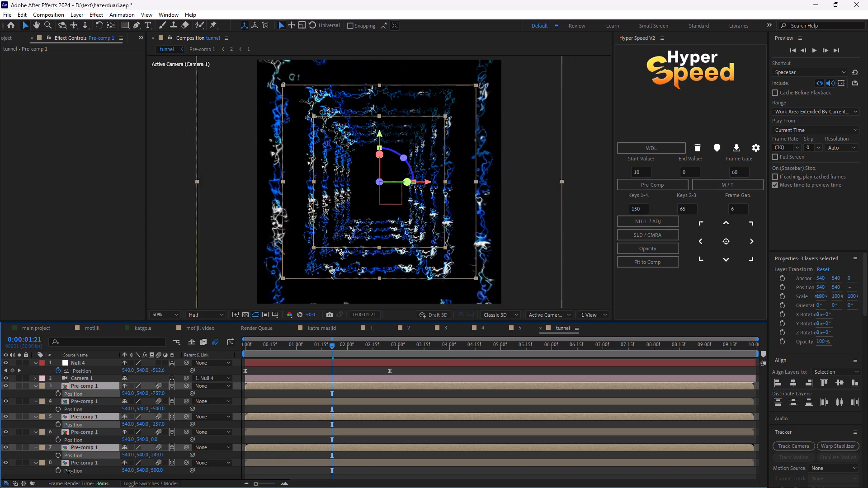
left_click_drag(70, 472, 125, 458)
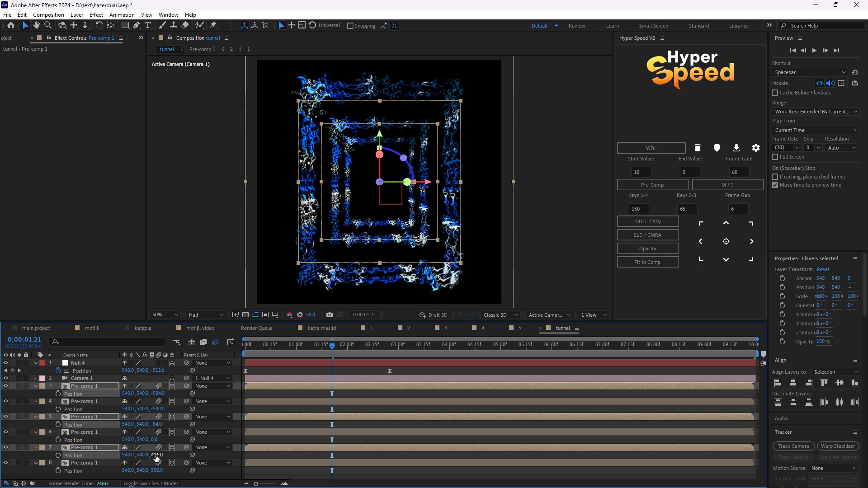
Set the Z Position of all three selected duplicates to 2000.
left_click(156, 455)
key("BackSpace")
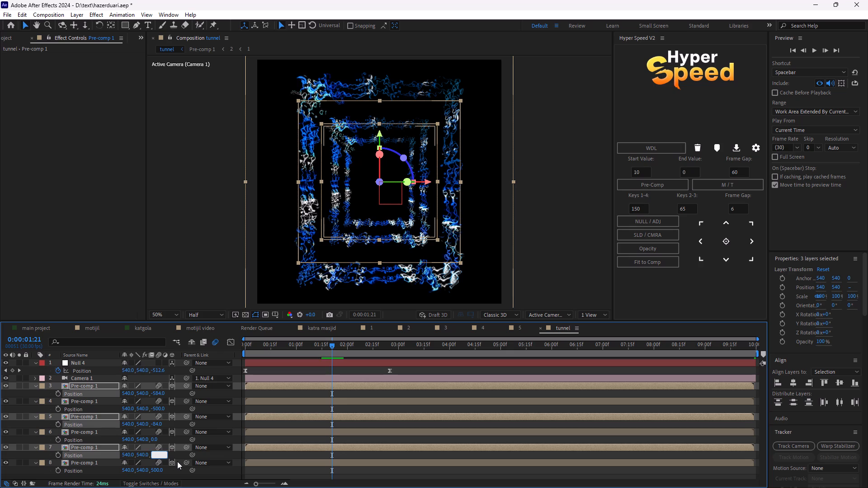
type("2000")
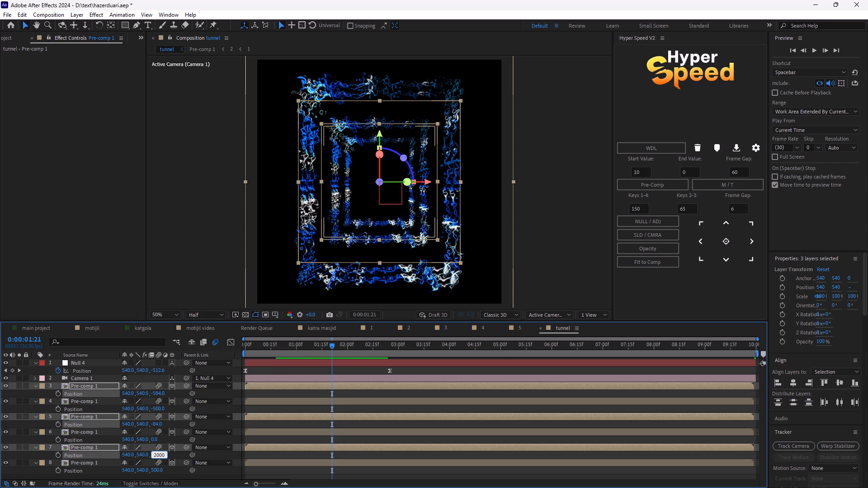
key("Return")
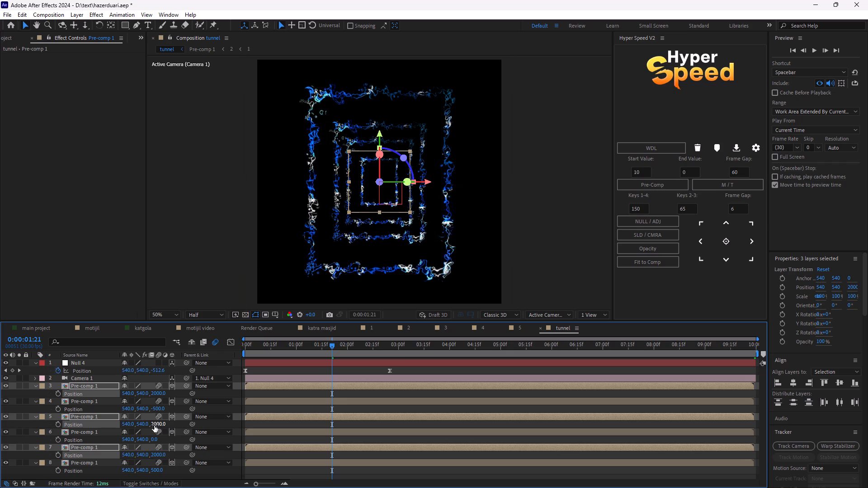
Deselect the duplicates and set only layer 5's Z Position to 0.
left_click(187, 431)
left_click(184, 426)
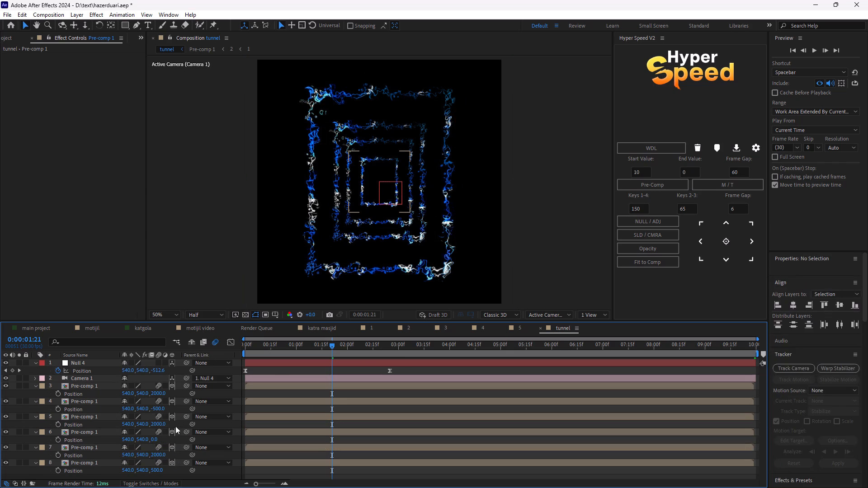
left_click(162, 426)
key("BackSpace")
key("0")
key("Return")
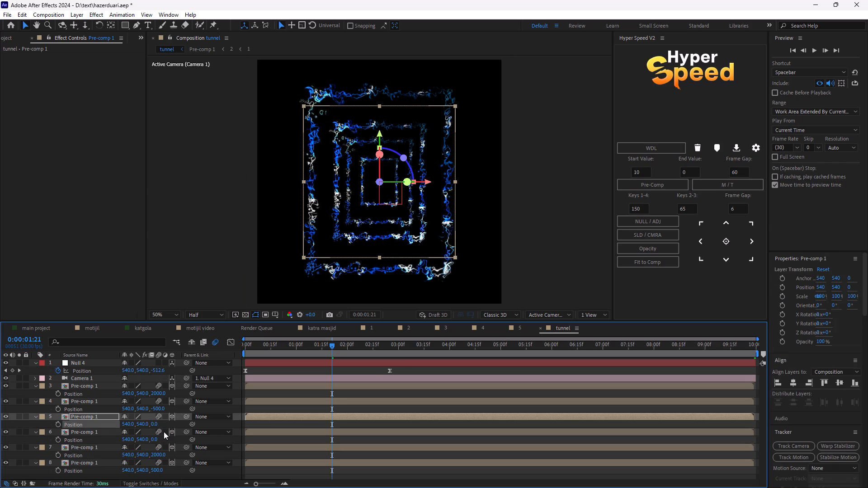
Set layer 5's Z Position to 1000.
left_click(155, 423)
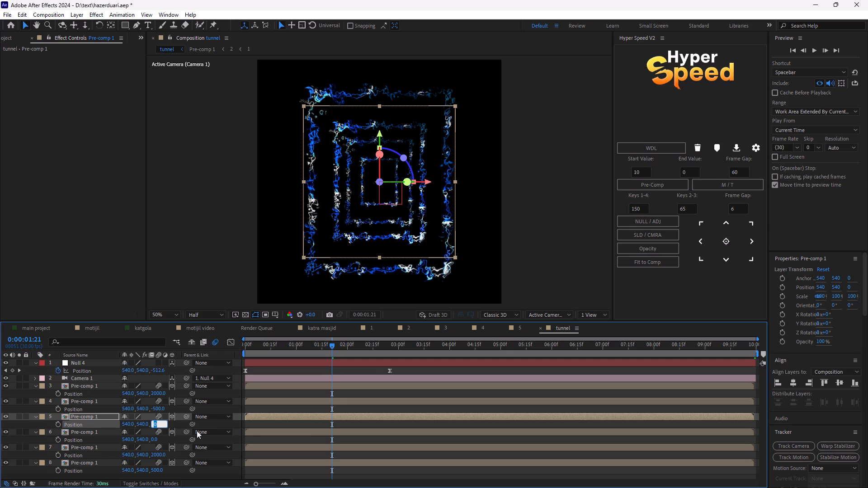
key("BackSpace")
type("100")
key("0")
key("Return")
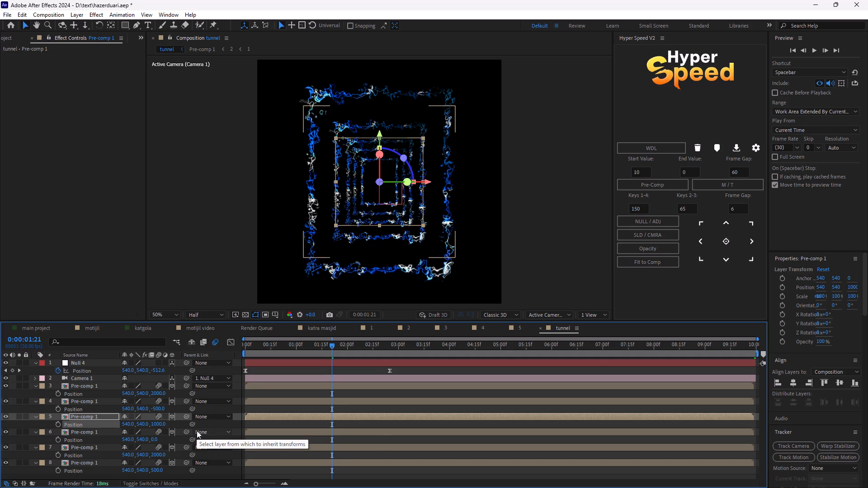
Set layer 3's Z Position to 1500.
left_click(157, 397)
key("BackSpace")
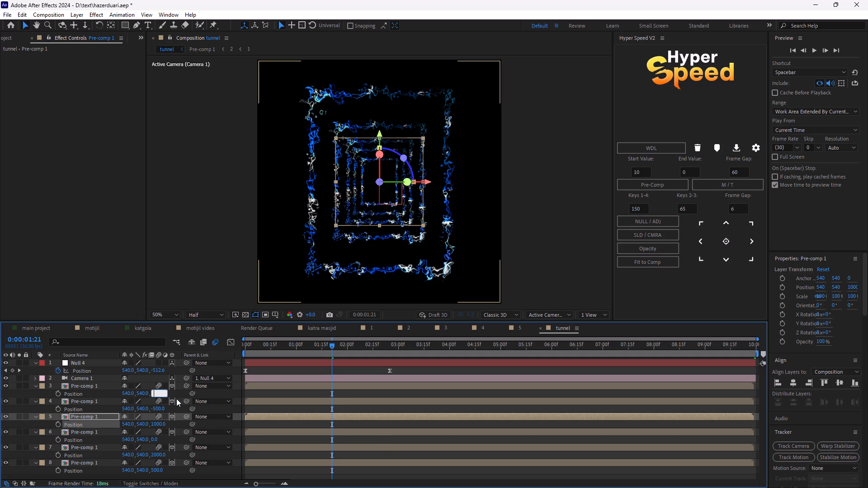
type("1500")
key("Return")
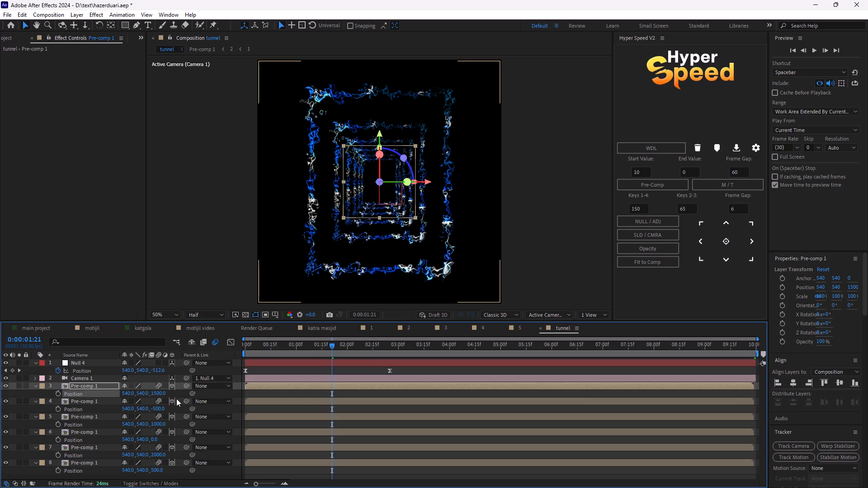
Preview the six-outline tunnel from the start of the composition and return to 0:00:00:00.
left_click_drag(329, 348, 267, 352)
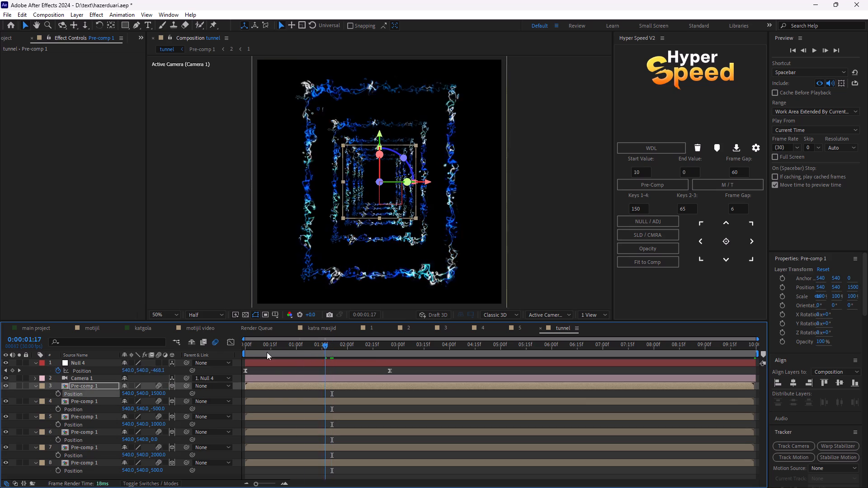
left_click_drag(267, 352, 215, 352)
key("space")
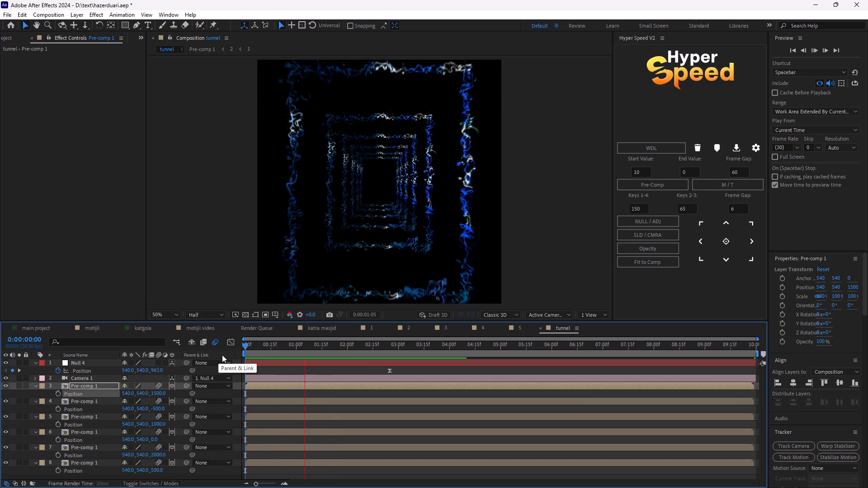
key("space")
left_click_drag(348, 346, 177, 350)
key("space")
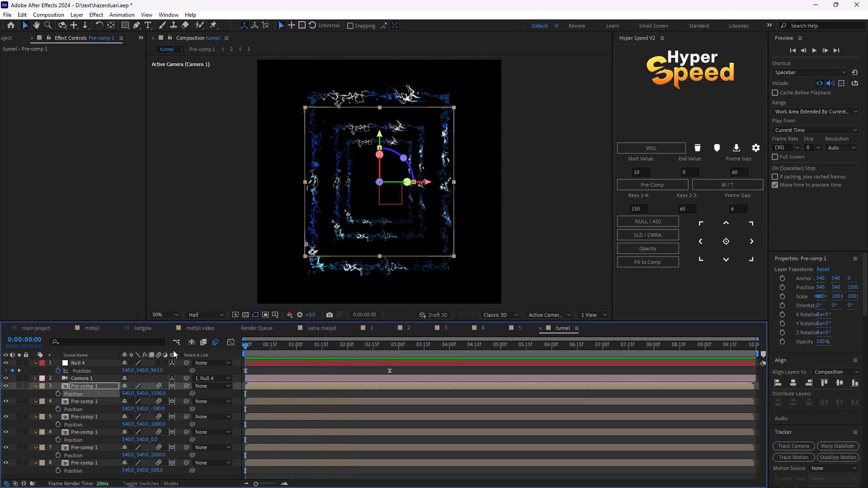
key("space")
left_click_drag(292, 347, 226, 369)
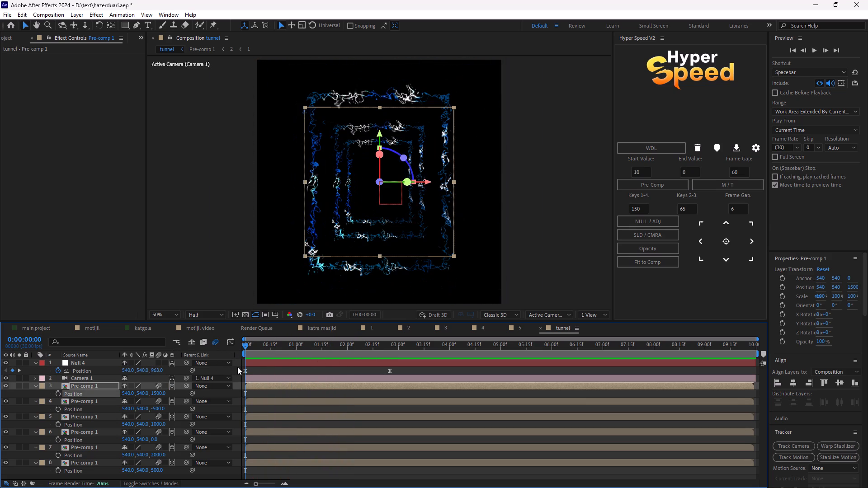
Raise the Z value of the null's starting Position keyframe to about 1864 and preview the camera move.
left_click(245, 369)
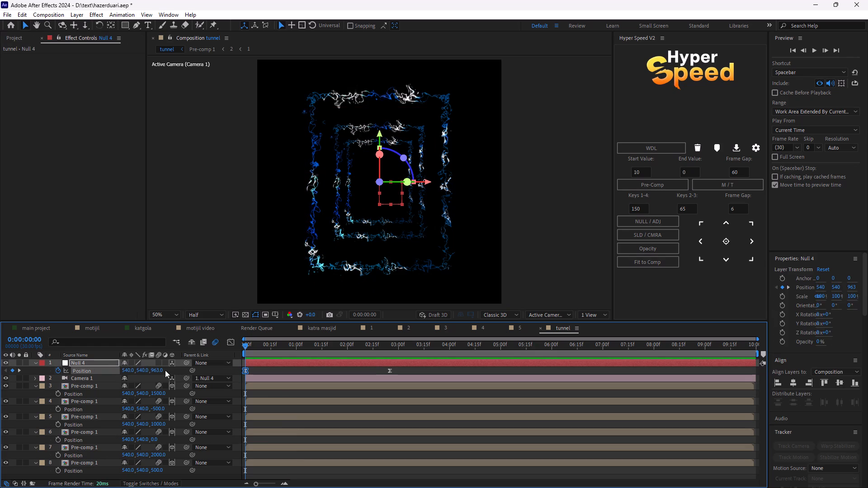
left_click_drag(160, 370, 604, 414)
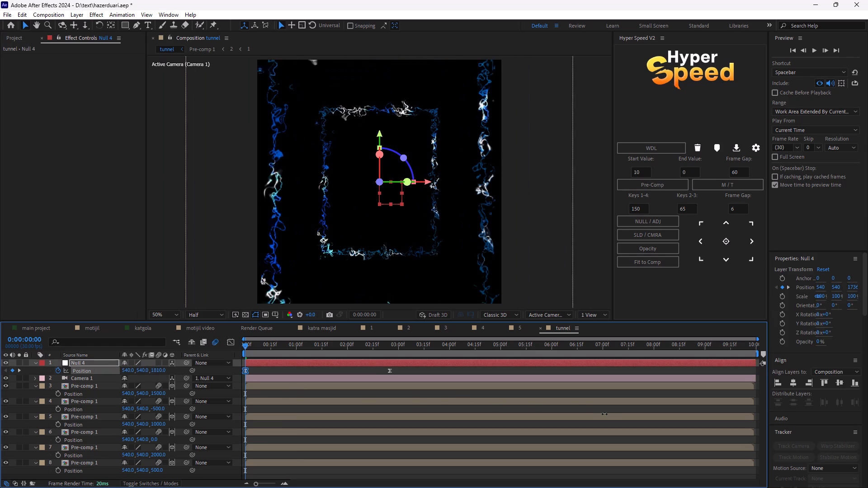
left_click_drag(604, 414, 613, 414)
key("space")
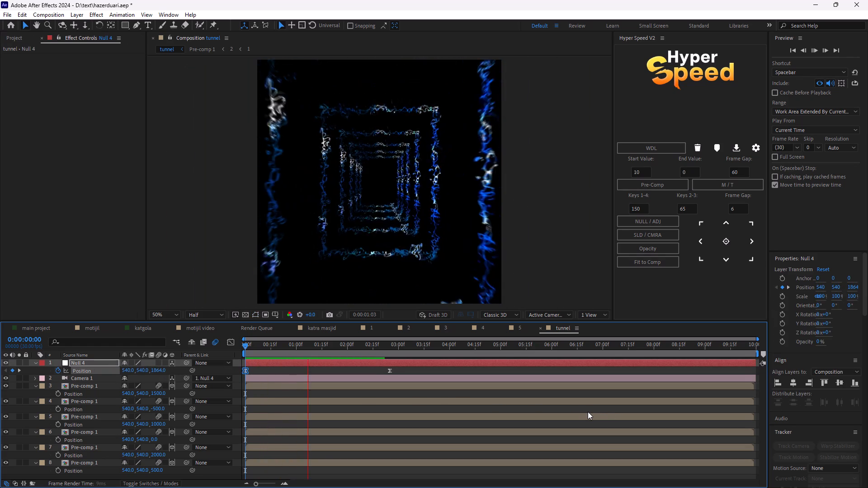
key("space")
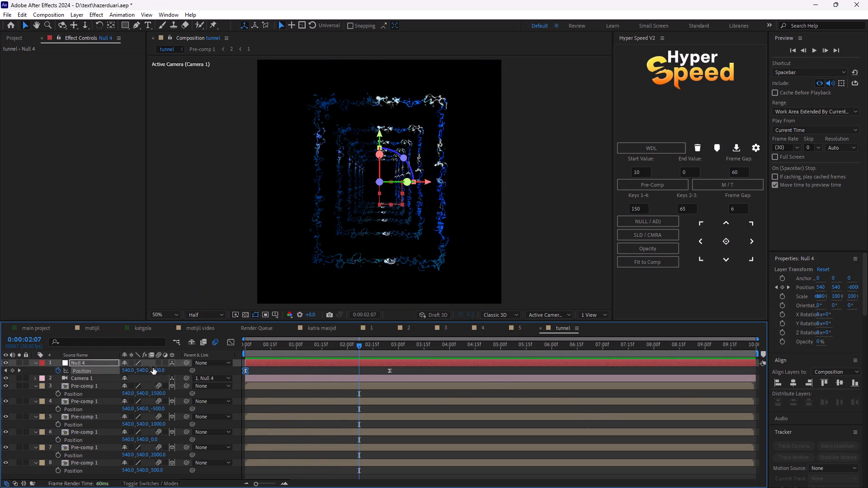
Select all eight layers, collapse their expanded properties in the timeline, and clear the selection.
left_click(80, 363, "shift")
scroll(102, 378, "down", 6, "shift")
left_click(94, 462, "shift")
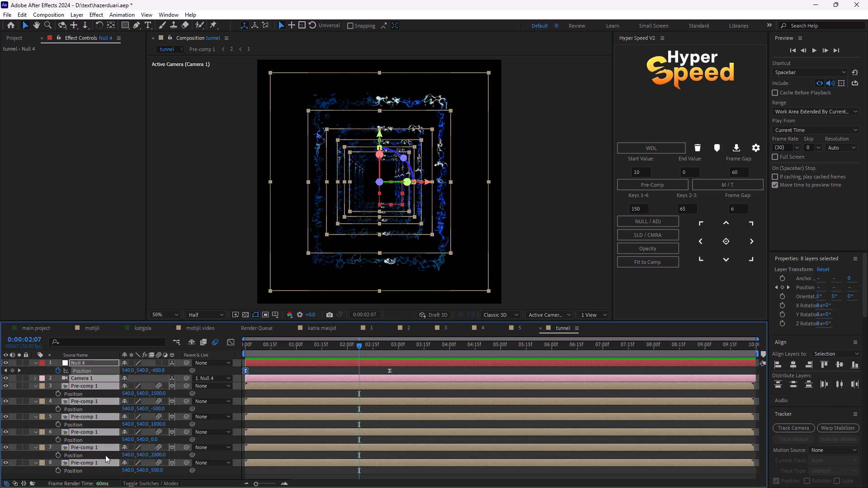
type("uu")
key("u")
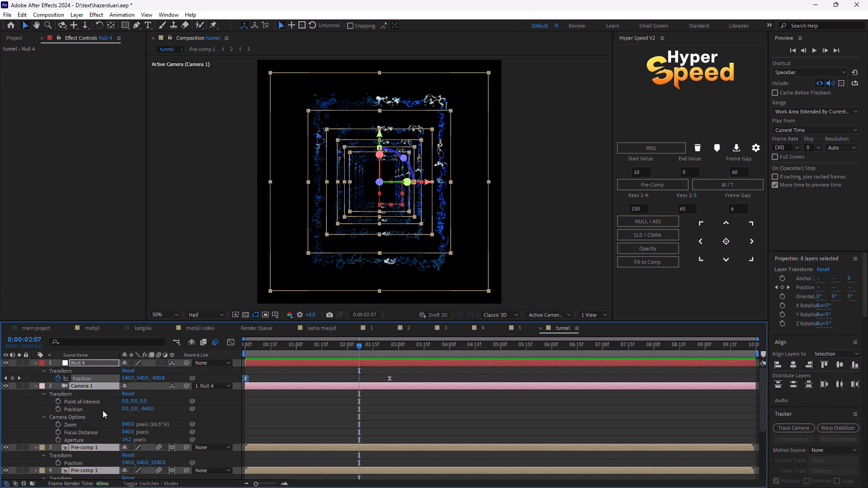
key("u")
left_click(144, 430)
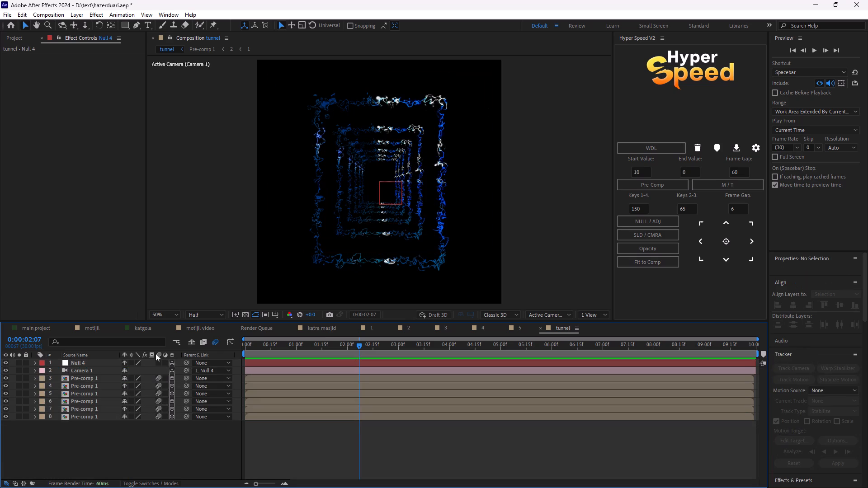
Enable motion blur on the Null 4 layer and preview the camera move from the start of the composition.
left_click(160, 366)
left_click_drag(359, 344, 166, 354)
key("space")
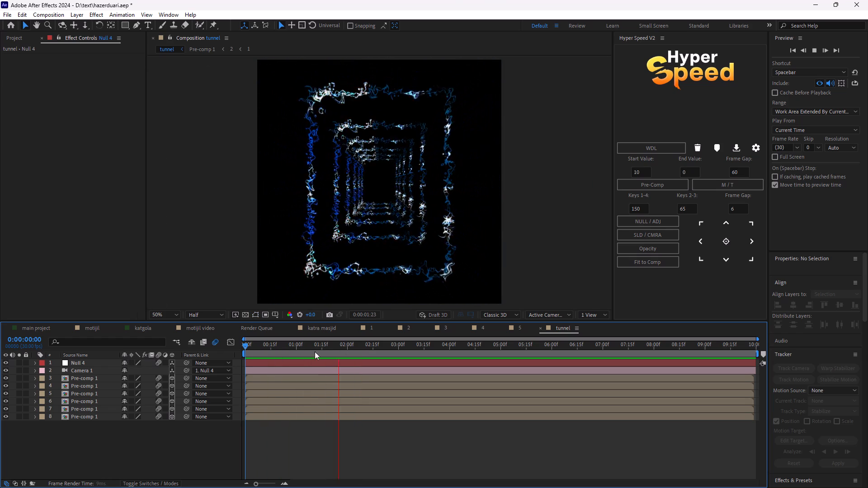
key("space")
left_click_drag(352, 350, 172, 363)
key("space")
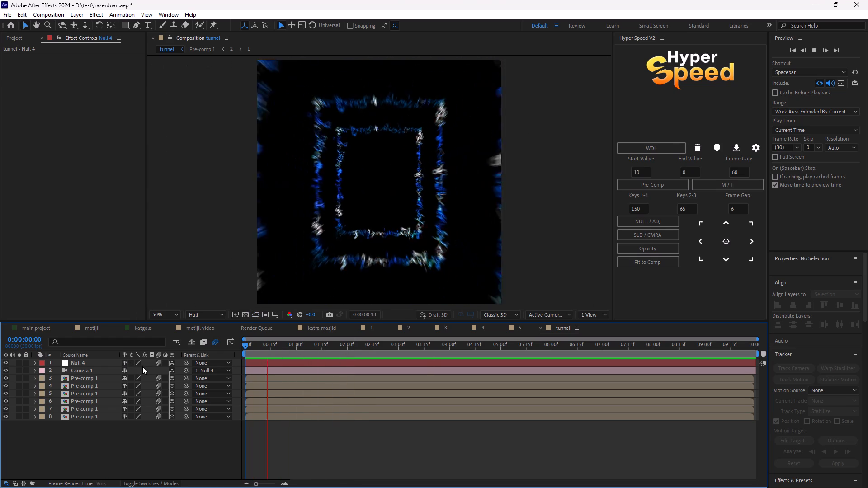
key("space")
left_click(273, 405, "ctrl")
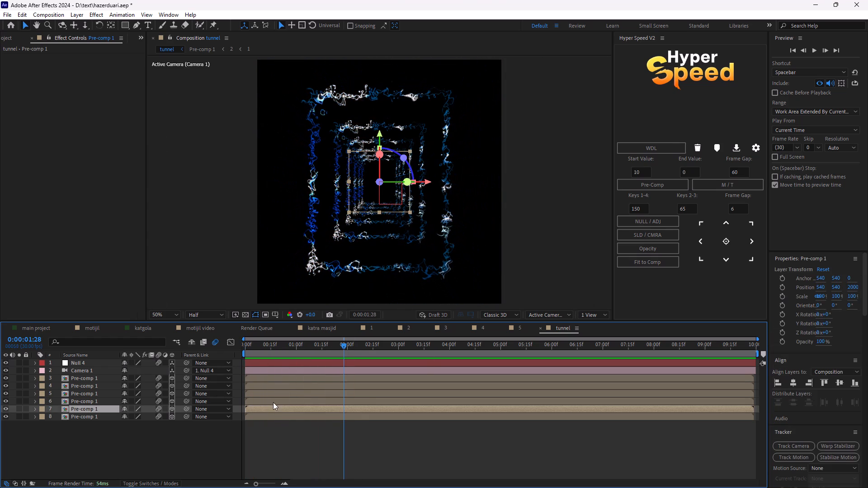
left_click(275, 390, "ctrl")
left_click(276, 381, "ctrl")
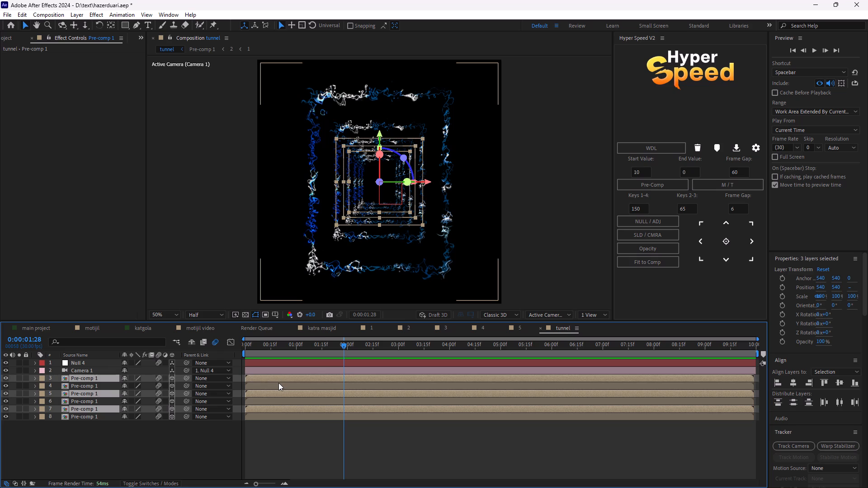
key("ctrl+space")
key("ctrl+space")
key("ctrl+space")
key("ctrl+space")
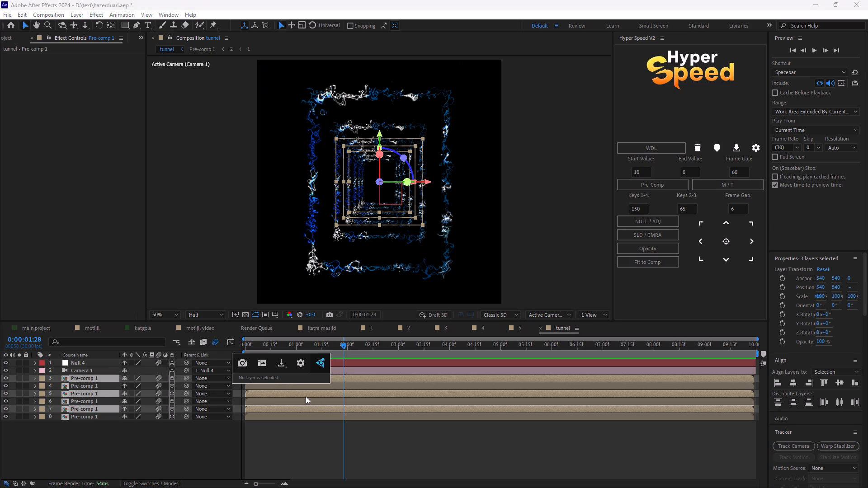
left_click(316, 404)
Apply the Hue/Saturation effect to the Pre-comp 1 layer numbered 7.
left_click(325, 409)
key("ctrl+space")
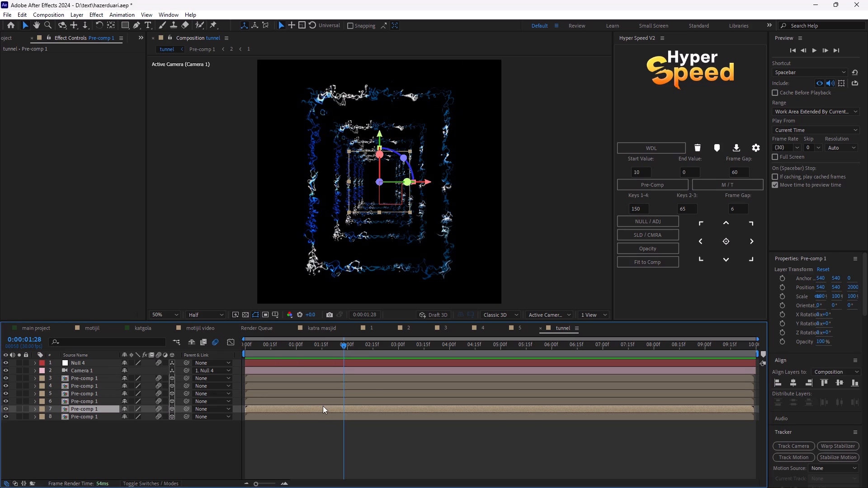
key("ctrl+space")
type("hu")
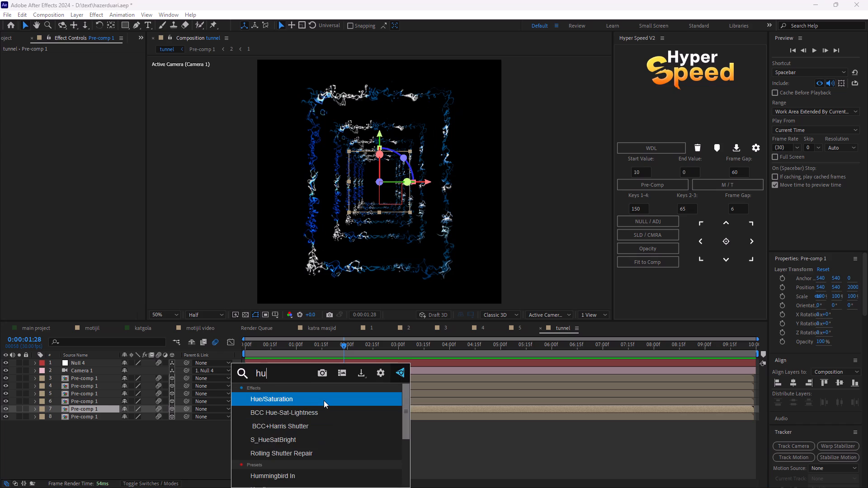
key("s")
key("BackSpace")
left_click(300, 404)
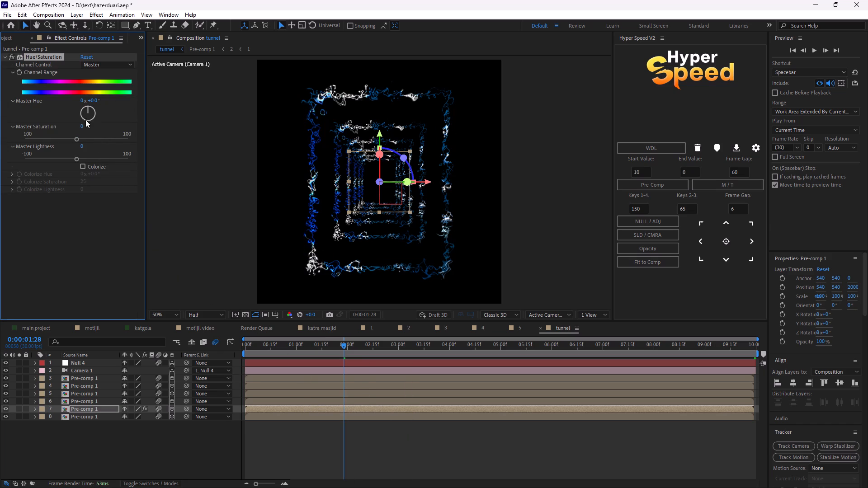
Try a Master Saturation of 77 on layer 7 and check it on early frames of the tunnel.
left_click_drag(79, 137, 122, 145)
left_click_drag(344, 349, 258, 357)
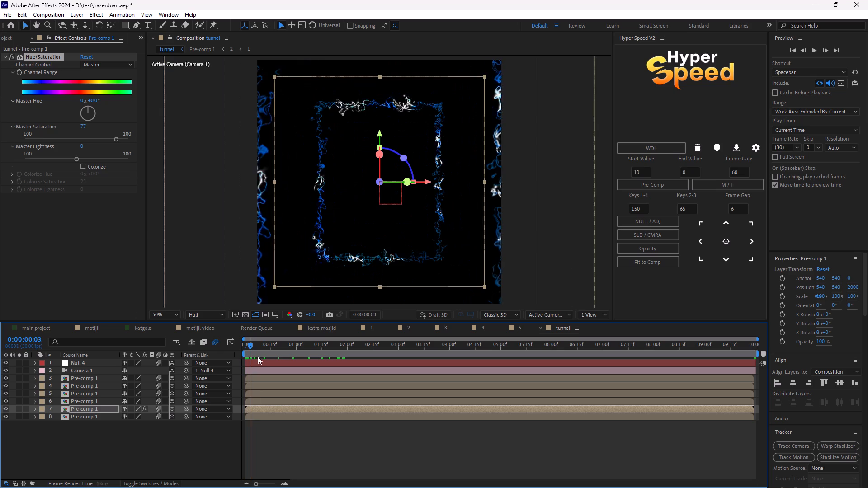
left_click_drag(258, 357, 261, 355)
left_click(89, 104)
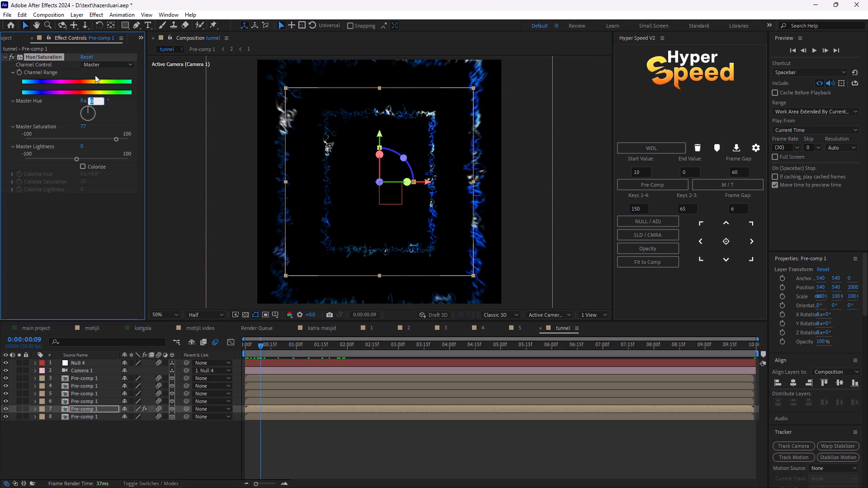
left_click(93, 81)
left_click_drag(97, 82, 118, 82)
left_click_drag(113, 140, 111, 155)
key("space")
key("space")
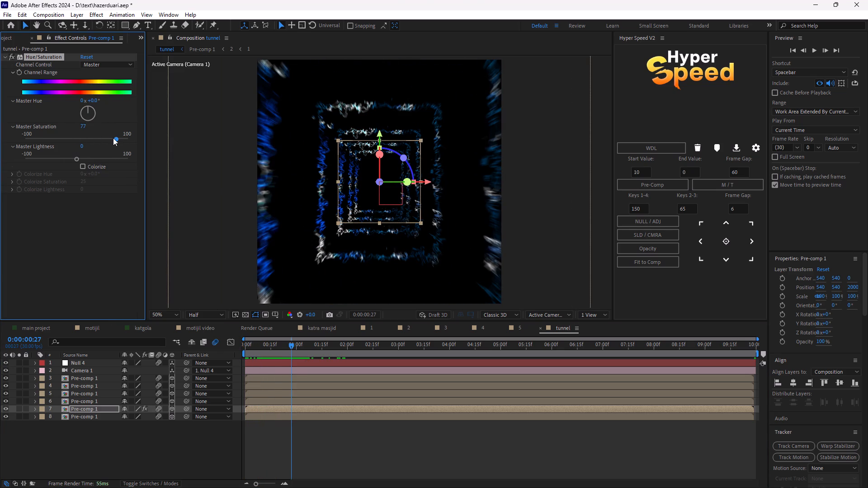
Set layer 7's Master Saturation to -14 and preview the result.
left_click_drag(113, 138, 70, 142)
key("space")
key("space")
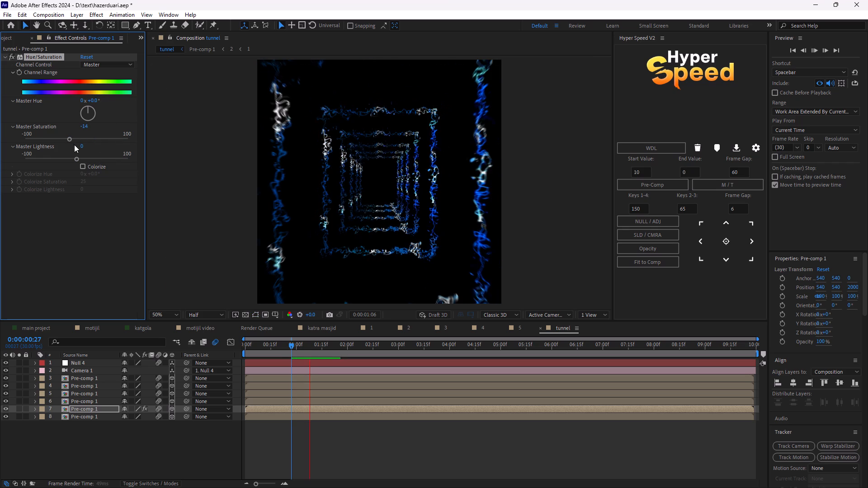
Set the Red Saturation of layer 7's Reds channel to 100 and check the tunnel's color in playback and on early frames.
left_click(114, 66)
left_click(104, 86)
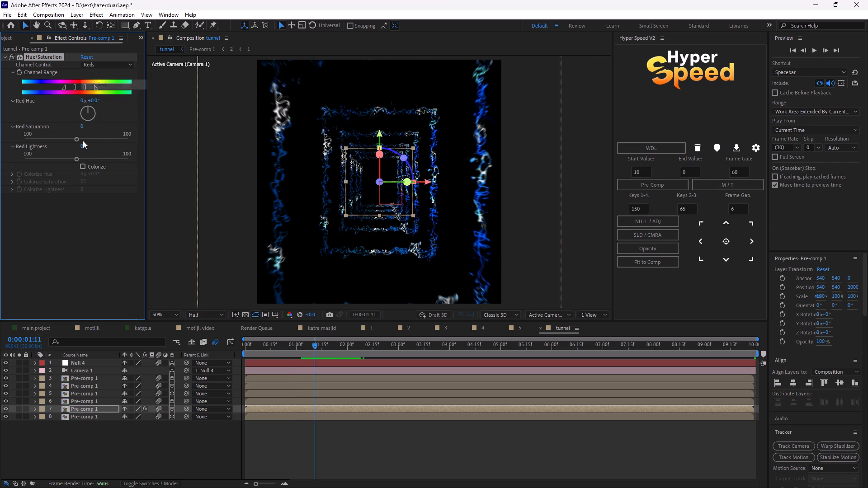
left_click_drag(78, 138, 145, 133)
key("space")
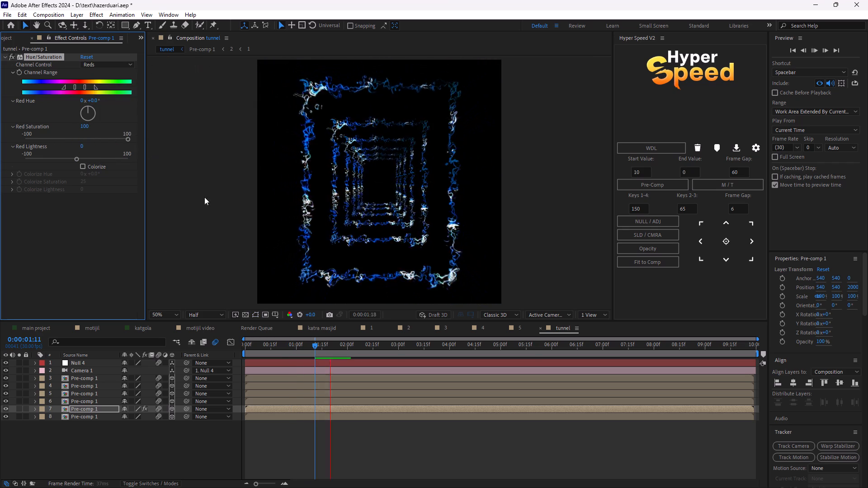
key("space")
left_click_drag(349, 353, 223, 377)
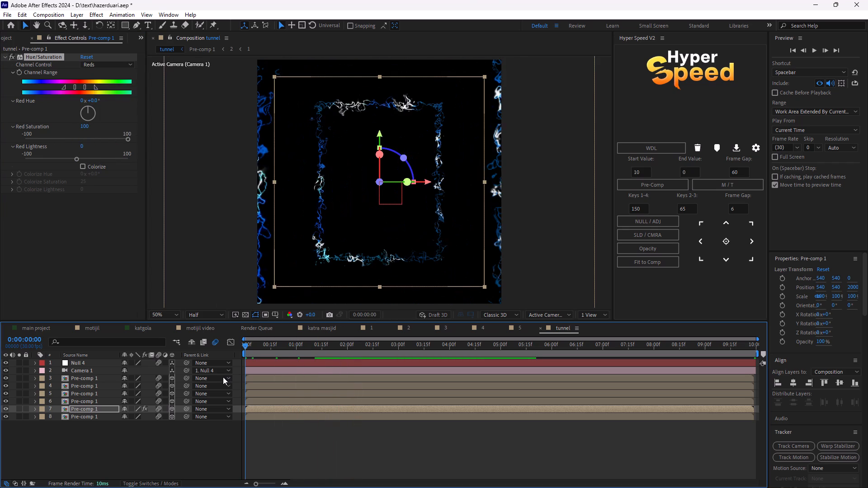
left_click_drag(223, 377, 258, 377)
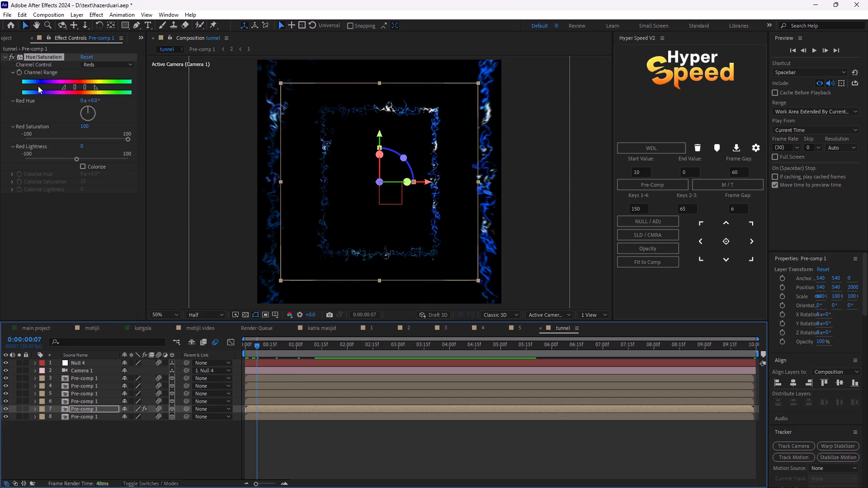
Switch layer 7's Hue/Saturation back to the Master channel, set Master Hue to 134°, and preview from the start.
left_click(93, 64)
left_click(95, 73)
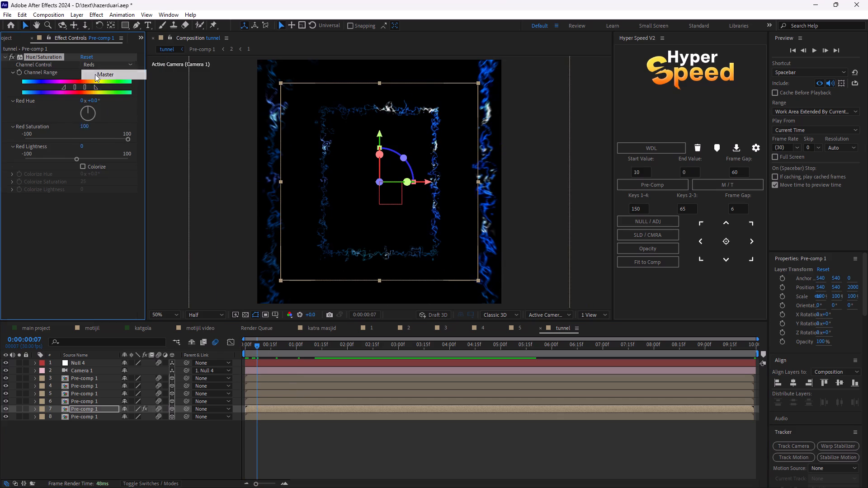
left_click_drag(89, 109, 122, 152)
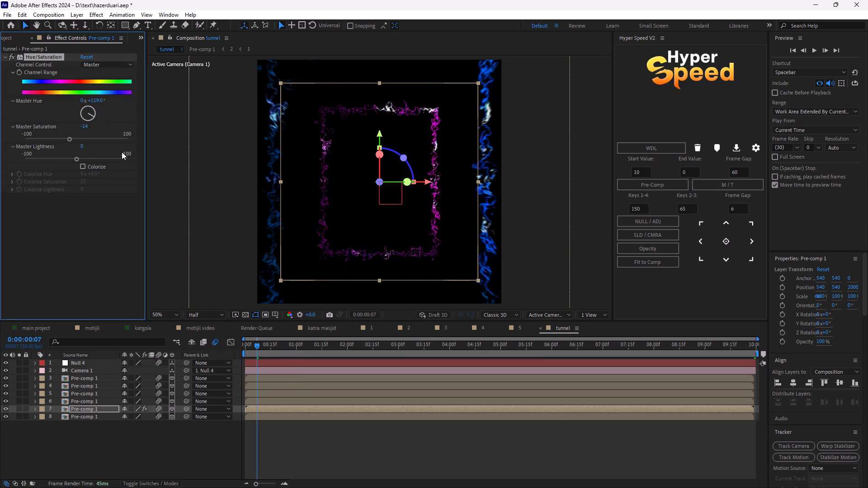
left_click_drag(122, 152, 123, 148)
key("space")
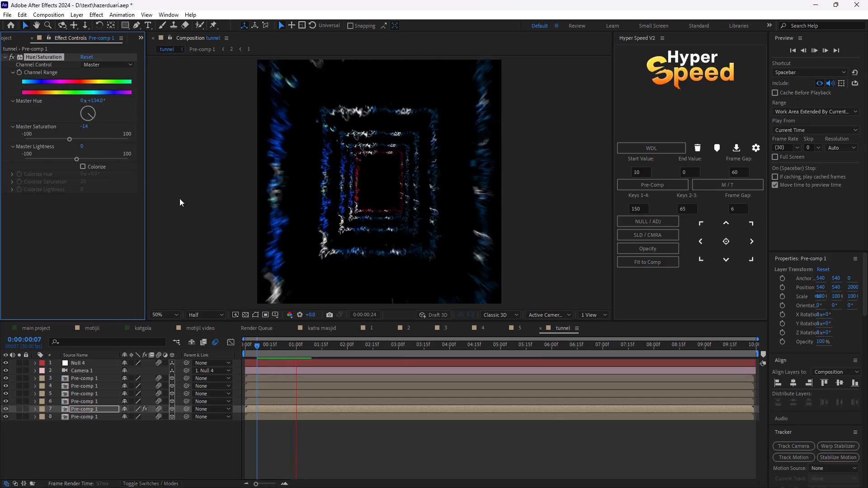
key("space")
left_click_drag(319, 343, 175, 352)
key("space")
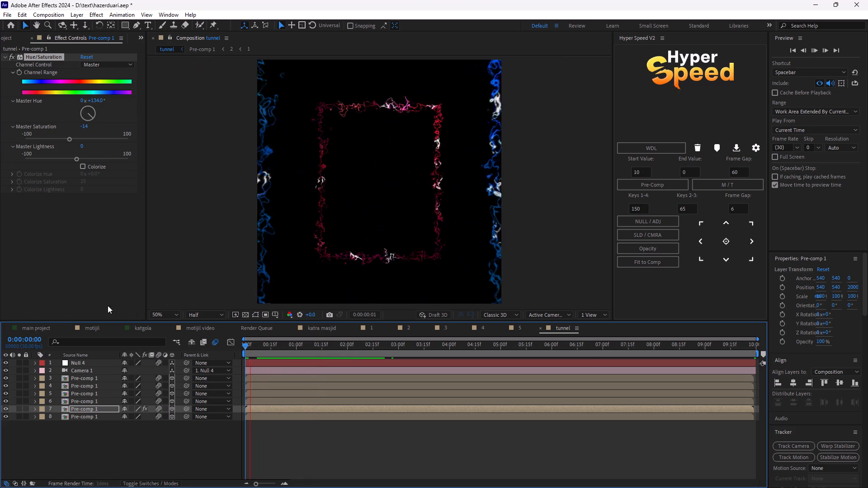
key("space")
Apply the Hue/Saturation effect to the Pre-comp 1 layer numbered 4.
left_click(269, 388)
key("ctrl+space")
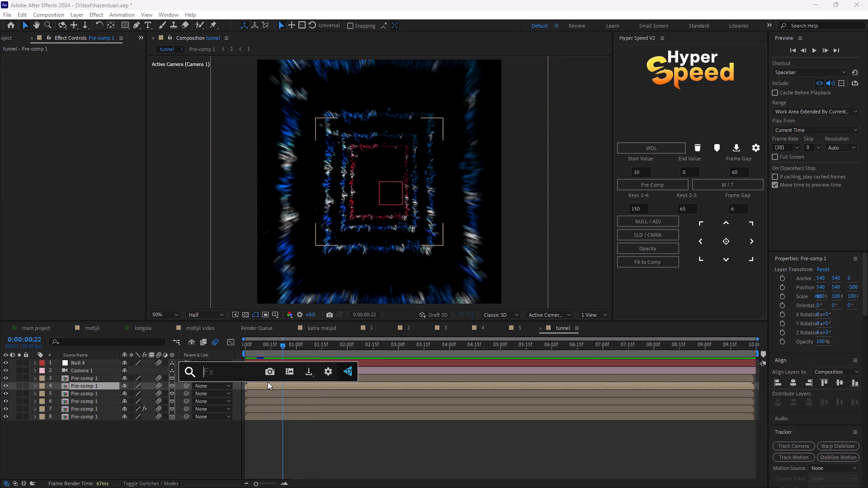
type("hu")
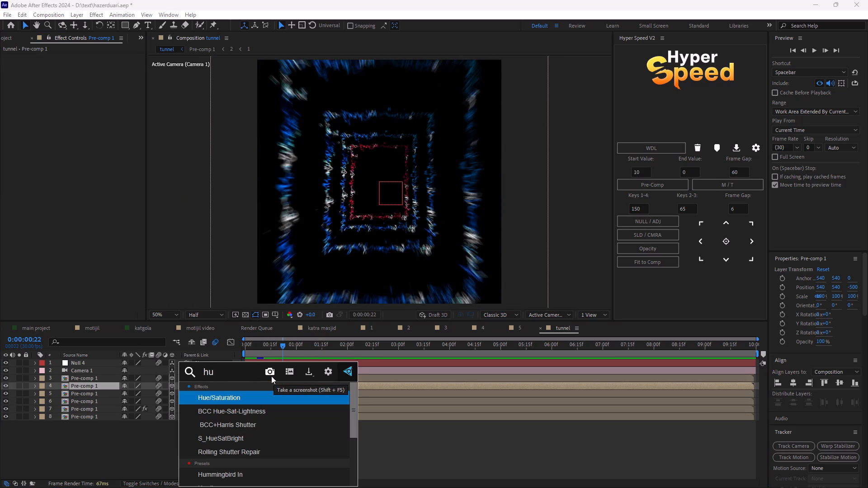
key("e")
left_click(239, 401)
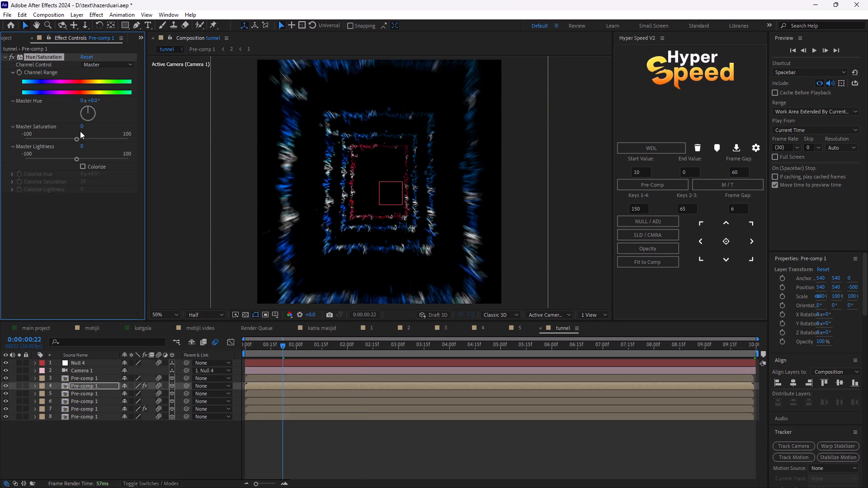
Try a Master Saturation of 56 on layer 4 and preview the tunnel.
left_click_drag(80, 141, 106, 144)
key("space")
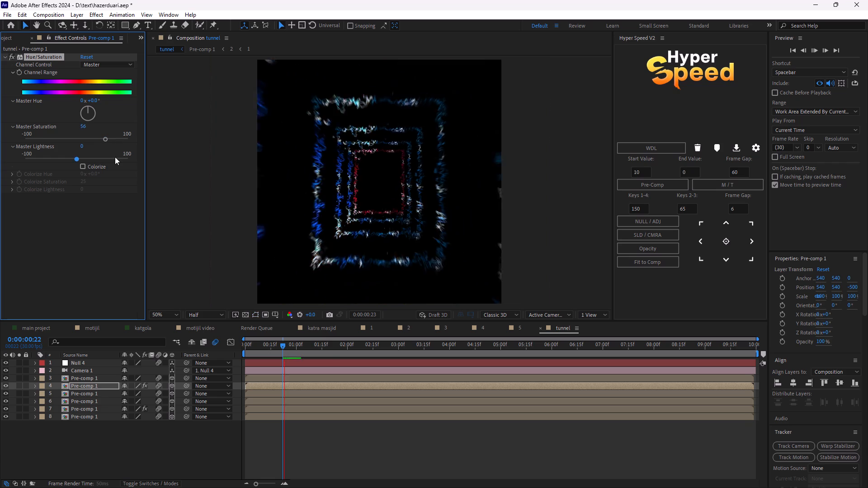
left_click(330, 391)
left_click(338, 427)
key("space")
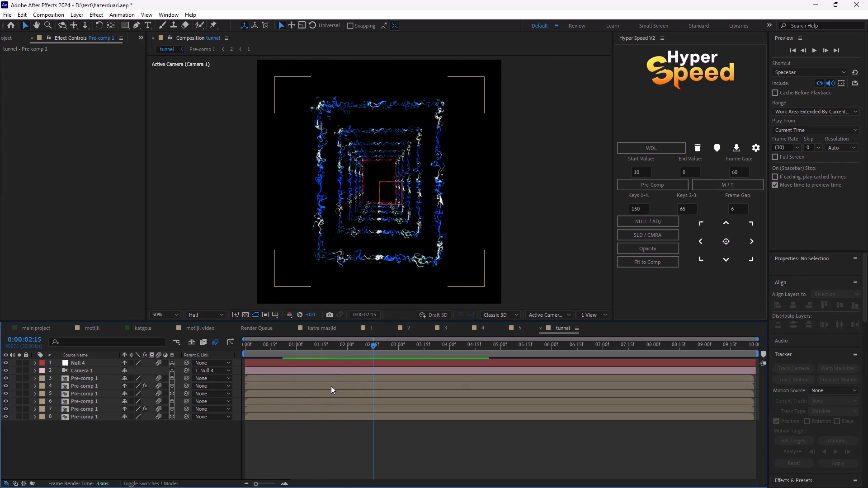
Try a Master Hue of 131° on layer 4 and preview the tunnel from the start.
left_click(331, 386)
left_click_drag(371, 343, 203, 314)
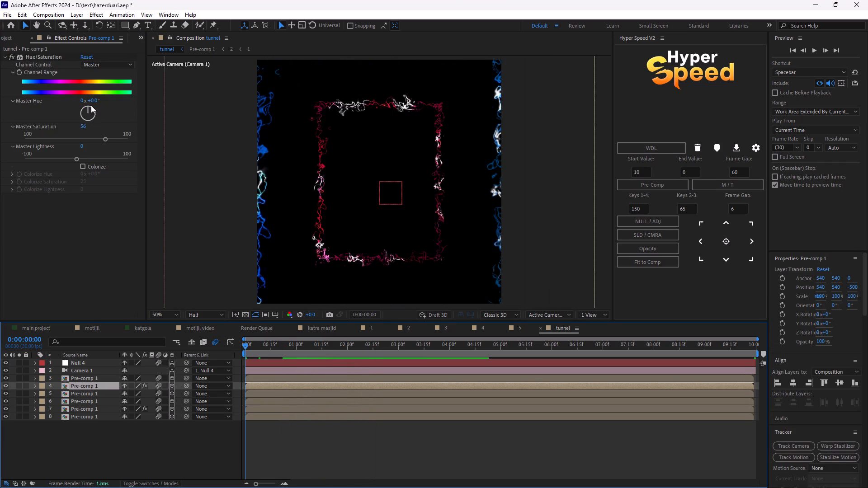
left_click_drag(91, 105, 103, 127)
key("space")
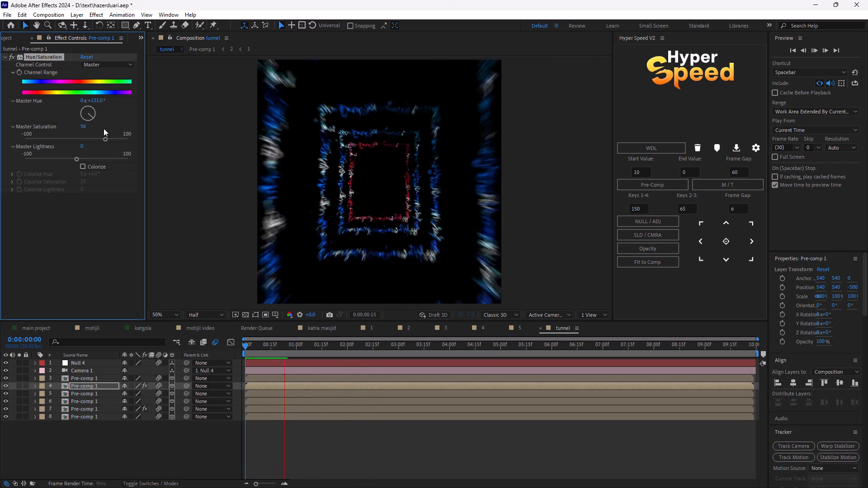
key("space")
Set layer 4's Master Hue to 79° and its Master Saturation to 40.
left_click_drag(95, 117, 104, 110)
left_click_drag(104, 139, 97, 139)
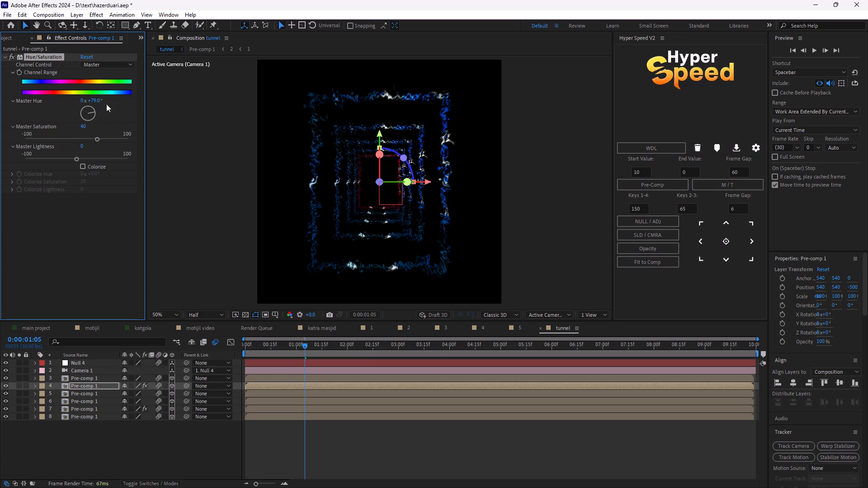
Set the Reds channel's saturation to 43 in layer 4's Hue/Saturation effect and return the channel control to Master.
left_click(107, 66)
left_click(103, 82)
left_click(112, 65)
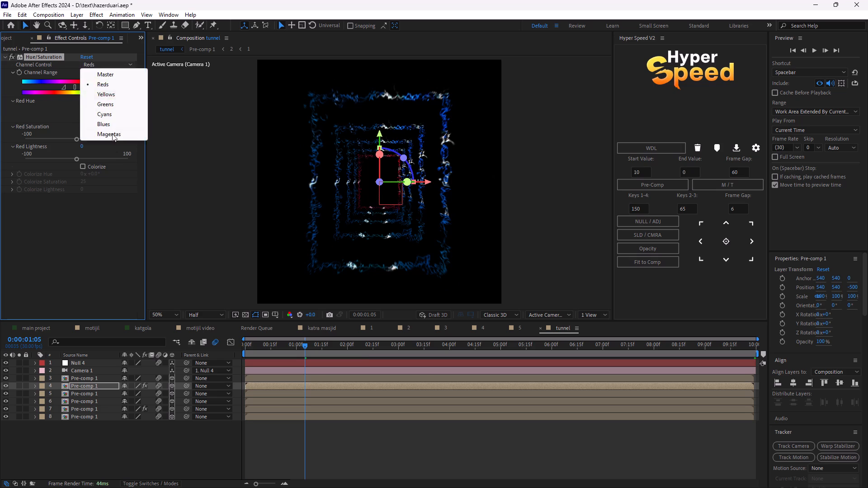
left_click(113, 144)
left_click(99, 137)
double_click(106, 70)
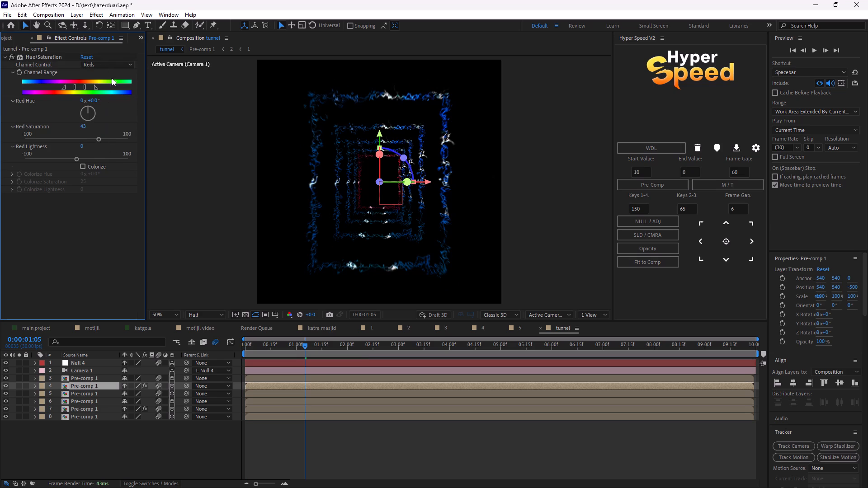
left_click(111, 67)
left_click(107, 75)
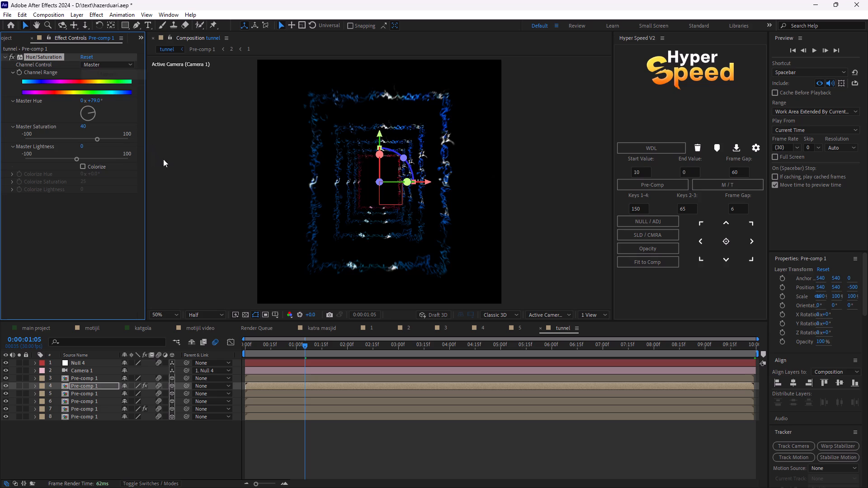
Preview the recolored tunnel repeatedly from the start to judge the outline colors during the camera pull-back.
key("space")
key("space")
key("space")
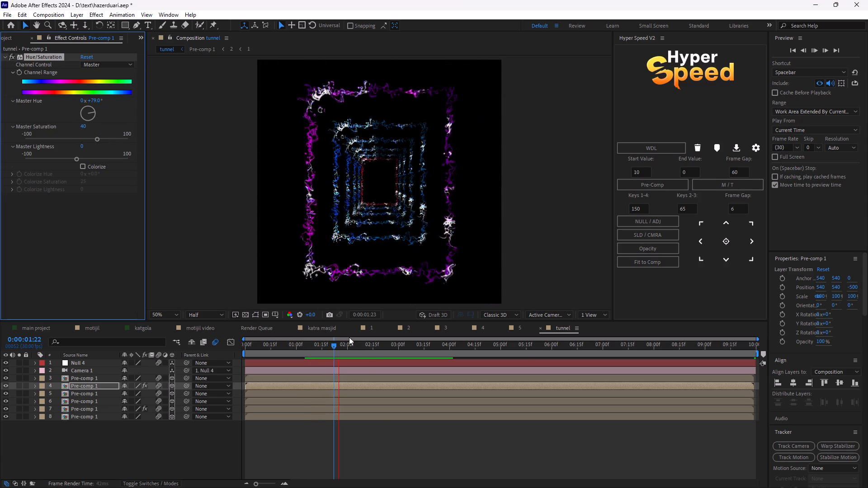
left_click(381, 422)
key("space")
left_click_drag(390, 343, 307, 353)
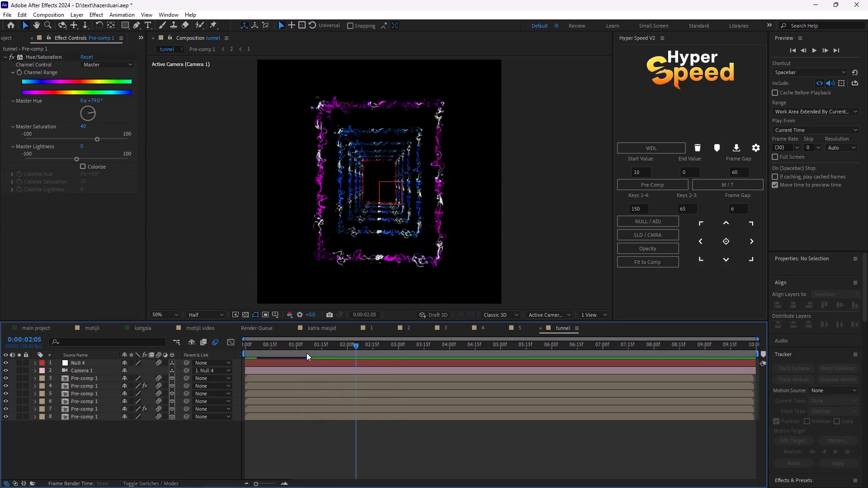
left_click_drag(307, 353, 154, 329)
key("space")
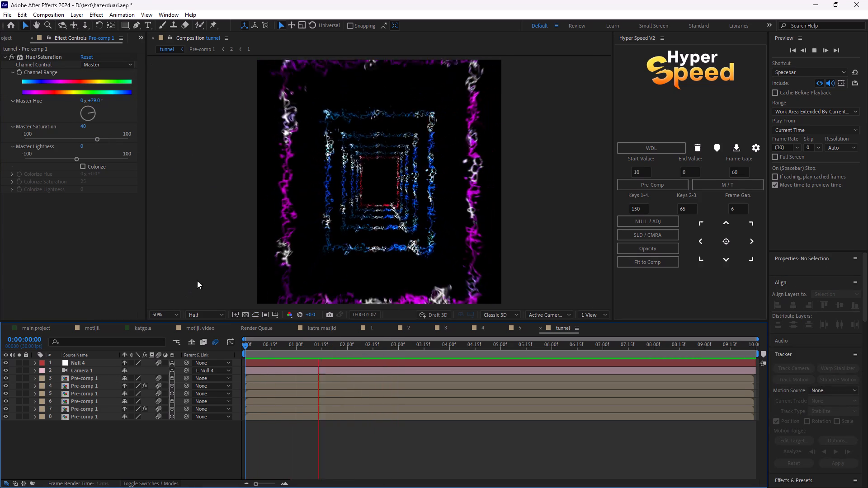
key("space")
left_click_drag(363, 352, 200, 364)
key("space")
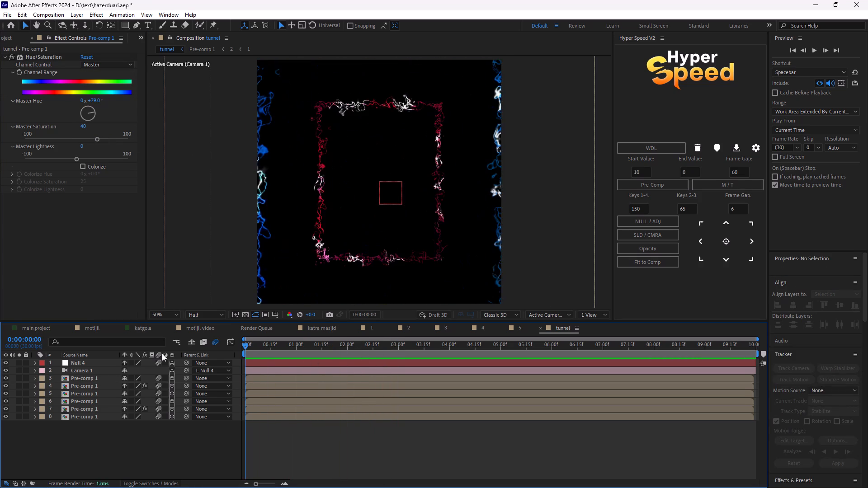
key("space")
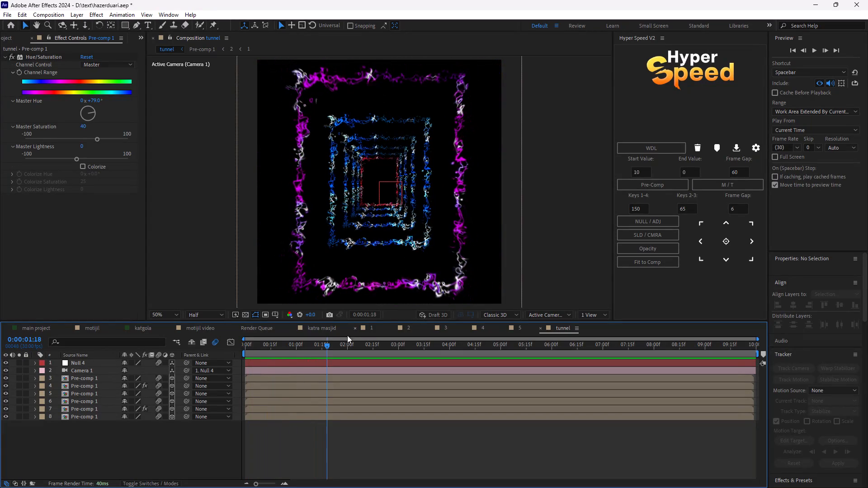
left_click_drag(331, 349, 178, 369)
key("space")
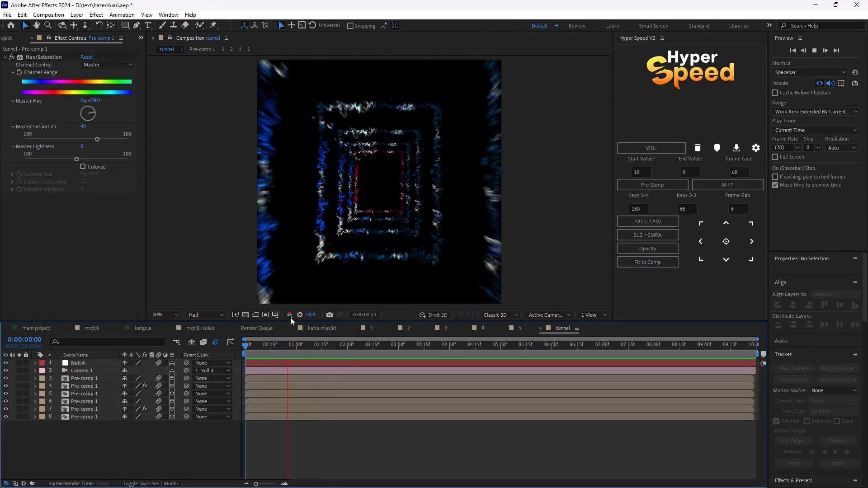
left_click_drag(304, 356, 233, 363)
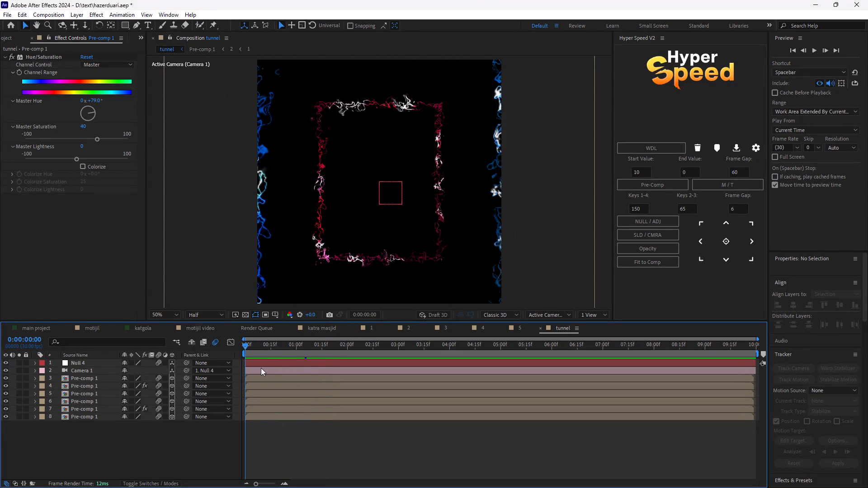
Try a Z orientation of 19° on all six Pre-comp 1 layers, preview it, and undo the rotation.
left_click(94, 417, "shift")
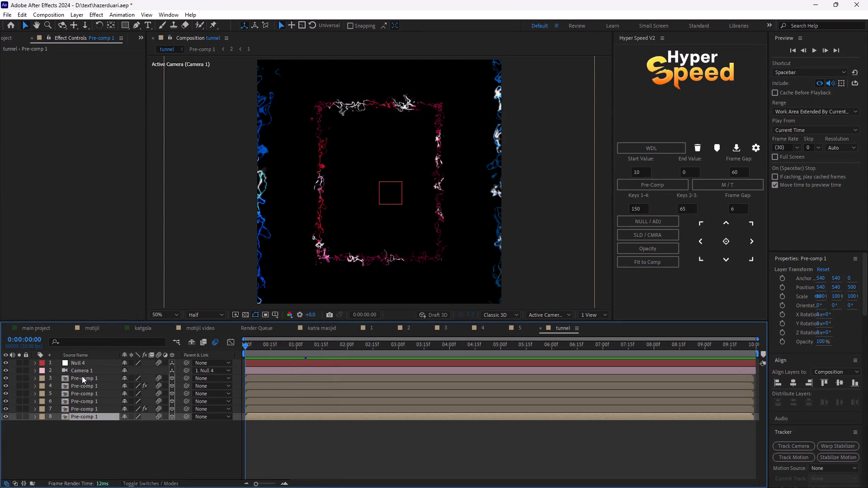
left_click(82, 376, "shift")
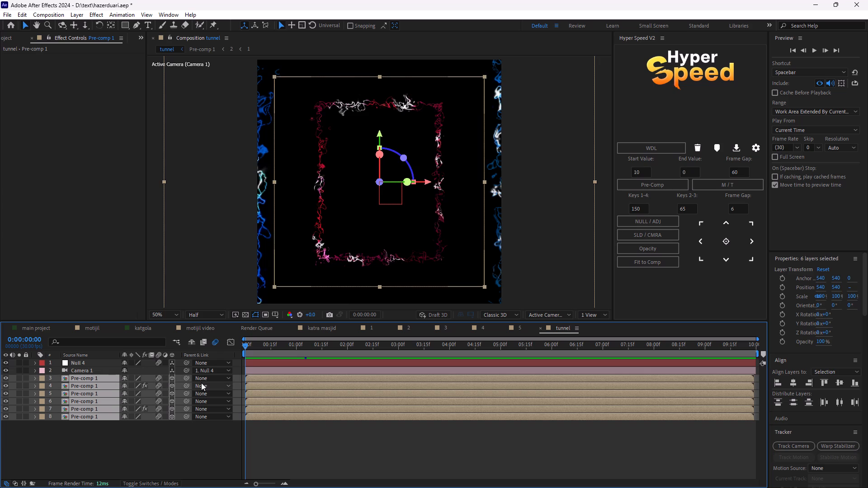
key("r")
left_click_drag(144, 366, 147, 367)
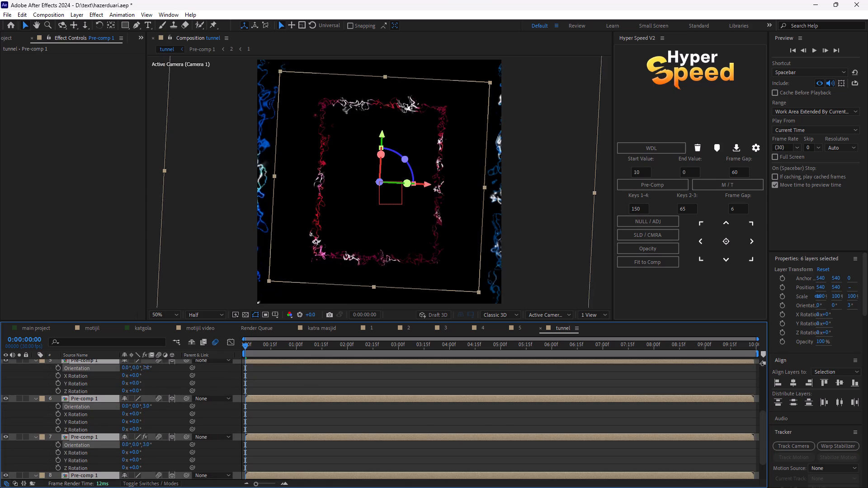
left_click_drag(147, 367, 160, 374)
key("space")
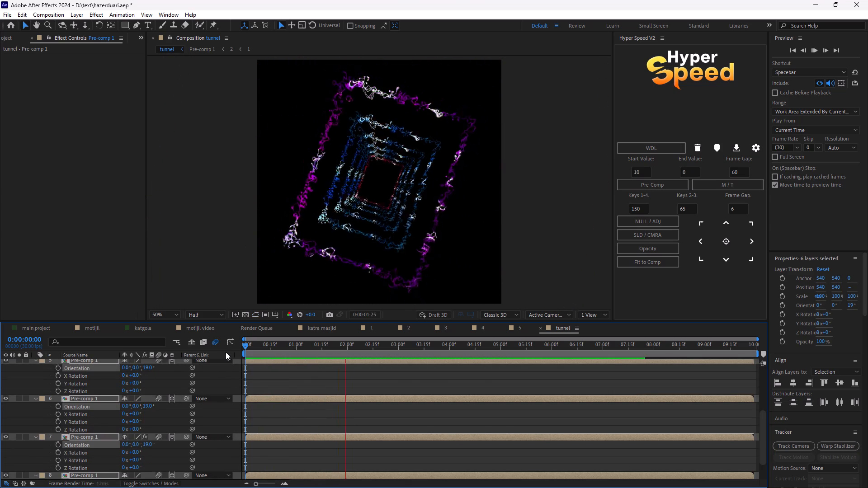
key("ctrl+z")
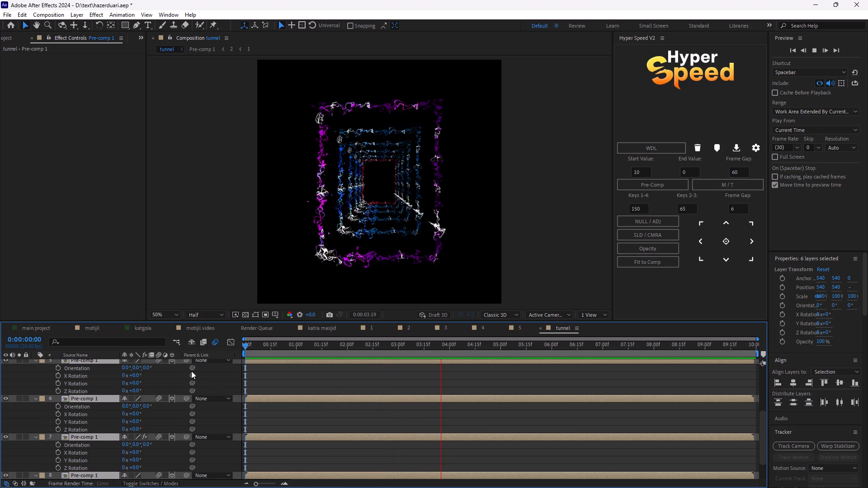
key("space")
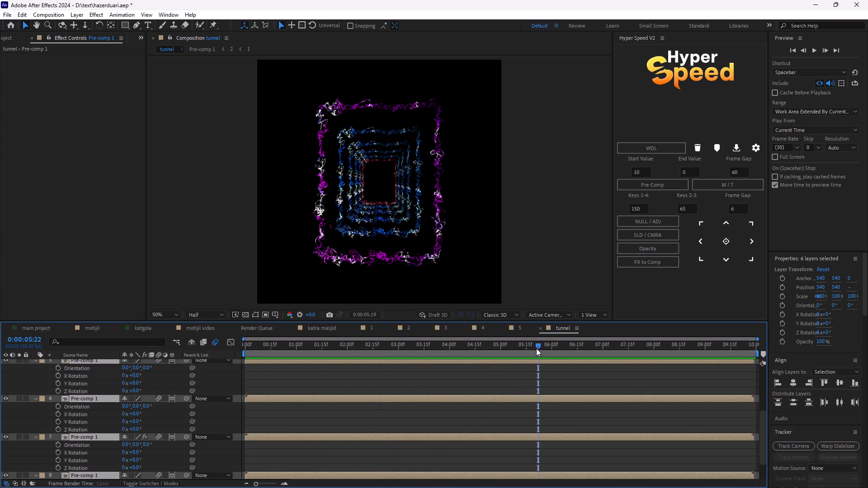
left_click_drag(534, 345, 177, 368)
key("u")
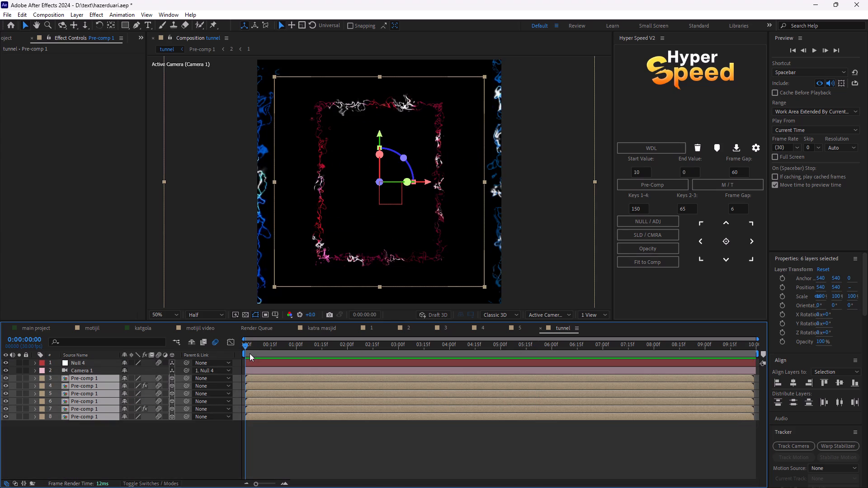
Add an Orientation keyframe to Null 4 at 0:00:00:00 and show only its keyframed properties.
left_click(259, 366)
left_click_drag(179, 444, 179, 443)
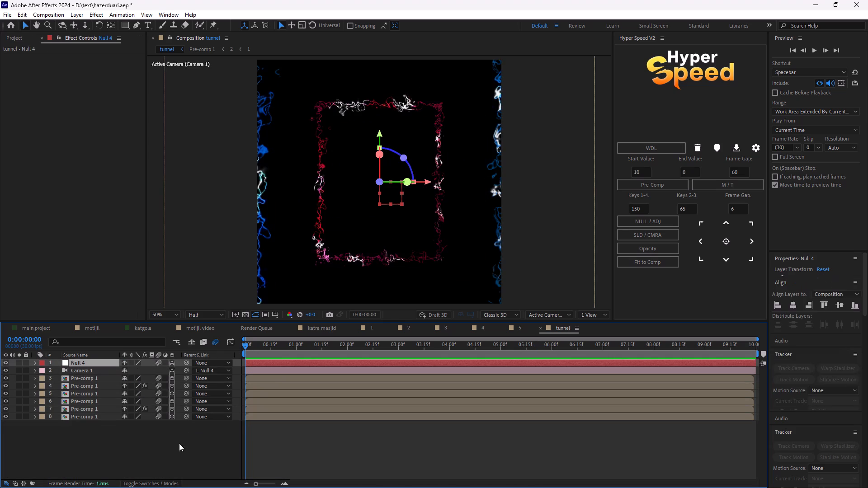
left_click_drag(179, 443, 182, 438)
left_click(276, 370)
left_click(275, 365)
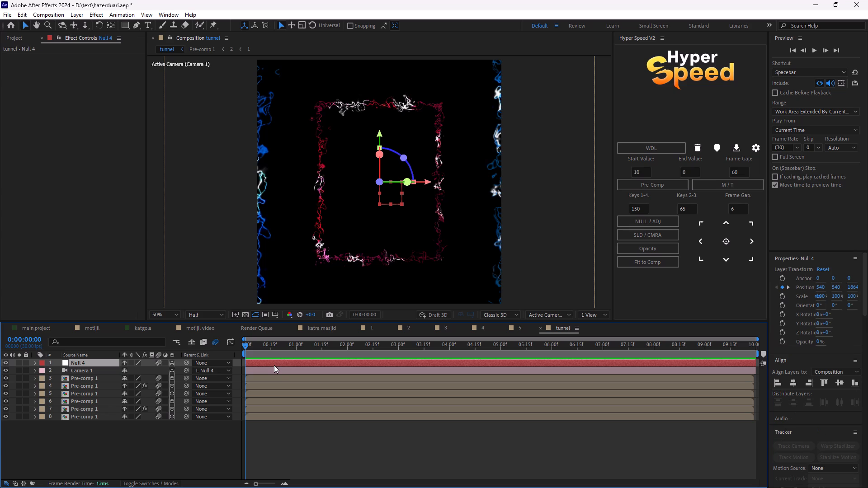
key("r")
left_click(58, 368)
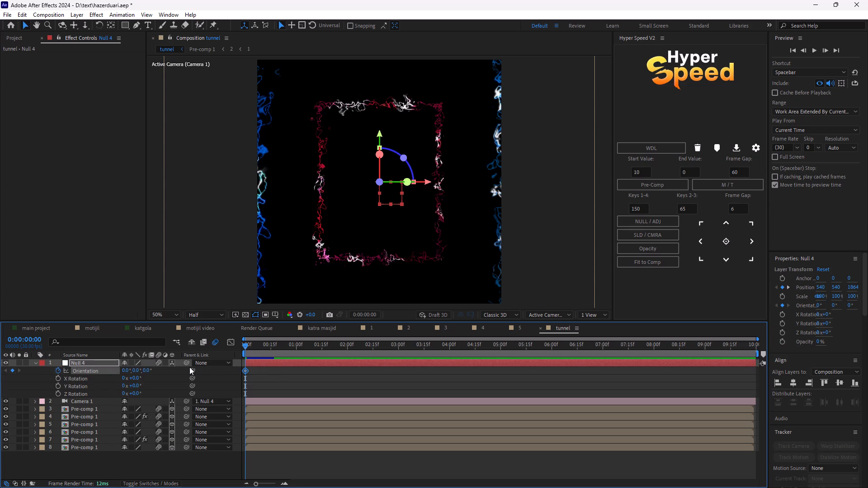
key("u")
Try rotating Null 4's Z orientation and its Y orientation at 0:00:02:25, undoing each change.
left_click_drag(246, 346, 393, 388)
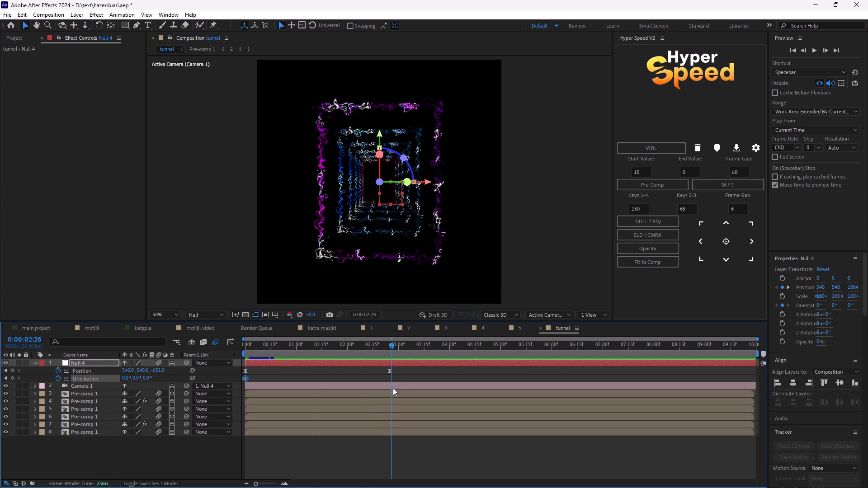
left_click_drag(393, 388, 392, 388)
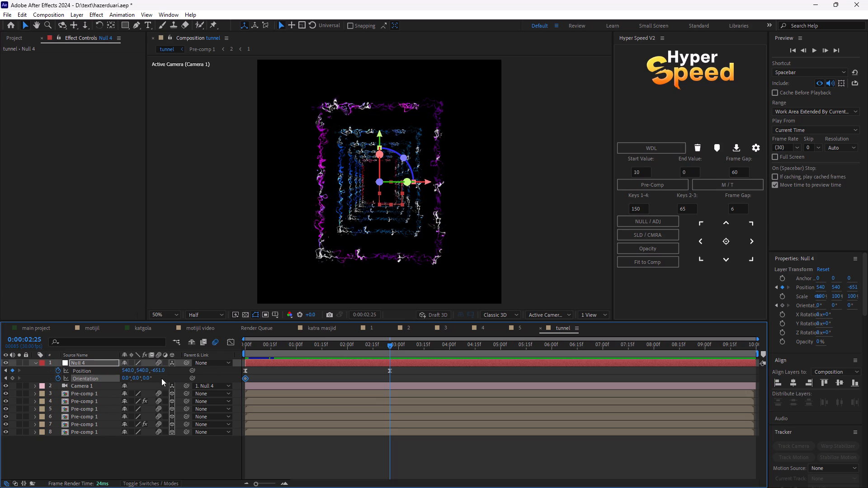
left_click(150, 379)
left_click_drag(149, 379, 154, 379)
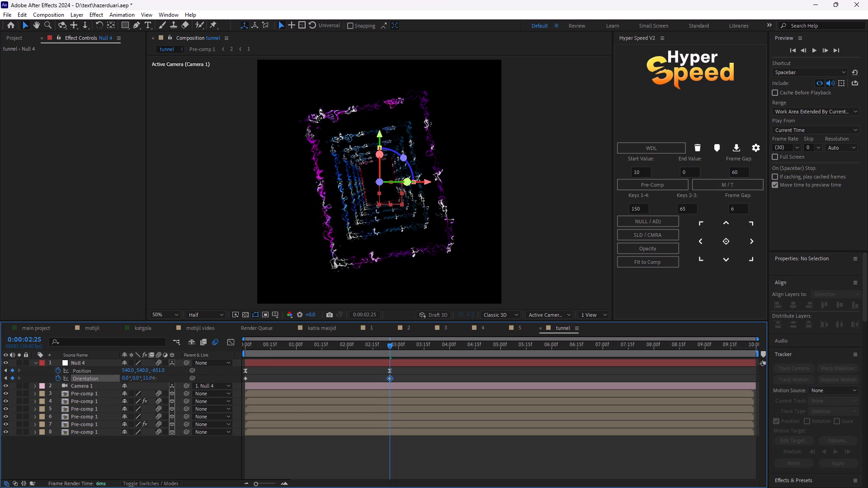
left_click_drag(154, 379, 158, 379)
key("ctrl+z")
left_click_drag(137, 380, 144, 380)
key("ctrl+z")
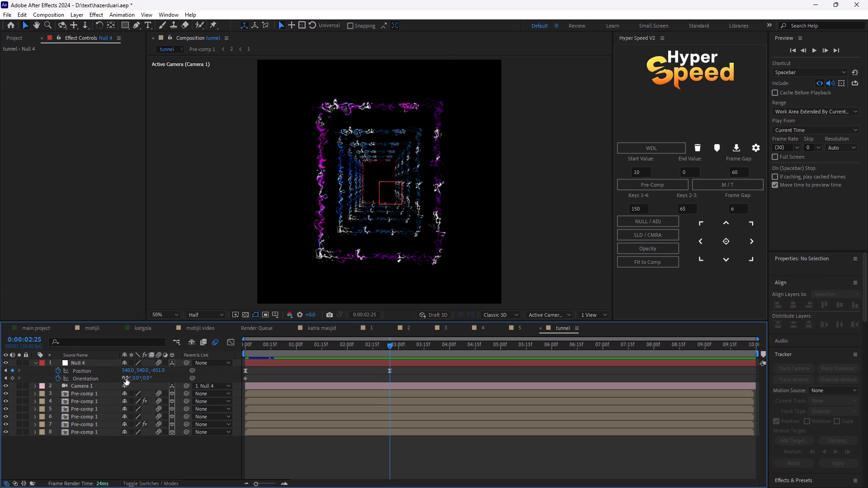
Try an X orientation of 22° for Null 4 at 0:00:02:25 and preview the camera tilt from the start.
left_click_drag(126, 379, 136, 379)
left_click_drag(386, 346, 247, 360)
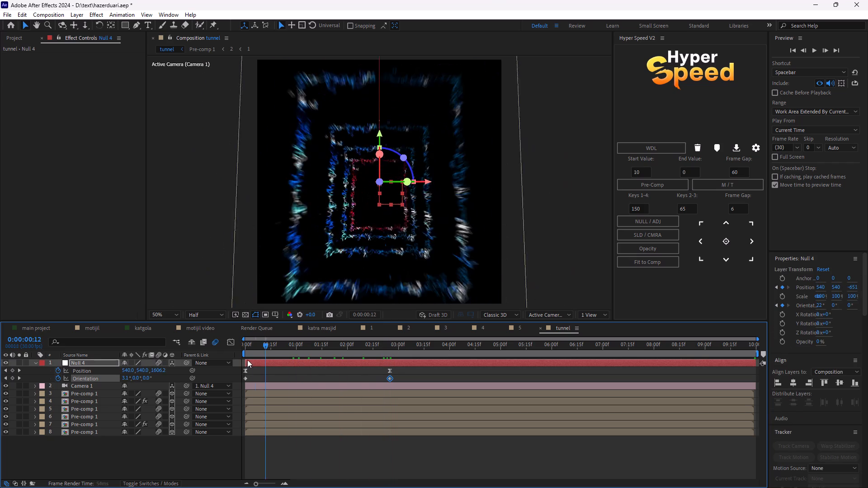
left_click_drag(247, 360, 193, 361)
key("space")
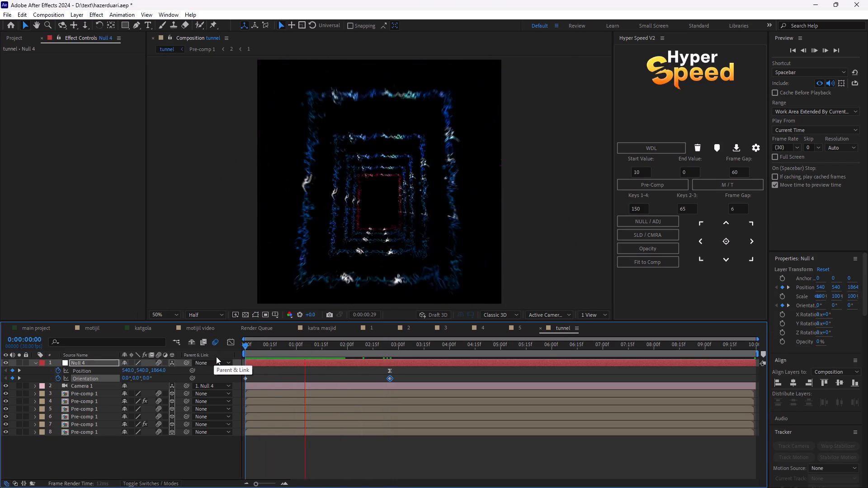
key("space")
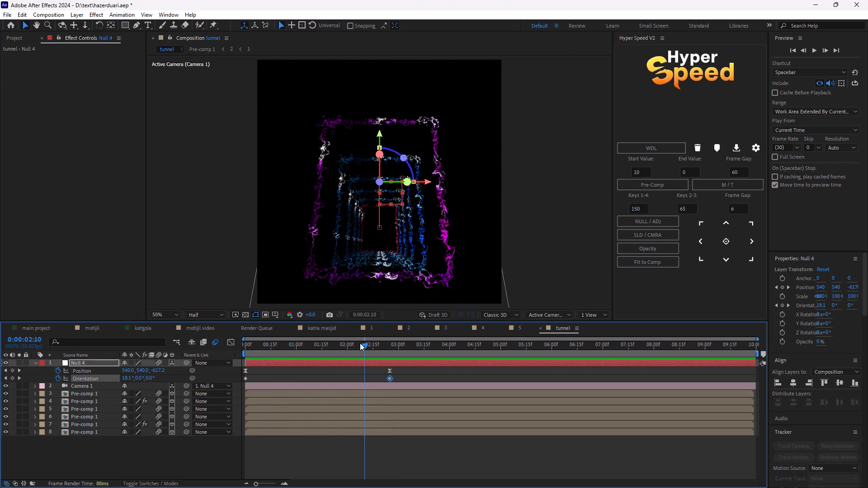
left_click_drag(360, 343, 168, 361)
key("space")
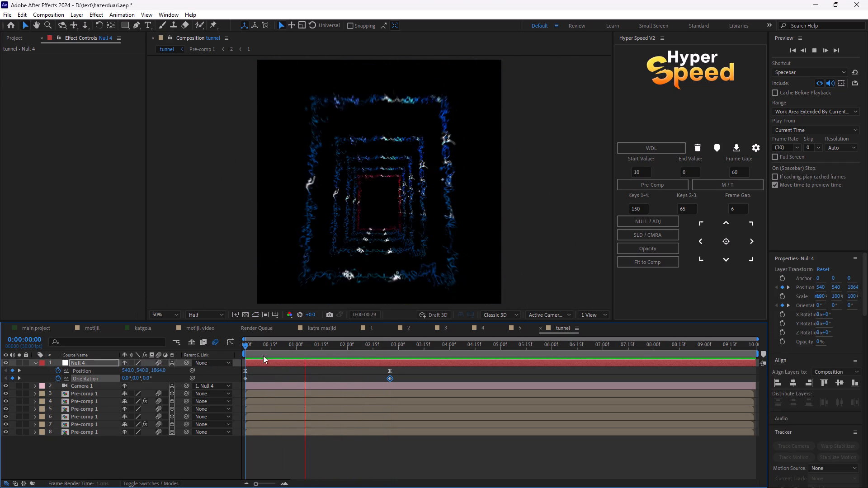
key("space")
Set Null 4's X orientation to 40° at 0:00:02:25 and preview the tunnel from the start.
left_click_drag(311, 346, 391, 395)
left_click_drag(129, 379, 136, 379)
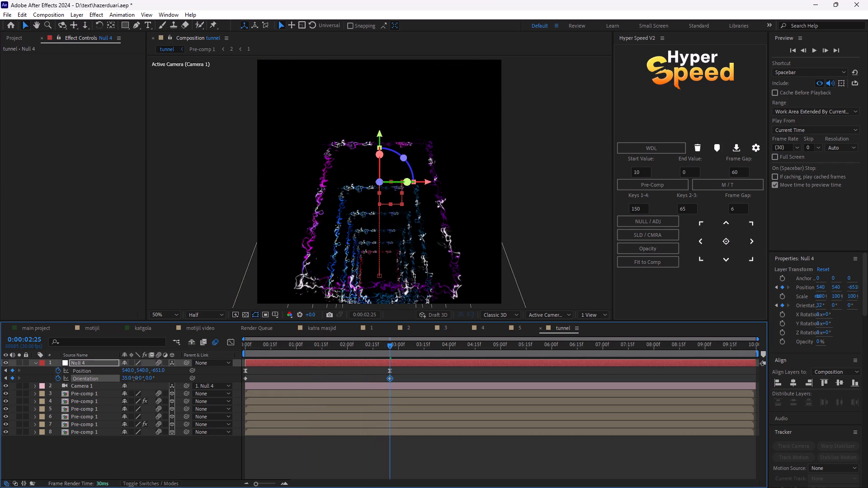
left_click_drag(136, 379, 137, 379)
left_click_drag(388, 344, 205, 347)
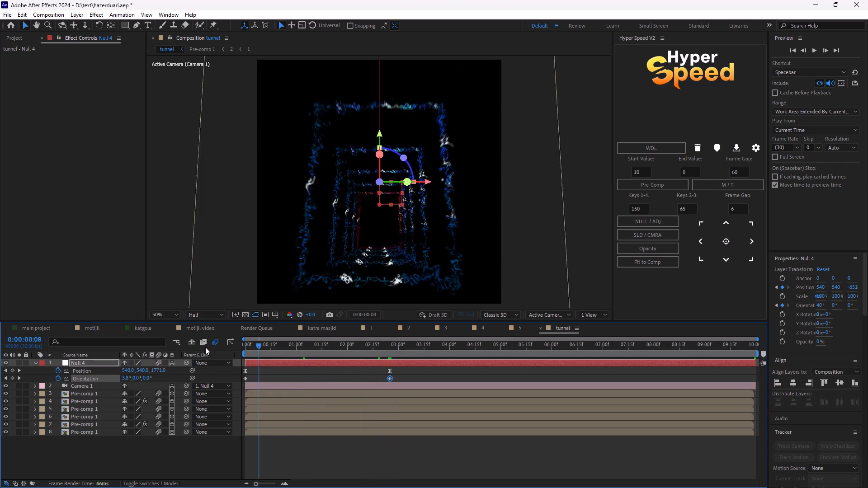
left_click_drag(205, 347, 167, 347)
key("space")
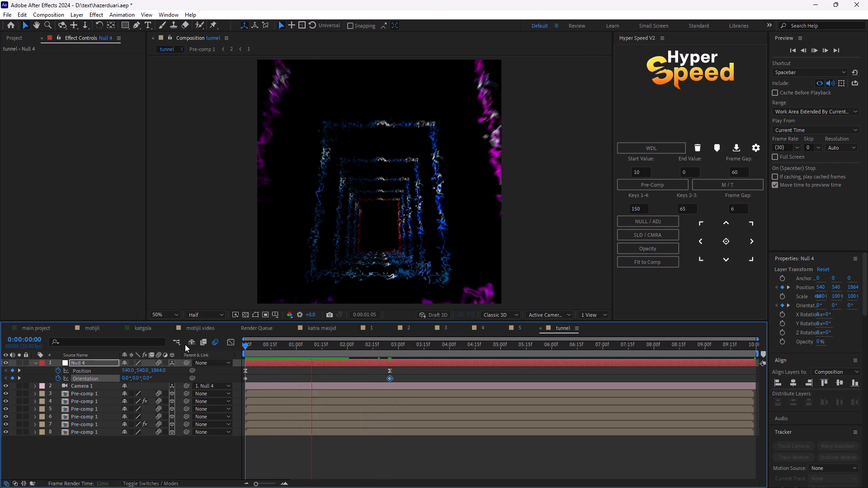
key("space")
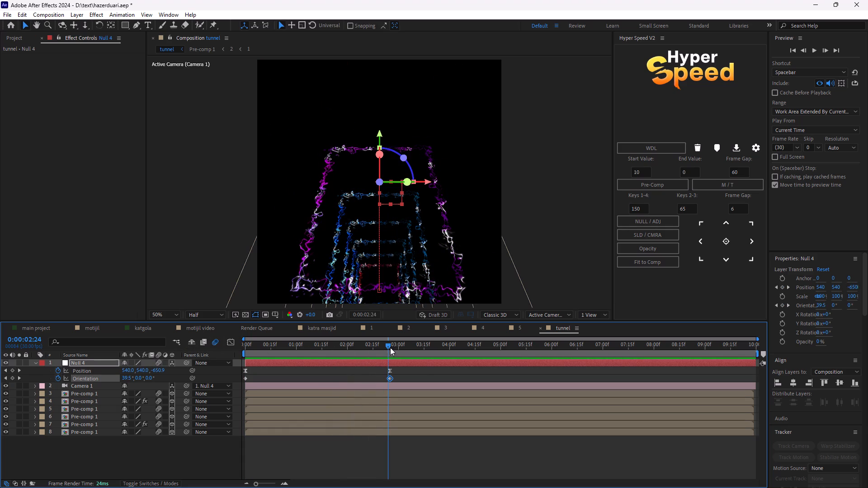
Apply Easy Ease to both of Null 4's Orientation keyframes.
left_click_drag(410, 373, 301, 384)
left_click_drag(412, 374, 314, 387)
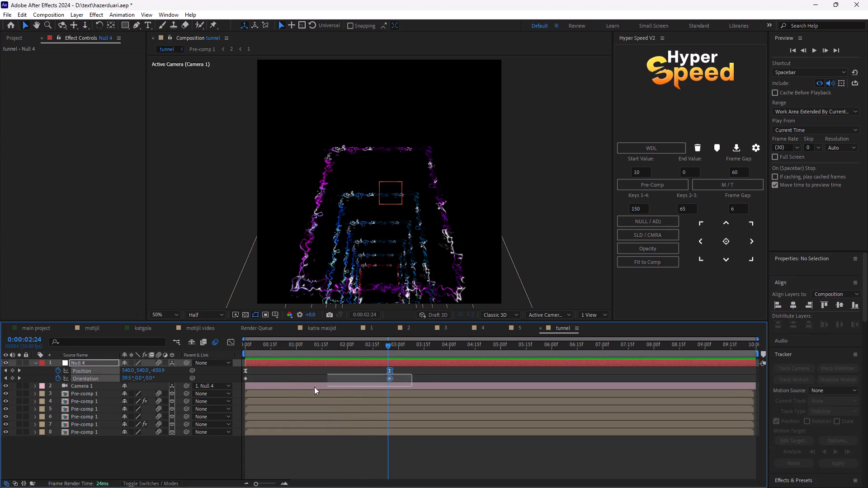
left_click_drag(314, 387, 325, 384)
left_click_drag(430, 377, 240, 385)
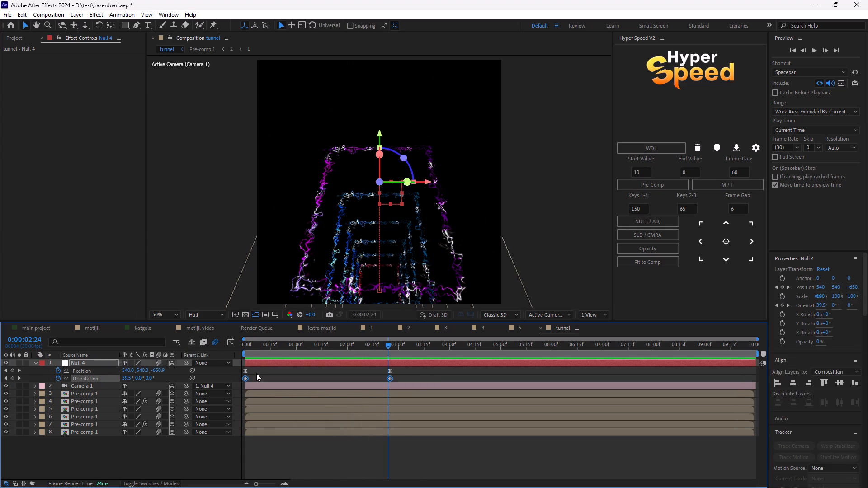
key("F9")
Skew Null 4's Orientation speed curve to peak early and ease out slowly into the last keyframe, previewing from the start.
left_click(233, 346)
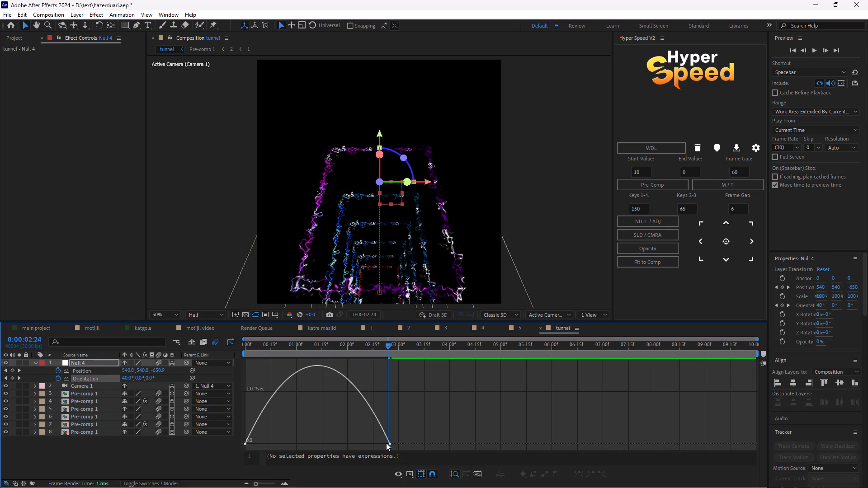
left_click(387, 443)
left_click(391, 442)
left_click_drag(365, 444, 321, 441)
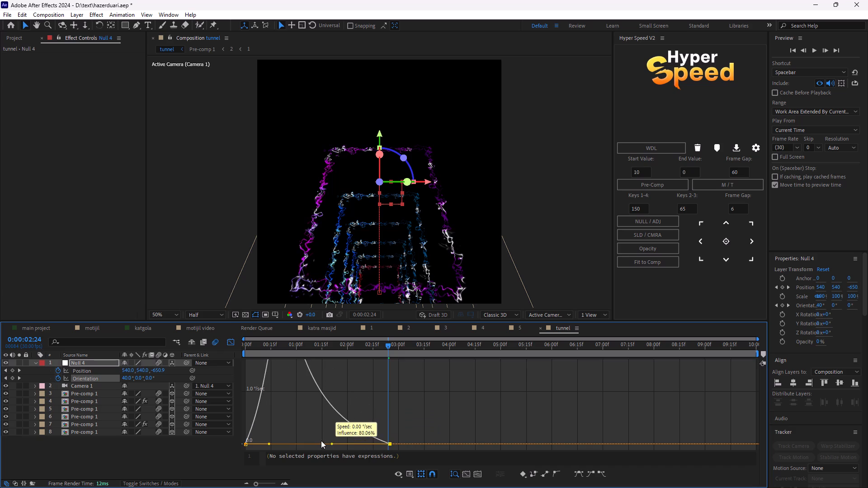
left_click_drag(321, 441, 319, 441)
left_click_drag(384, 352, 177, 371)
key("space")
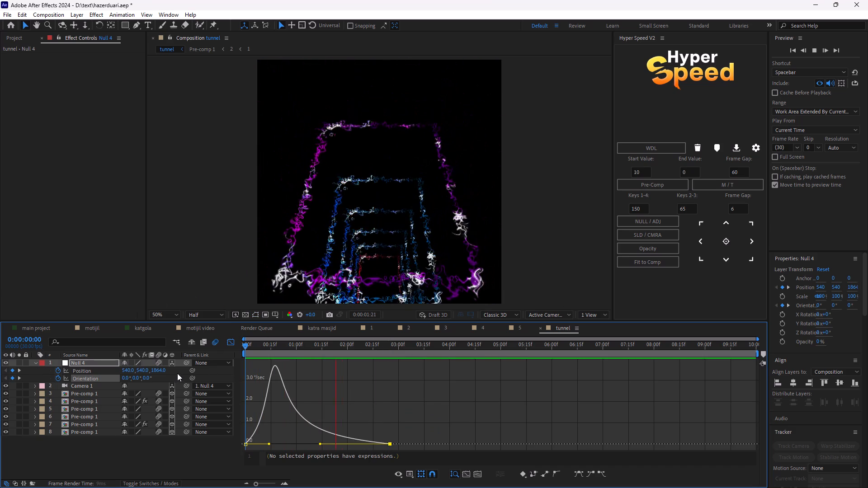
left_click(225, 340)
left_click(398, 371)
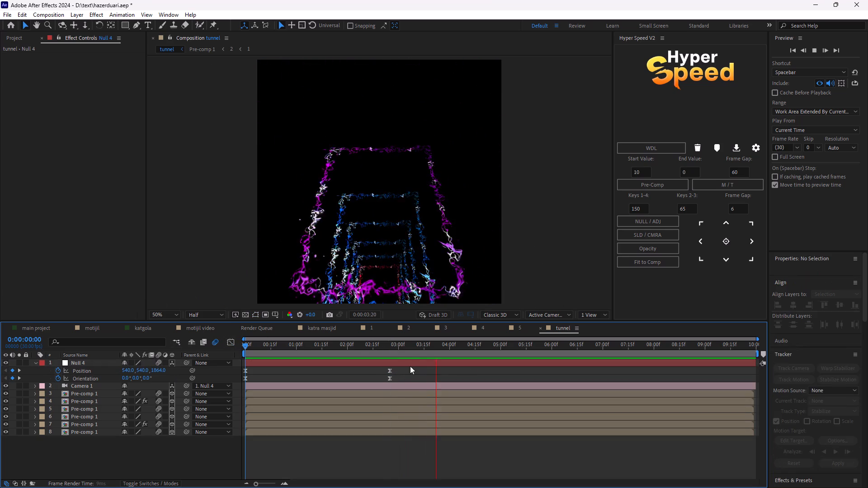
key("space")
Replay the opening of the tunnel animation several times to examine the camera pull-back and tilt timing.
left_click_drag(454, 347, 158, 357)
key("space")
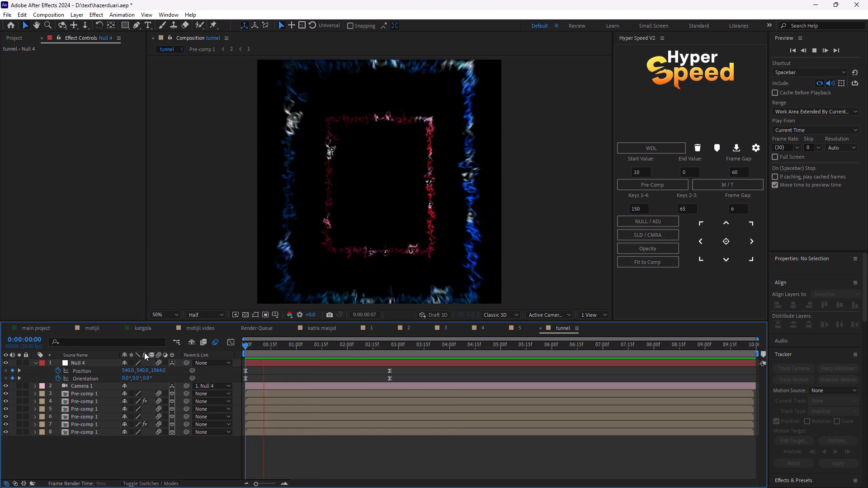
key("space")
left_click_drag(337, 352, 316, 366)
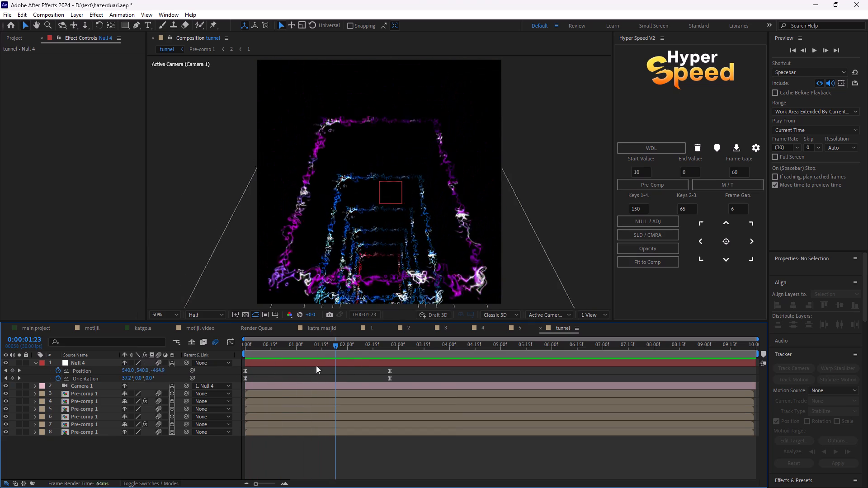
left_click_drag(316, 366, 165, 378)
key("space")
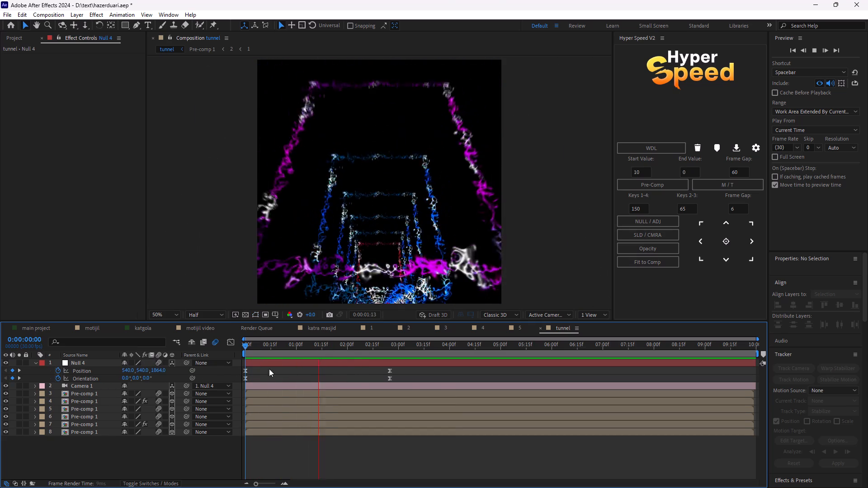
key("space")
left_click_drag(332, 346, 147, 362)
key("space")
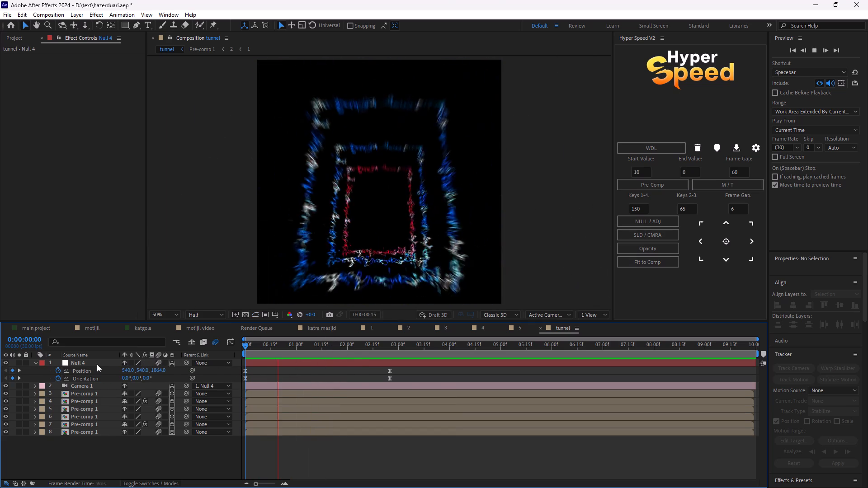
key("space")
left_click_drag(320, 352, 128, 363)
key("space")
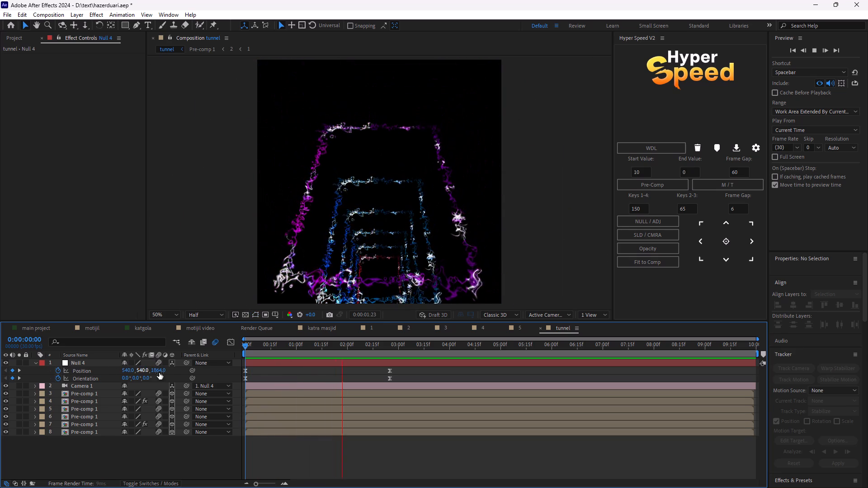
key("space")
Add the tunnel composition as the top layer of main project, starting at about 0:00:00:09.
left_click(52, 326)
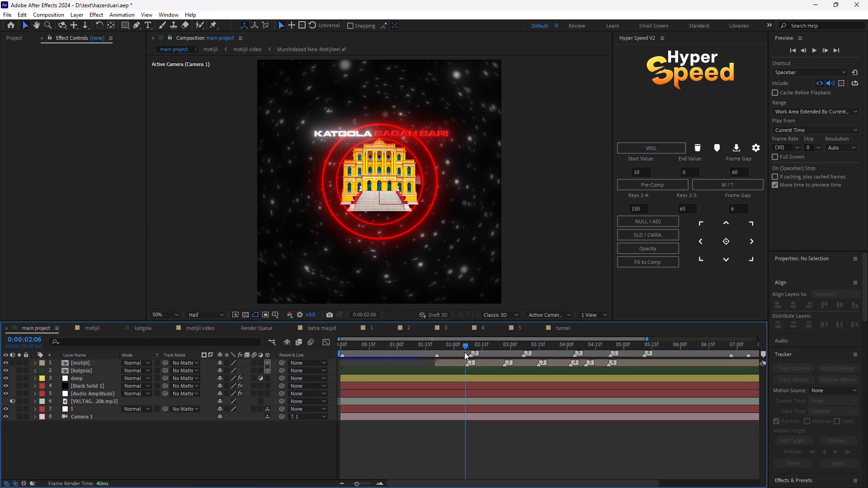
left_click(20, 39)
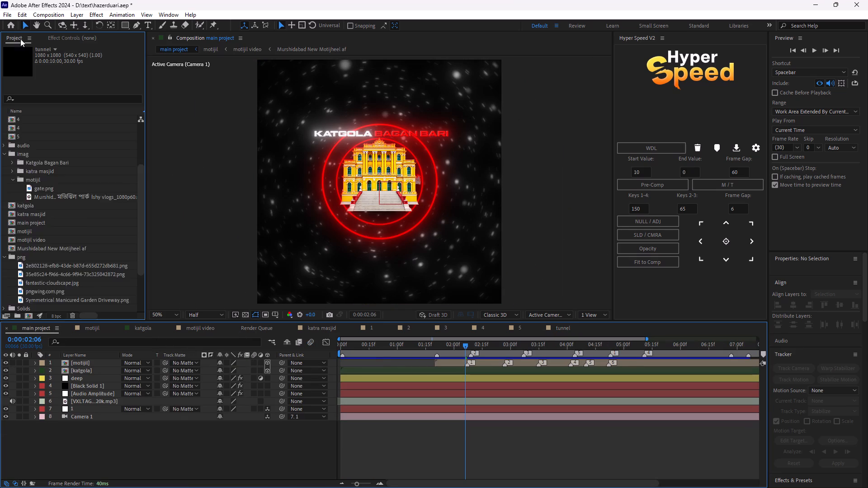
scroll(67, 231, "down", 2)
left_click_drag(49, 262, 318, 335)
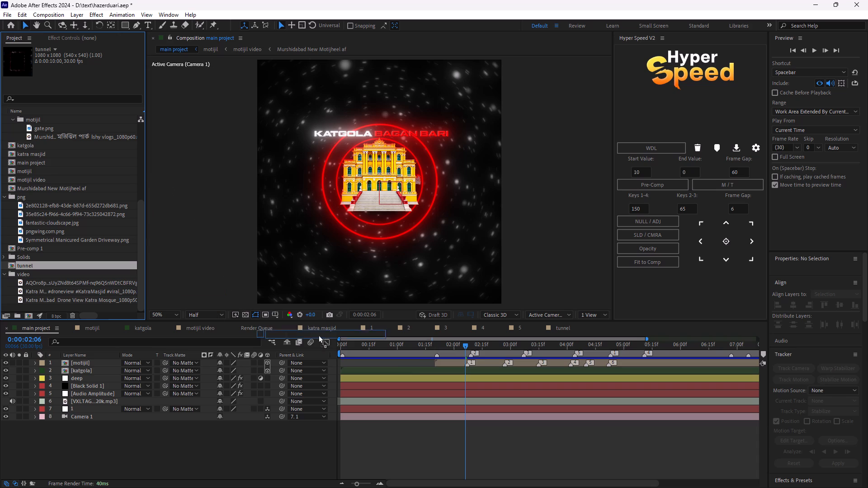
left_click_drag(318, 335, 406, 359)
left_click_drag(434, 363, 391, 366)
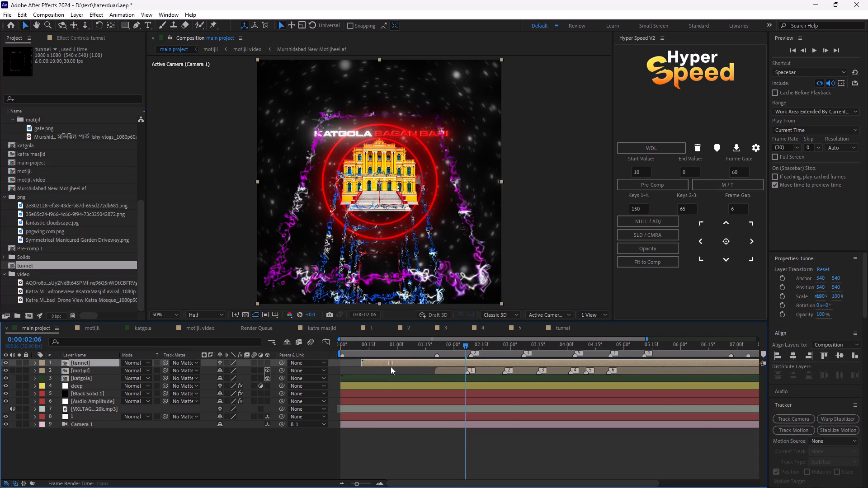
left_click_drag(391, 366, 386, 367)
Preview main project from the beginning and slide the tunnel layer to start at about 0:00:01:11.
left_click_drag(468, 343, 318, 349)
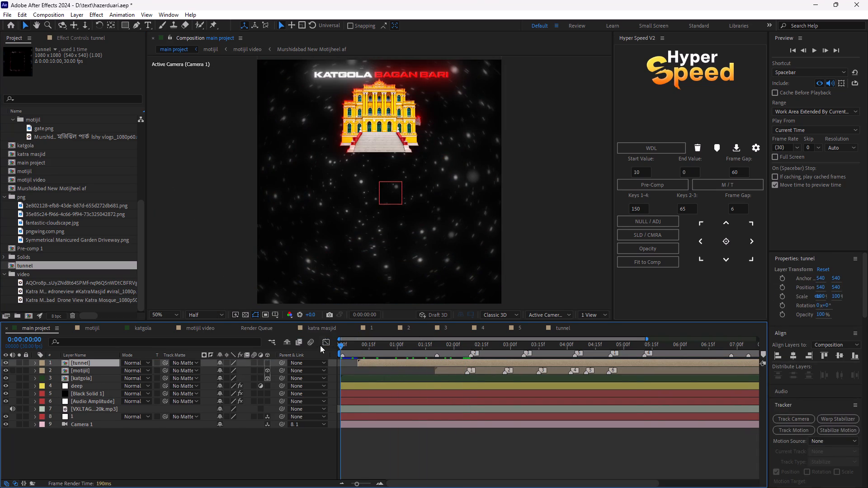
key("space")
key("space")
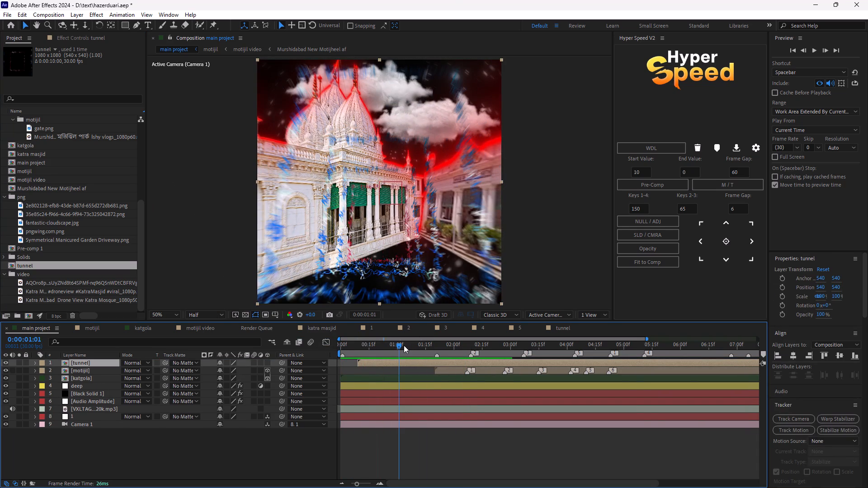
left_click_drag(402, 345, 427, 354)
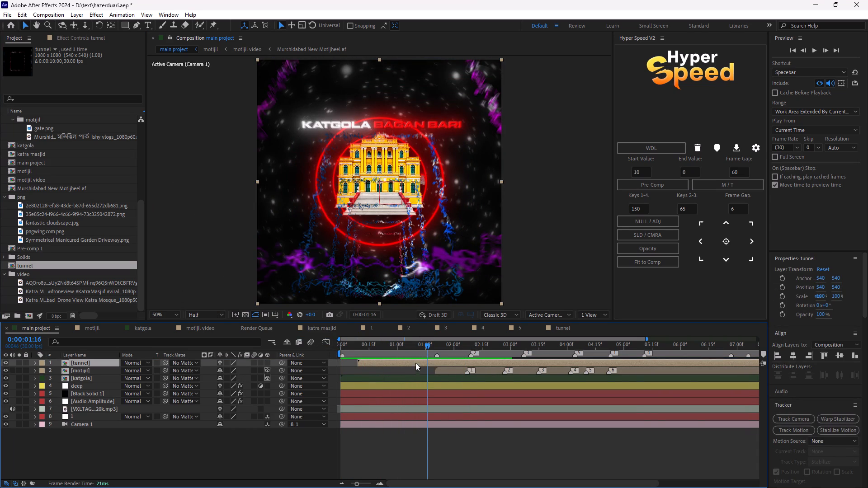
left_click_drag(415, 362, 456, 372)
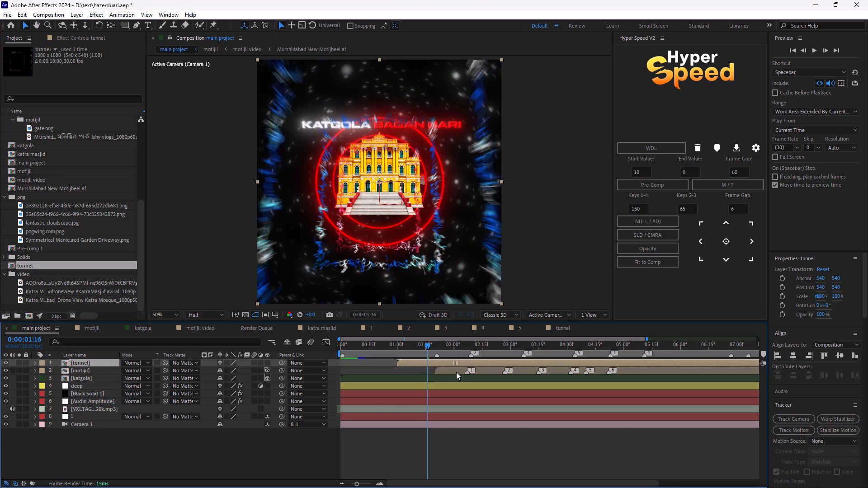
left_click_drag(456, 372, 464, 375)
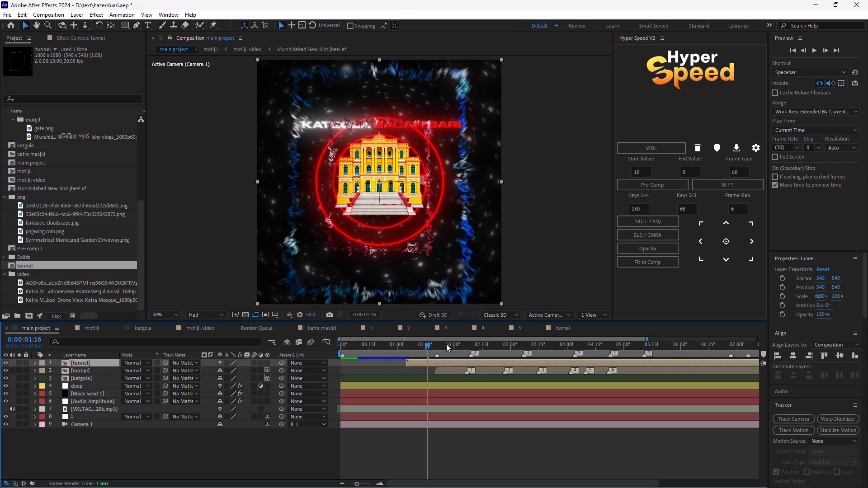
left_click_drag(440, 361, 452, 364)
Make the tunnel layer 3D and place it between the audio layer and null 1 in the layer stack.
left_click(269, 361)
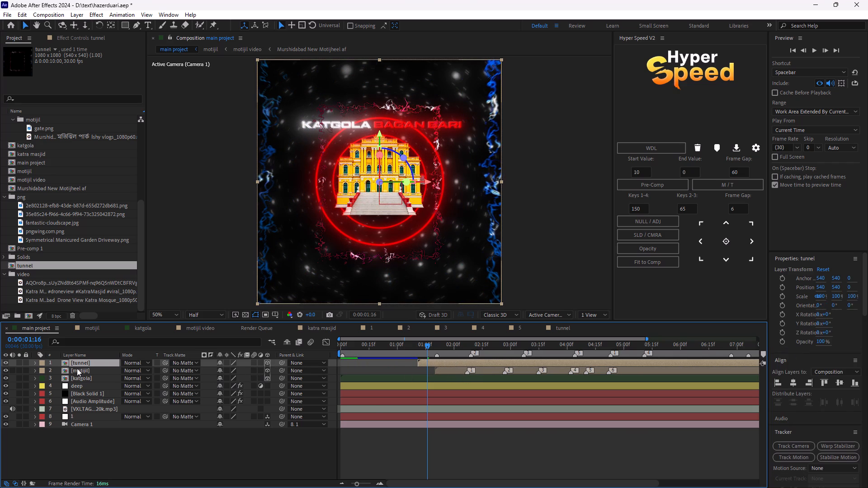
left_click_drag(82, 365, 90, 415)
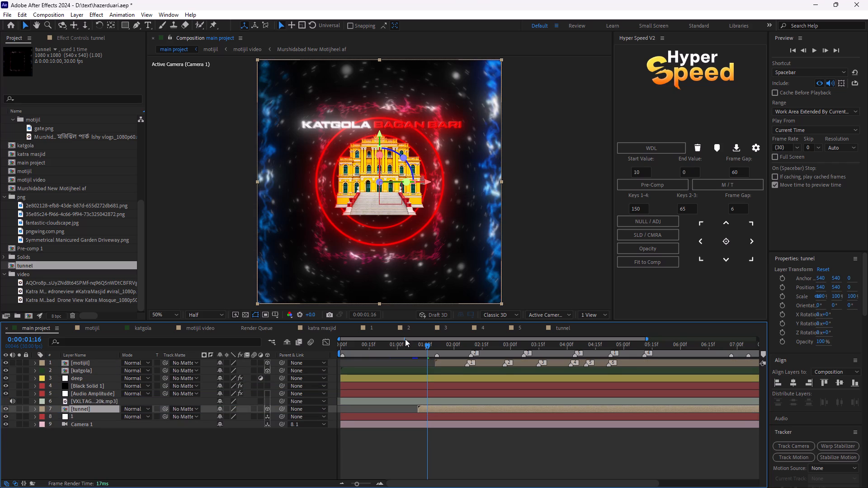
Examine how the tunnel moves behind the Katgola building, from 0:00:00:28 onward and around 0:00:01:16 to 0:00:01:21.
left_click_drag(432, 347, 393, 356)
key("space")
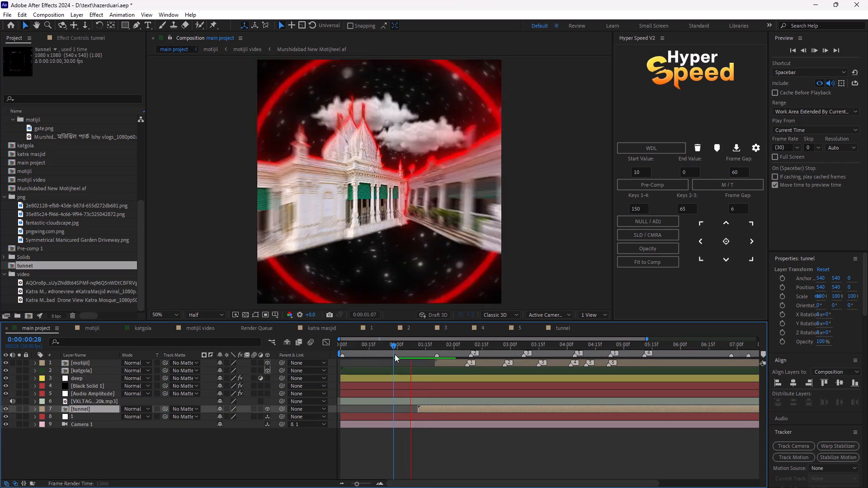
key("space")
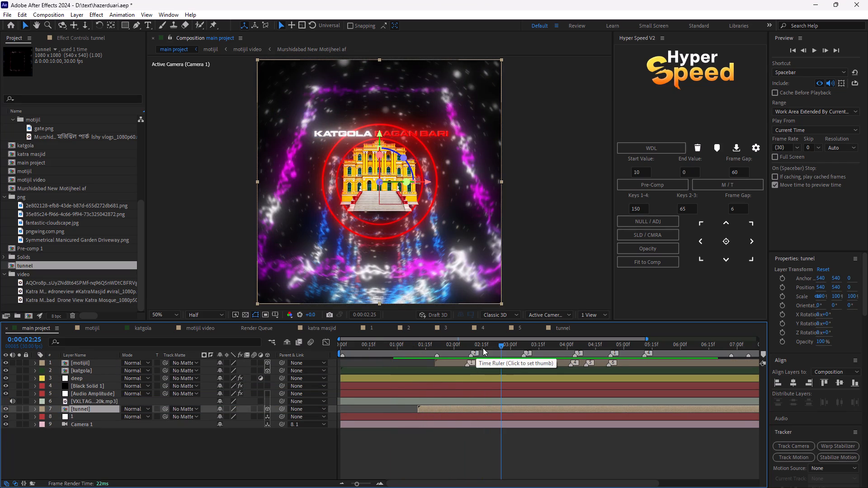
left_click_drag(496, 346, 427, 358)
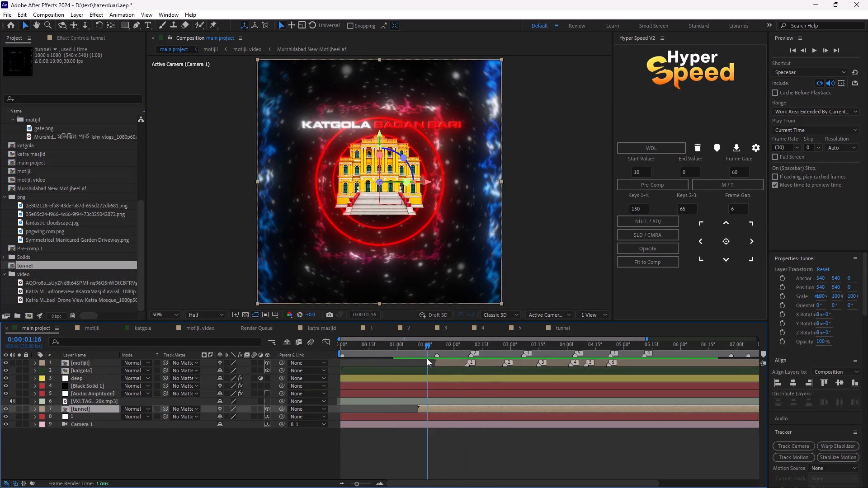
left_click_drag(427, 358, 436, 361)
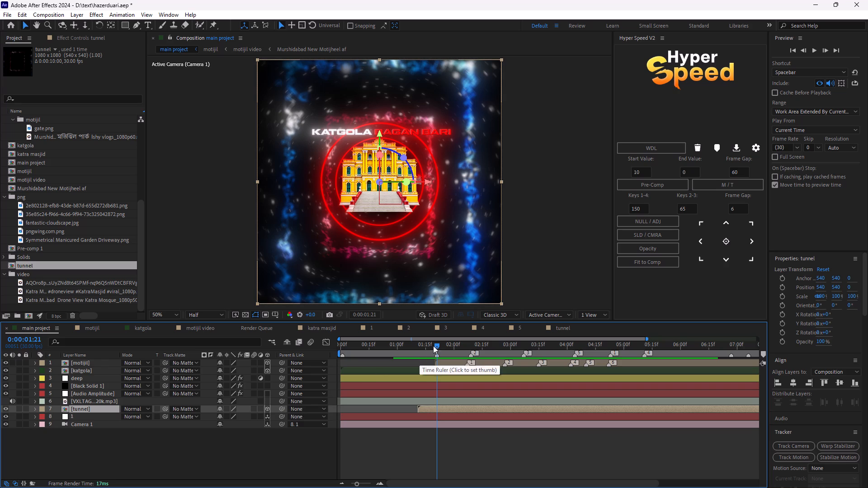
left_click_drag(435, 345, 428, 353)
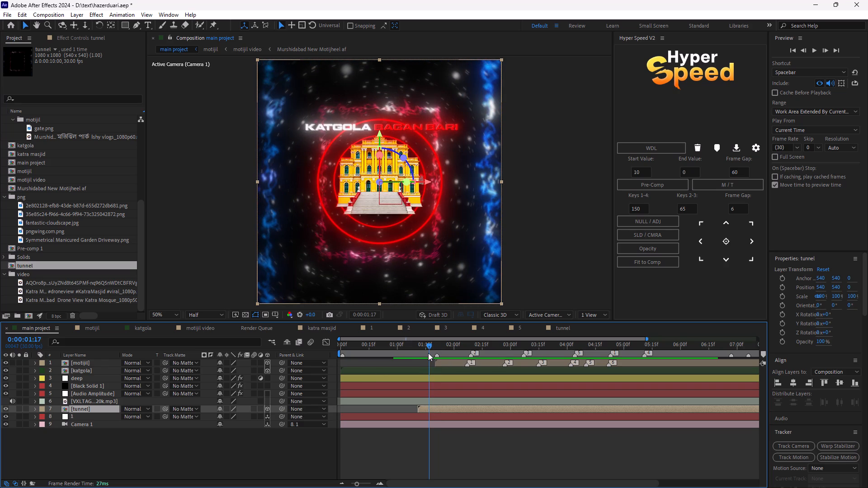
left_click_drag(428, 353, 431, 353)
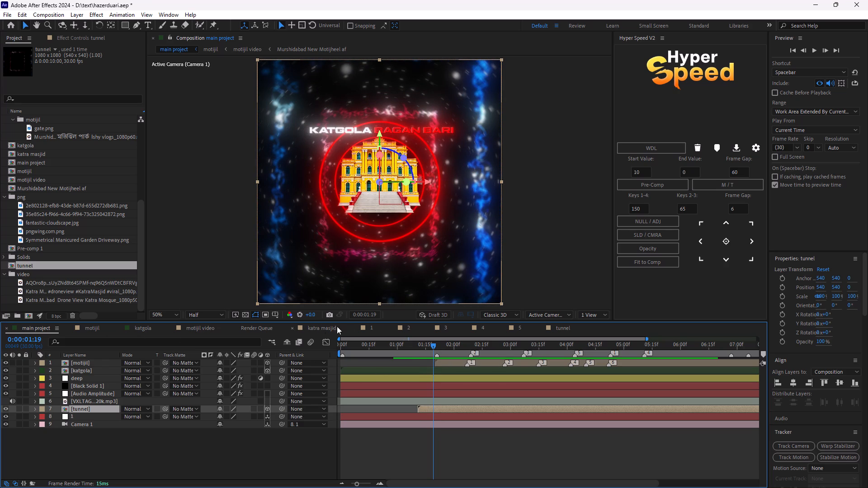
Delete Null 4 and Camera 1 from the tunnel composition and preview the tunnel in main project.
left_click(558, 326)
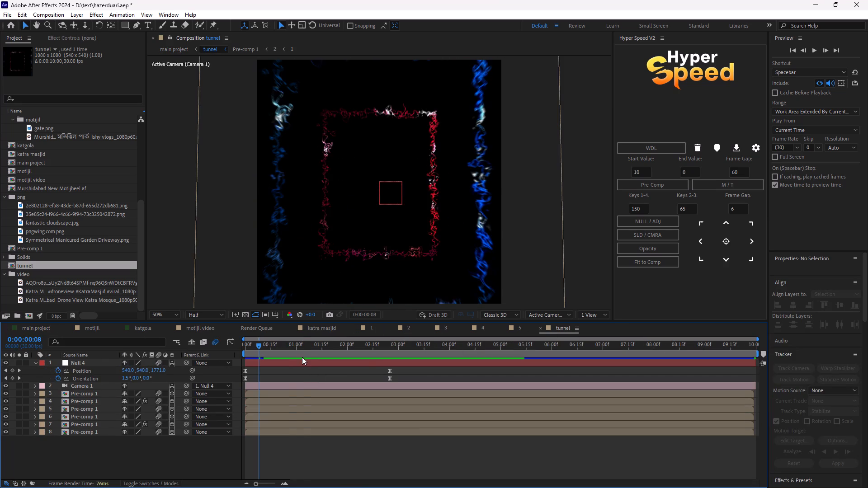
left_click(302, 357)
left_click(302, 358, "shift")
left_click(303, 365)
left_click(305, 385, "shift")
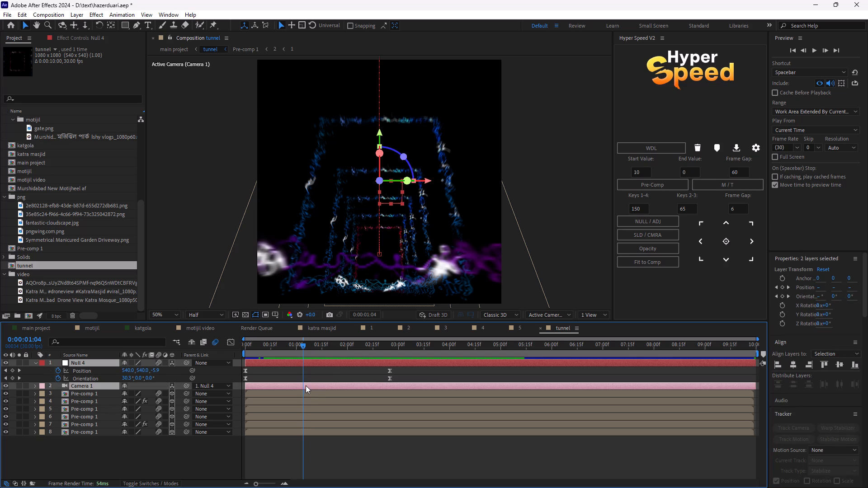
key("Delete")
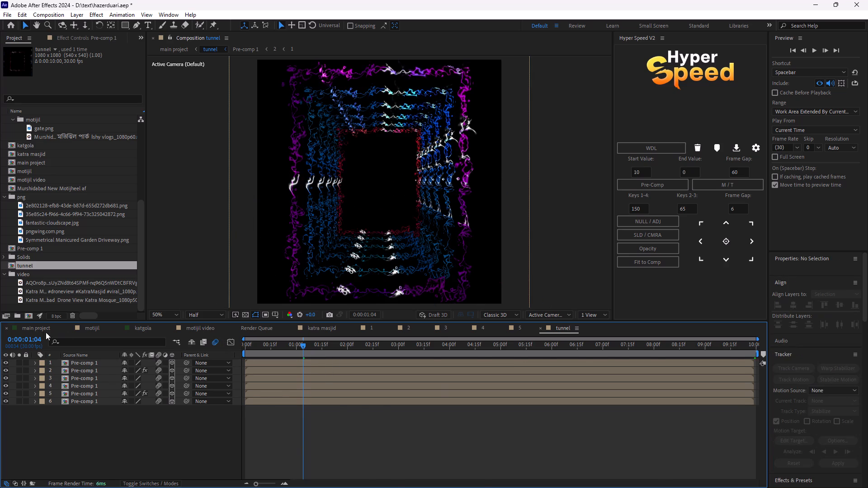
left_click(43, 332)
left_click_drag(479, 346, 404, 350)
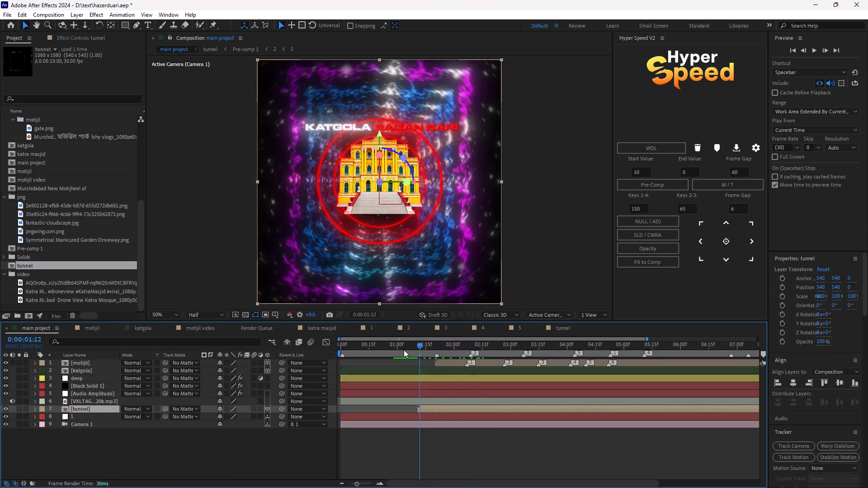
left_click_drag(404, 350, 403, 350)
key("space")
key("space")
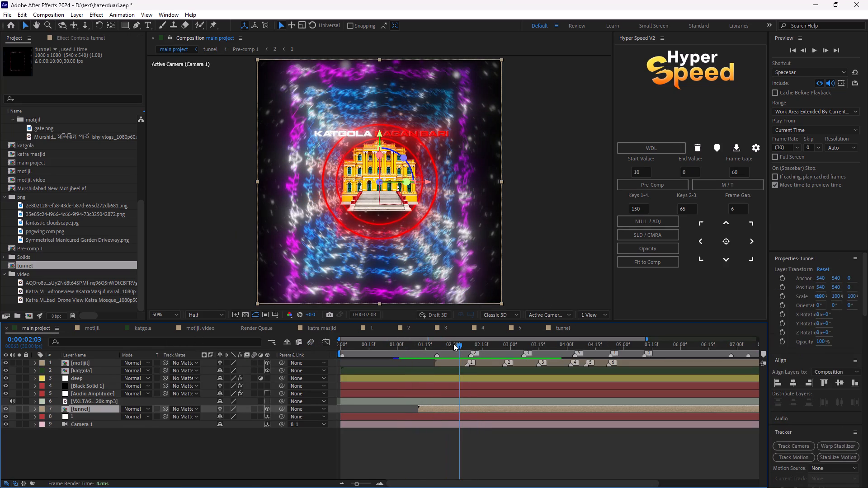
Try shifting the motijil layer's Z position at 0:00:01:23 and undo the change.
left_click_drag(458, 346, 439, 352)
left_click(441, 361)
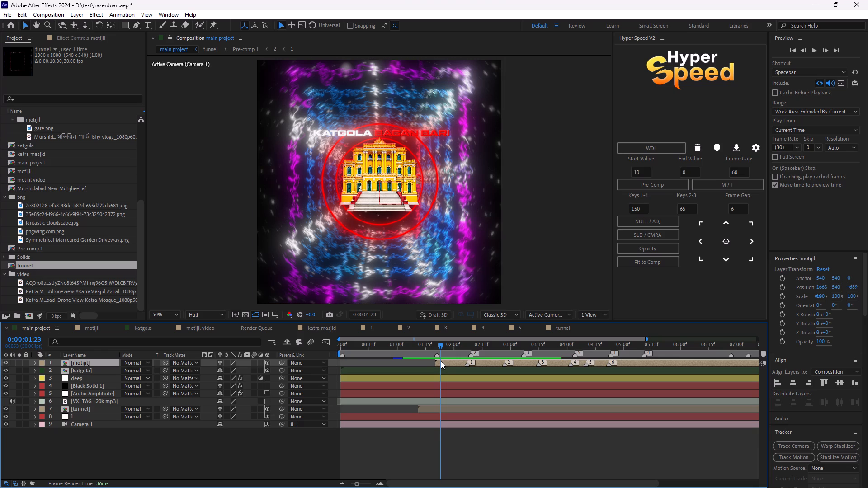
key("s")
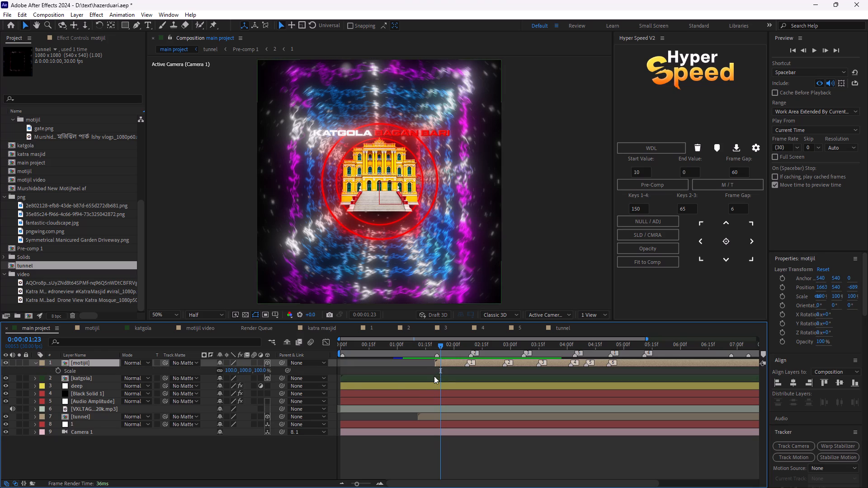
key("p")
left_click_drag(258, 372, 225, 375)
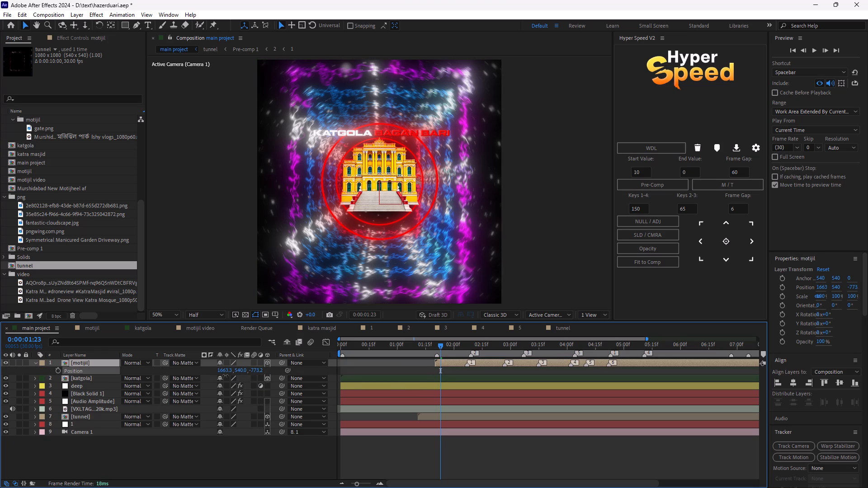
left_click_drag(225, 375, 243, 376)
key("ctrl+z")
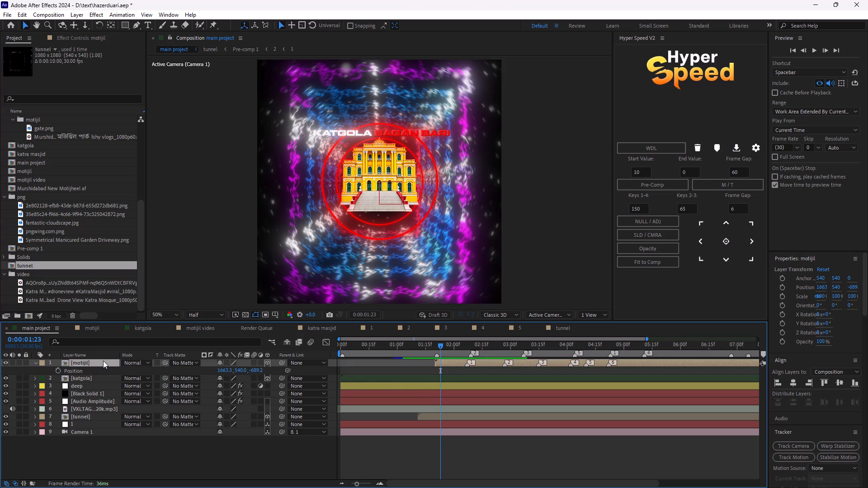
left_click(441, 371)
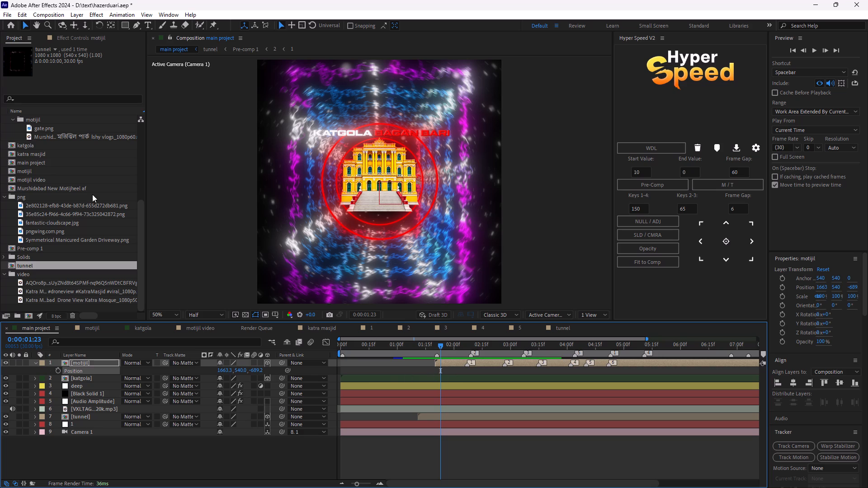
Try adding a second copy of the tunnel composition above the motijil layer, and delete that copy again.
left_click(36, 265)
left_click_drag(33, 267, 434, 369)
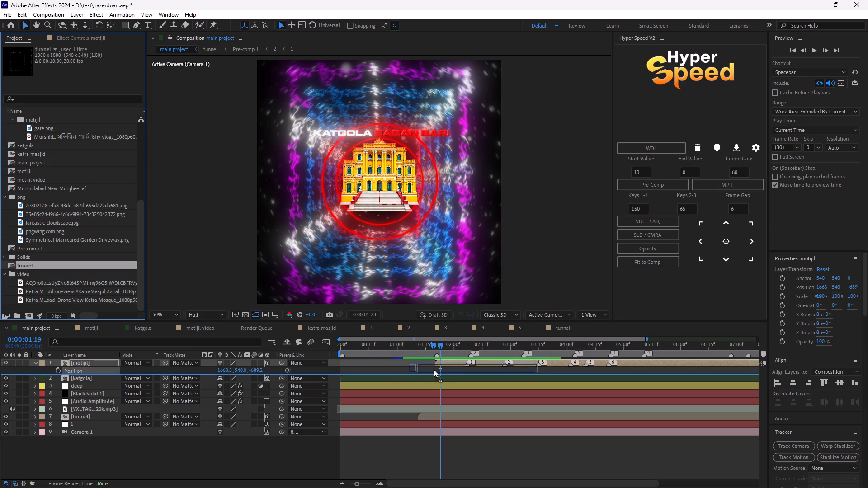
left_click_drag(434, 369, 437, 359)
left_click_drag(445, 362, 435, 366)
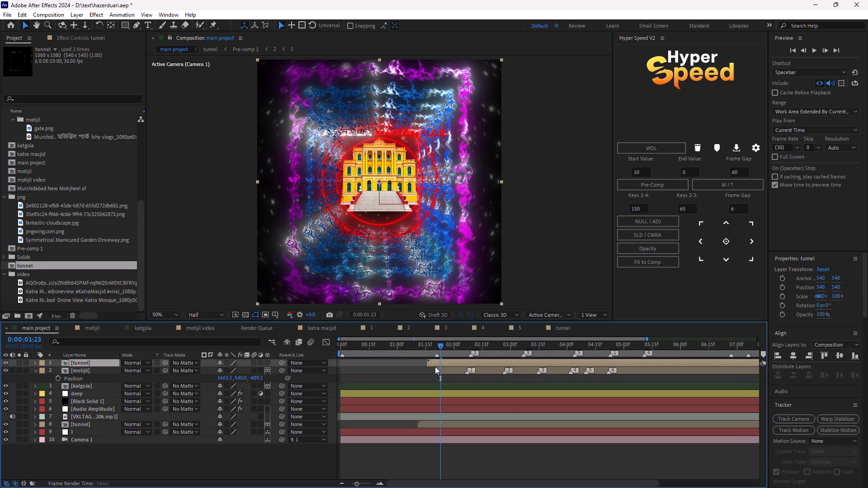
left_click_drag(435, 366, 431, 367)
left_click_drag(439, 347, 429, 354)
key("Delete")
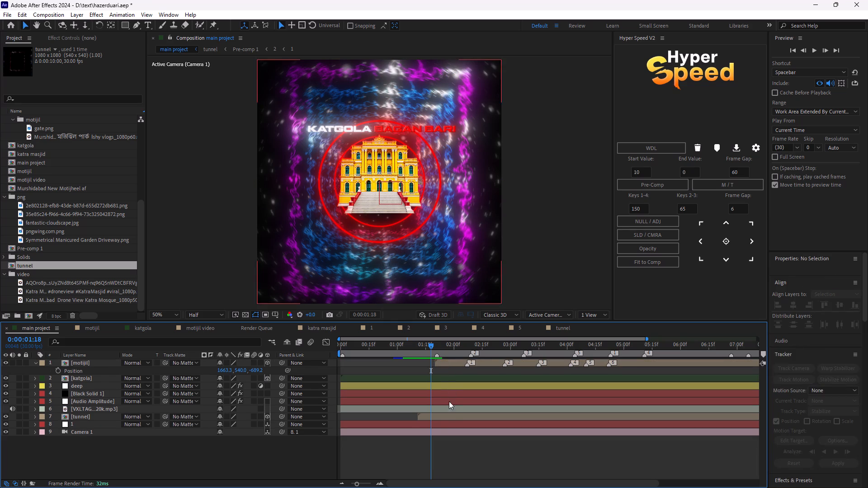
Move the tunnel layer so that it starts at 0:00:01:26.
left_click(446, 418)
left_click_drag(433, 347, 416, 348)
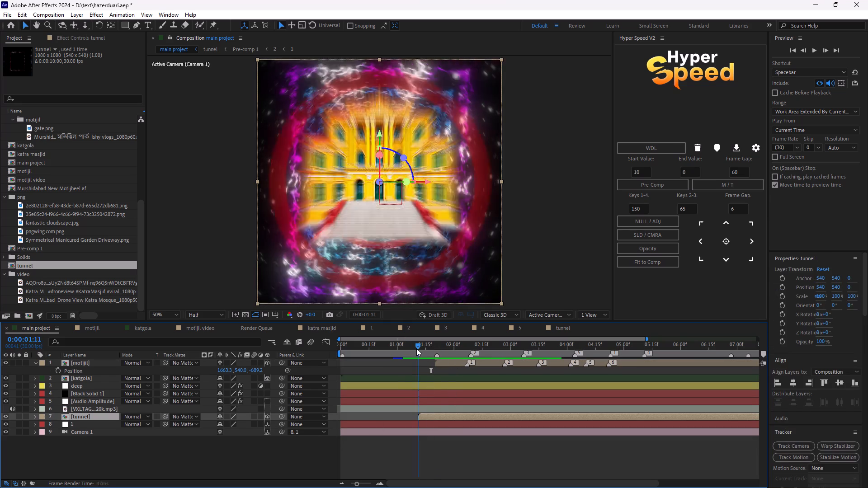
left_click_drag(416, 348, 447, 352)
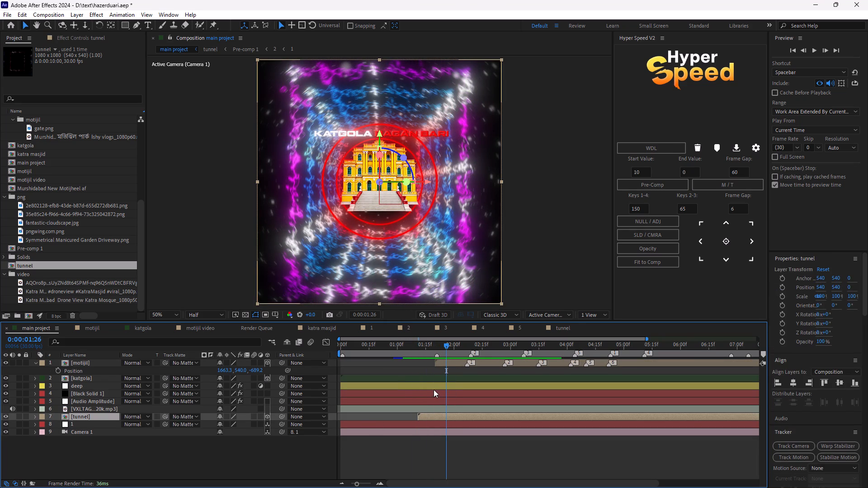
key("bracketleft")
key("bracketleft")
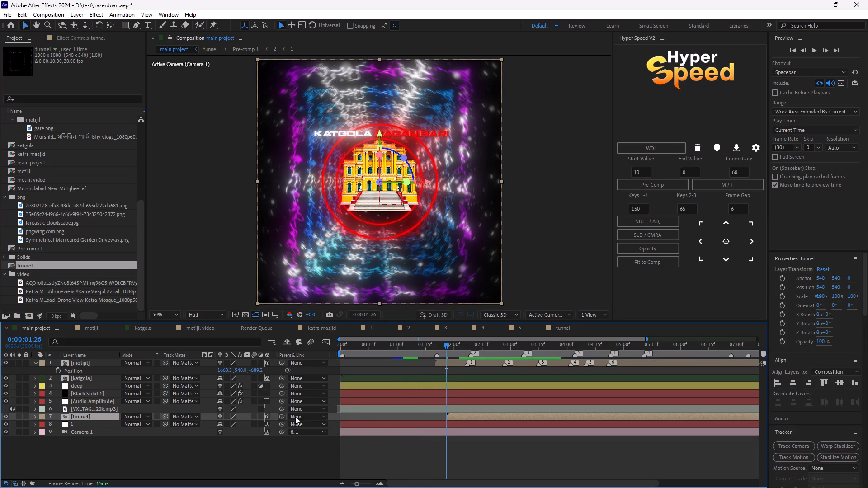
Set the tunnel layer's Z position to about -630 and check the result between 0:00:01:27 and 0:00:02:03.
left_click_drag(448, 345, 460, 357)
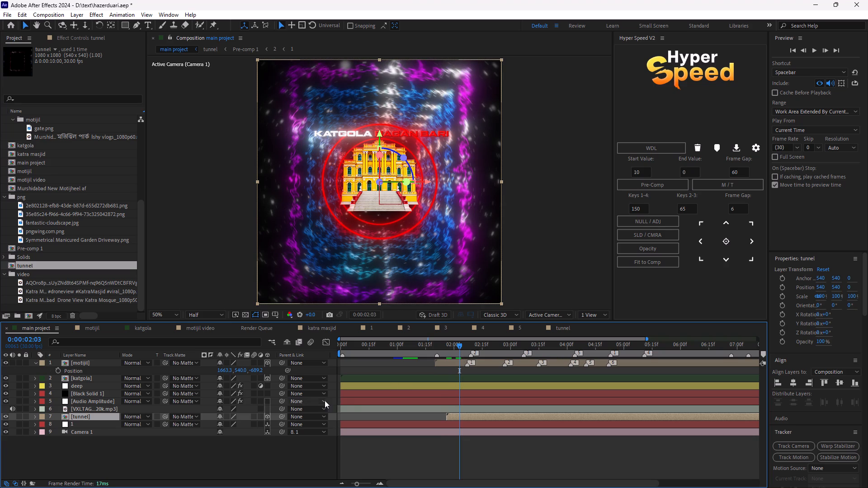
key("p")
left_click_drag(251, 422, 449, 422)
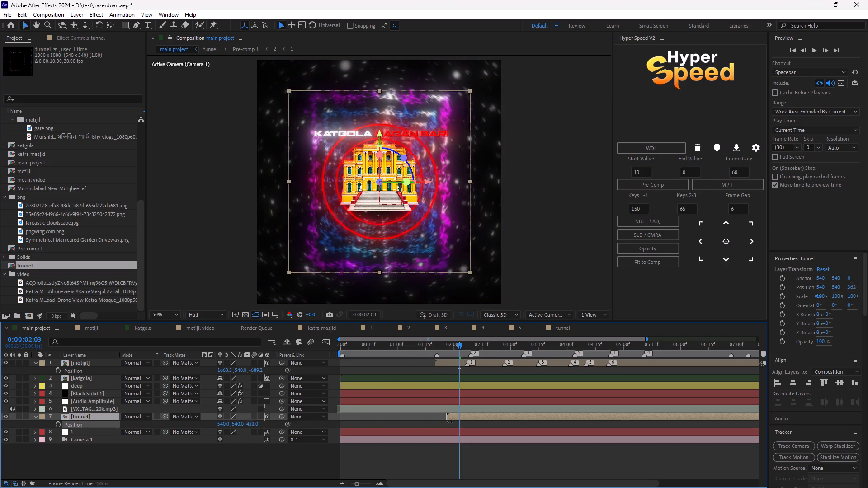
left_click_drag(449, 422, 0, 469)
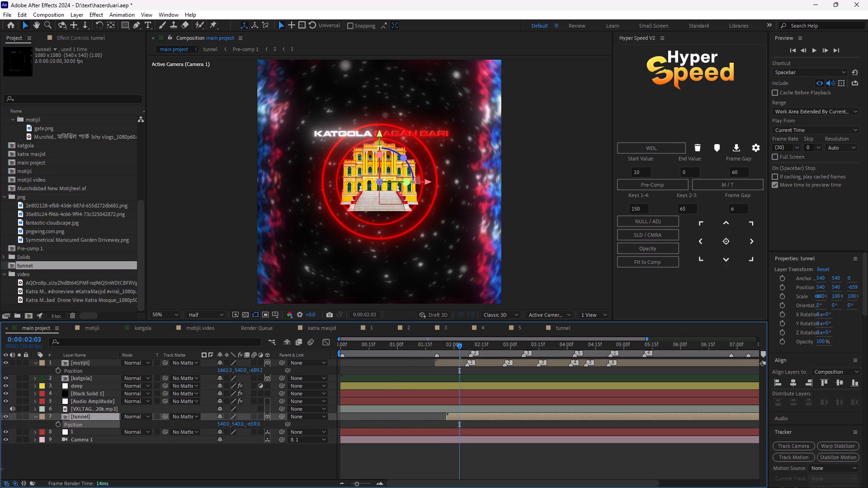
left_click_drag(0, 469, 17, 474)
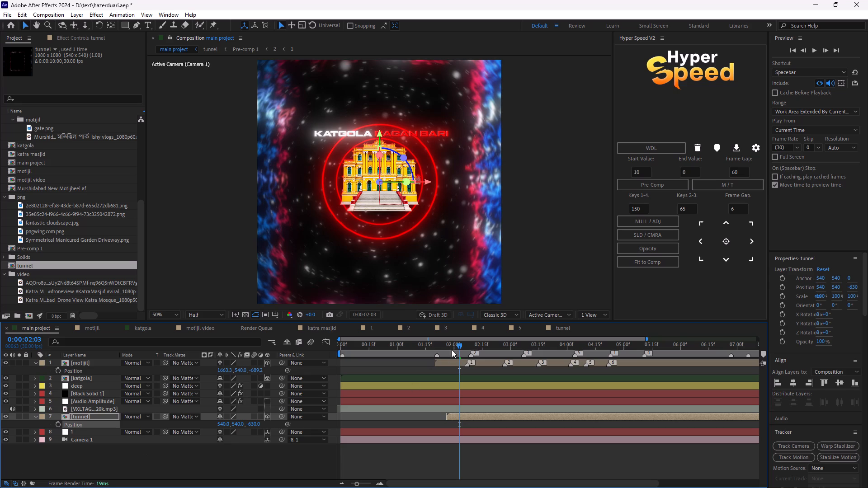
left_click_drag(459, 348, 452, 360)
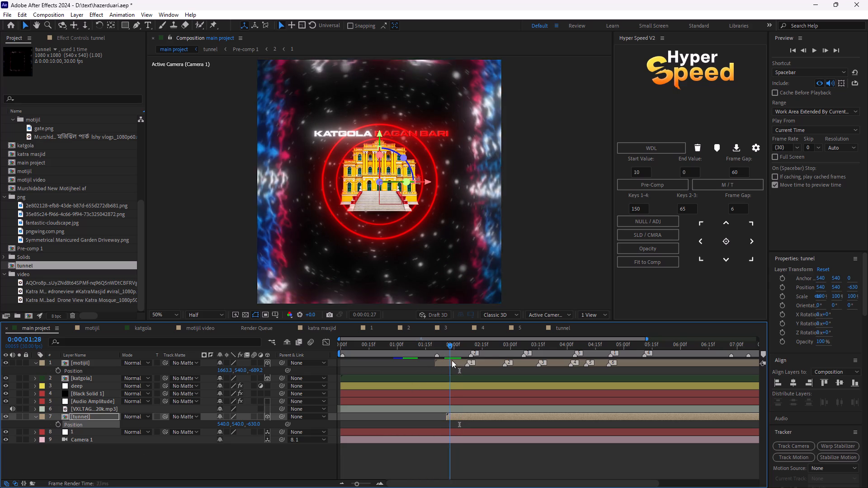
left_click_drag(452, 360, 459, 363)
scroll(410, 197, "down", 1)
scroll(414, 207, "up", 1)
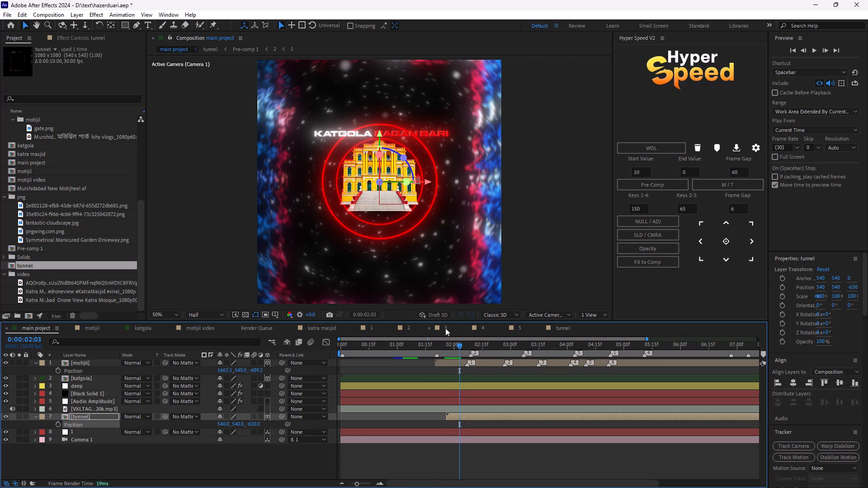
Create a new null object directly above null 1 in the layer stack.
left_click(90, 434)
right_click(152, 455)
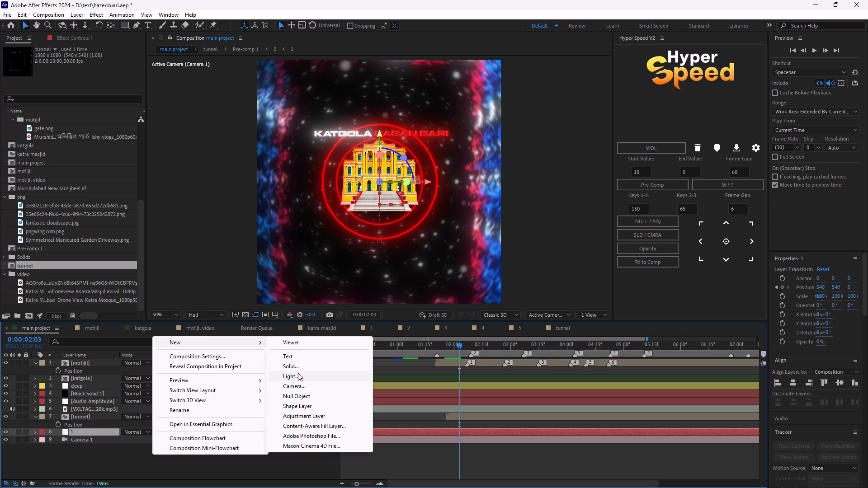
left_click(301, 396)
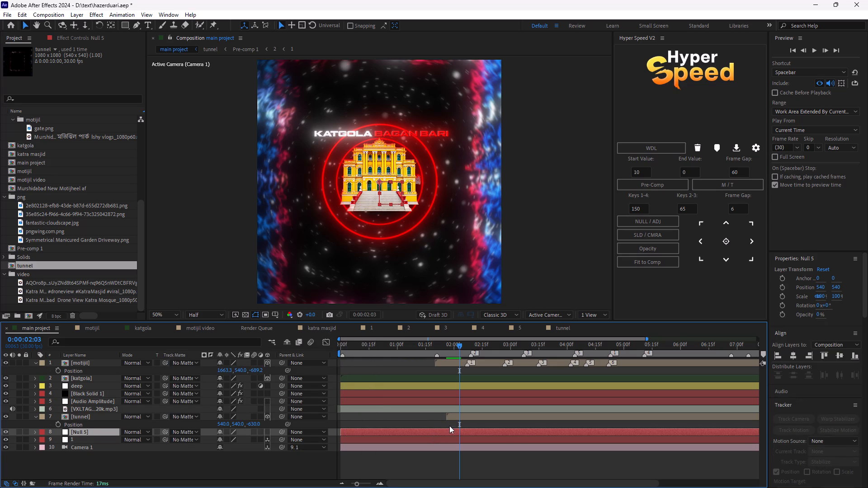
Reveal null 1's position keyframes and slide the new null to start at about 0:00:01:09.
key("u")
left_click(440, 441)
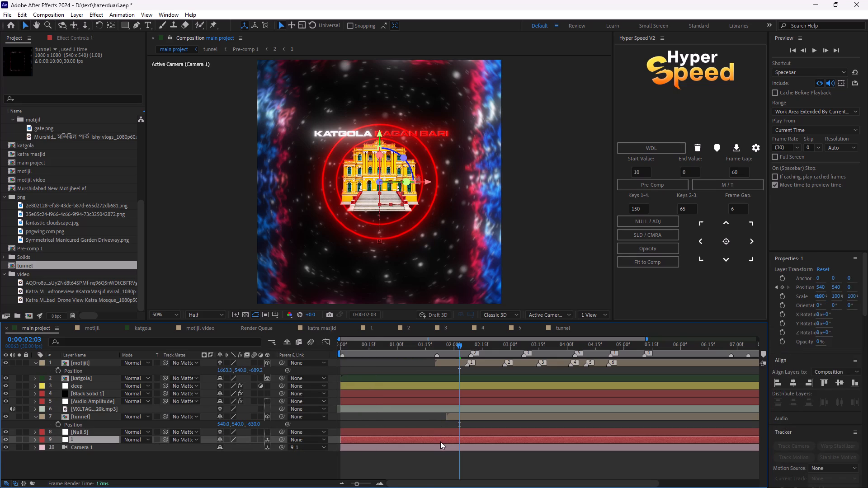
key("u")
left_click_drag(434, 435, 484, 448)
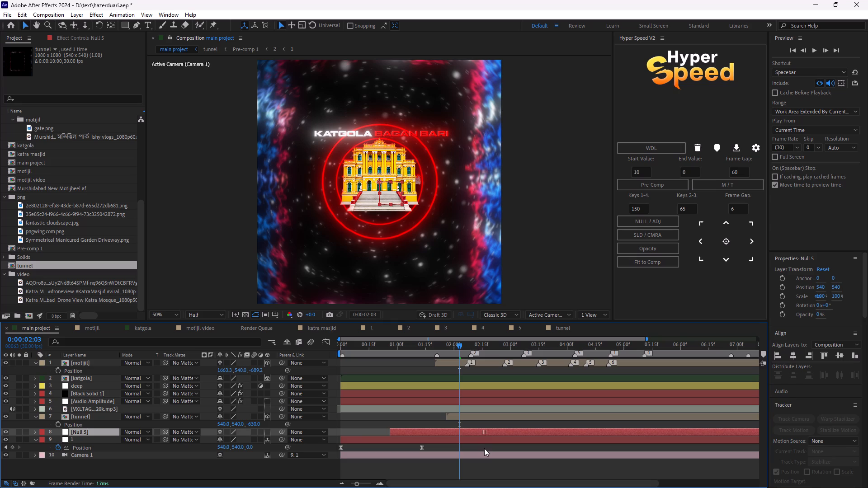
left_click_drag(484, 448, 494, 455)
left_click_drag(459, 347, 415, 377)
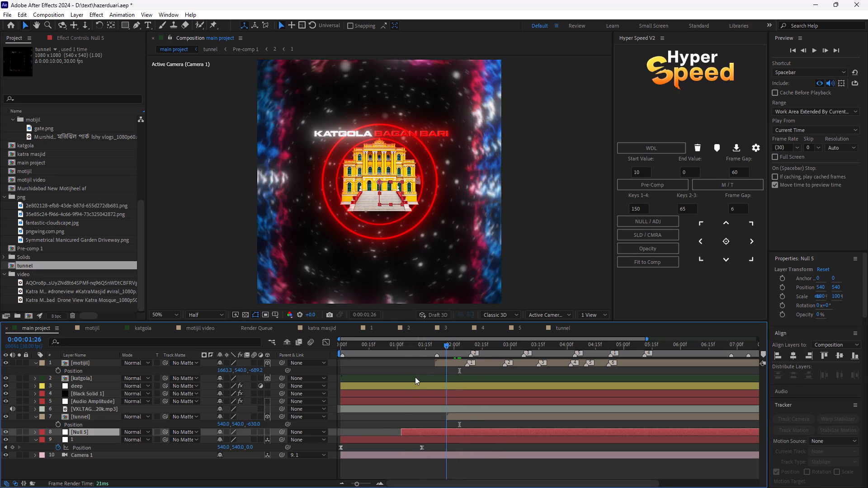
left_click_drag(415, 377, 421, 385)
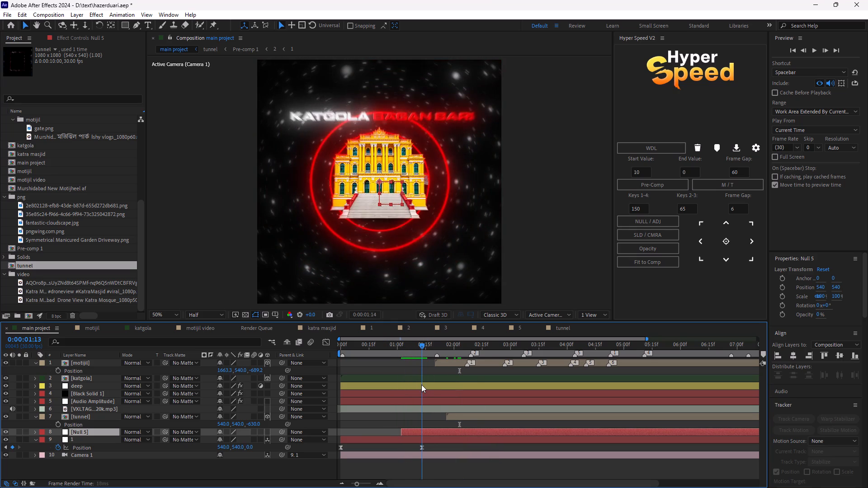
left_click_drag(421, 385, 421, 385)
left_click_drag(425, 433, 439, 435)
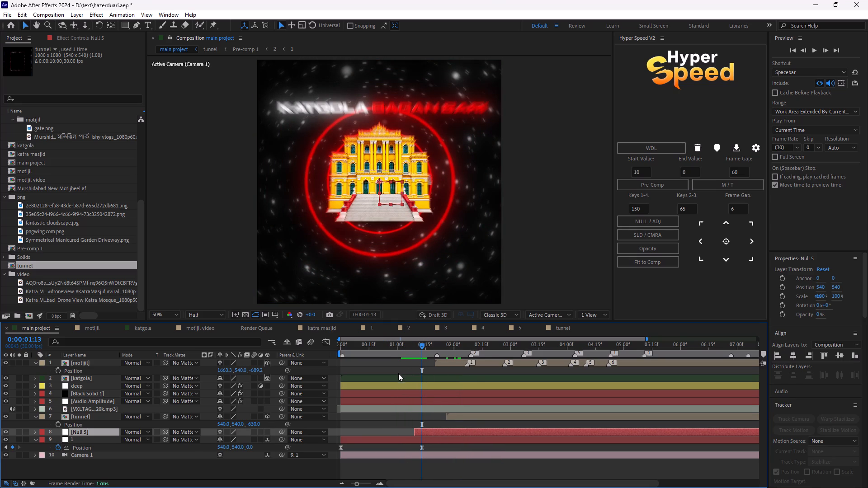
Reveal Null 5's Position and parent null 1 to Null 5 at 0:00:01:14.
key("p")
left_click_drag(421, 347, 413, 355)
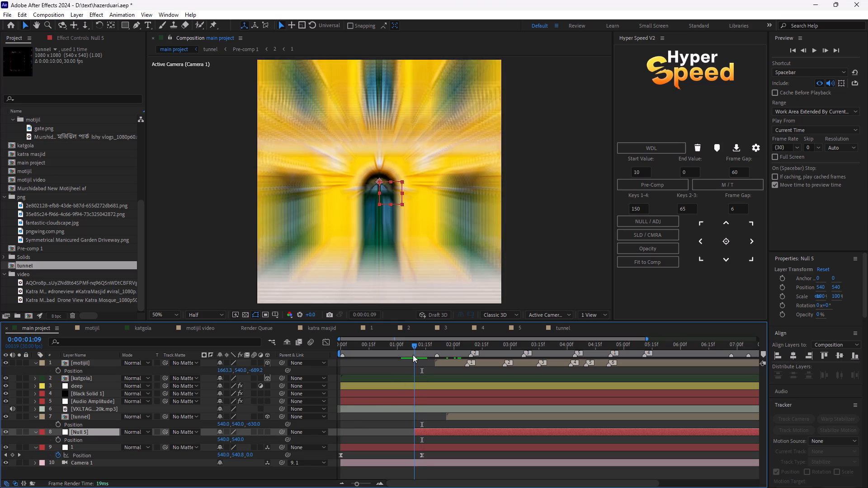
left_click_drag(413, 355, 422, 361)
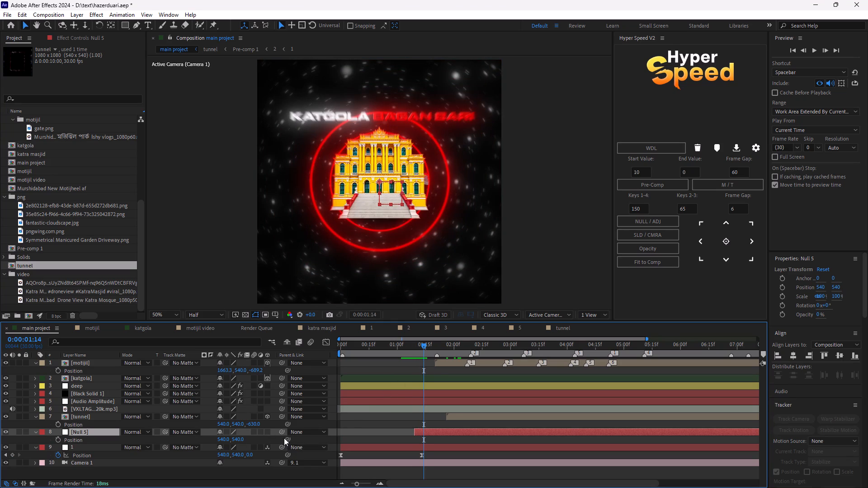
left_click(267, 432)
left_click(271, 430)
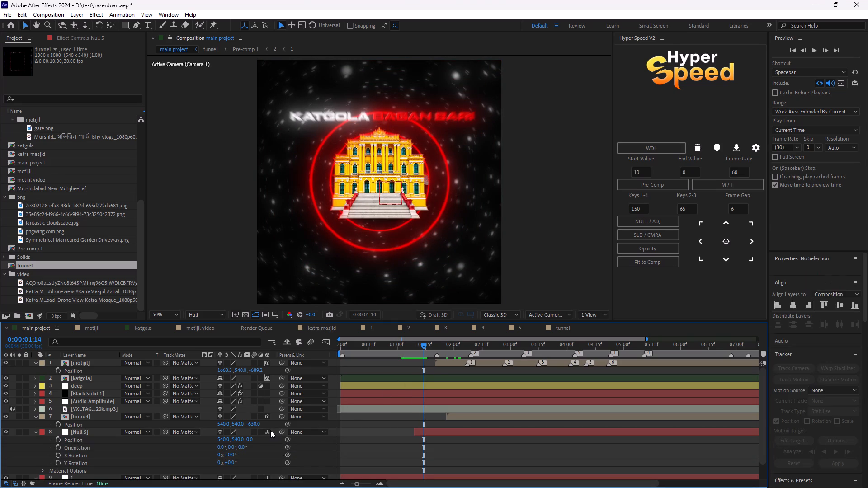
left_click(269, 432)
left_click_drag(283, 448, 254, 445)
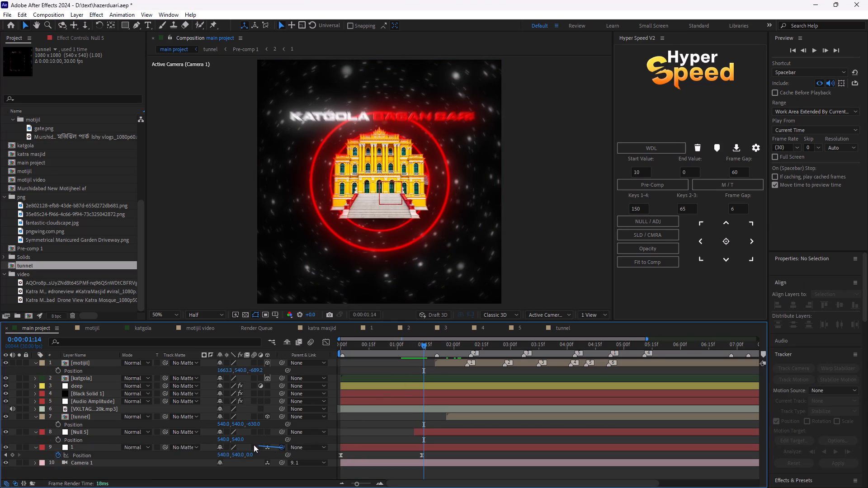
left_click_drag(254, 445, 103, 433)
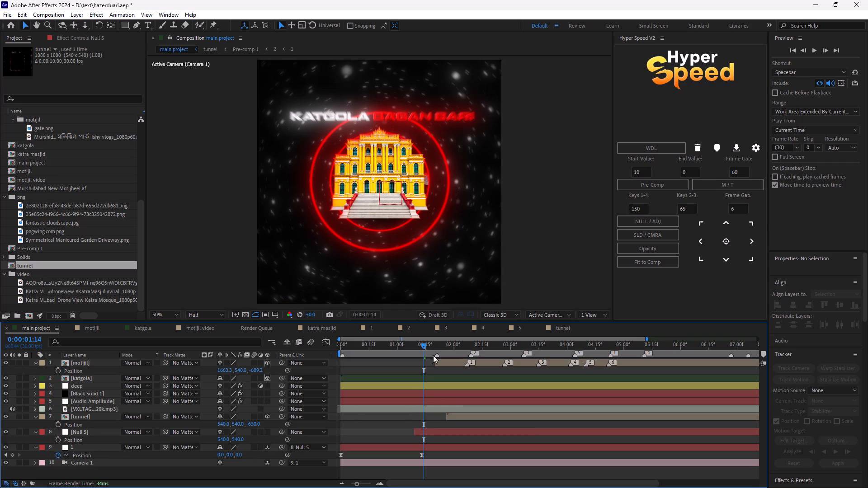
left_click_drag(425, 349, 419, 361)
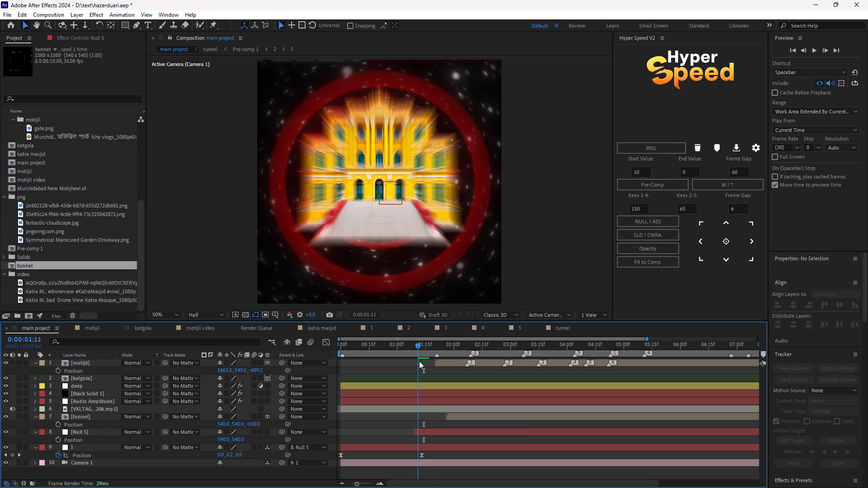
left_click_drag(419, 361, 424, 366)
Make Null 5 a 3D layer.
left_click(264, 432)
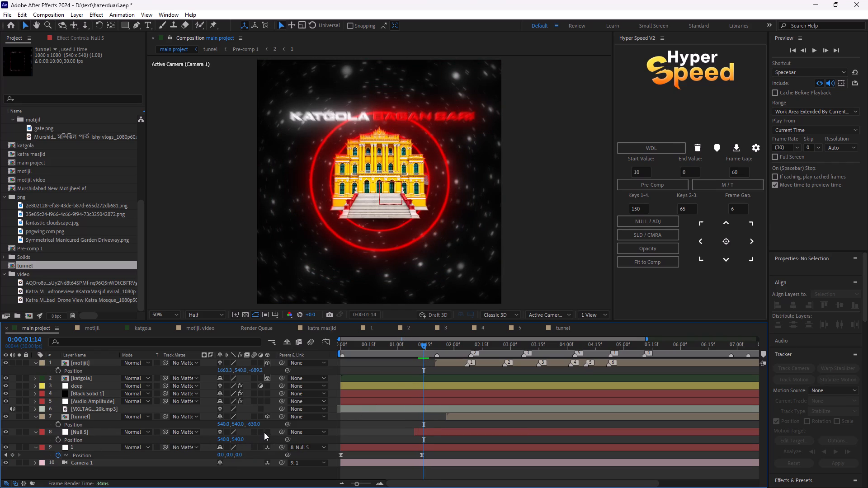
left_click(268, 432)
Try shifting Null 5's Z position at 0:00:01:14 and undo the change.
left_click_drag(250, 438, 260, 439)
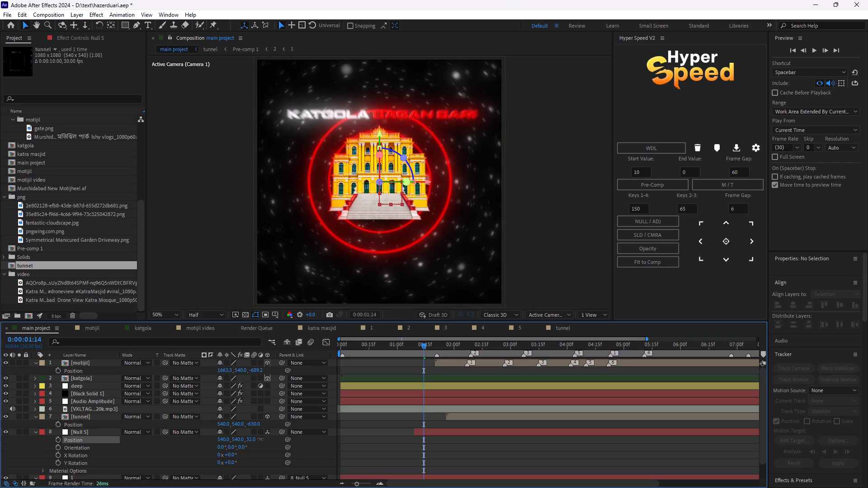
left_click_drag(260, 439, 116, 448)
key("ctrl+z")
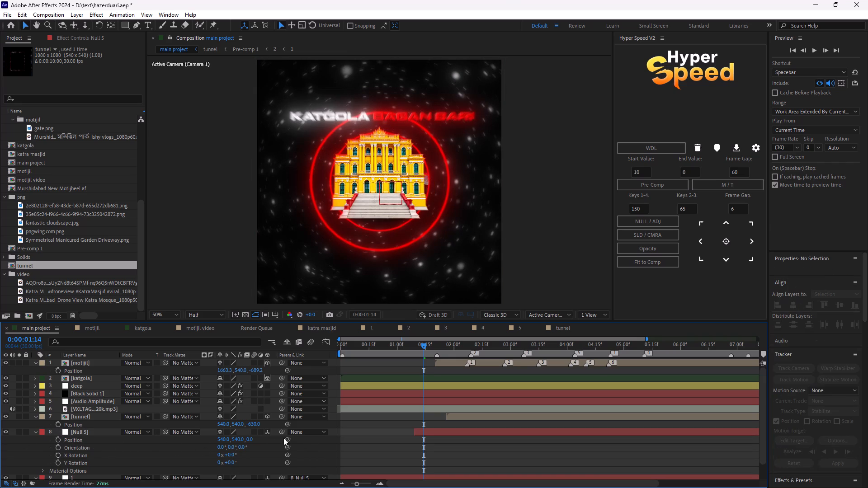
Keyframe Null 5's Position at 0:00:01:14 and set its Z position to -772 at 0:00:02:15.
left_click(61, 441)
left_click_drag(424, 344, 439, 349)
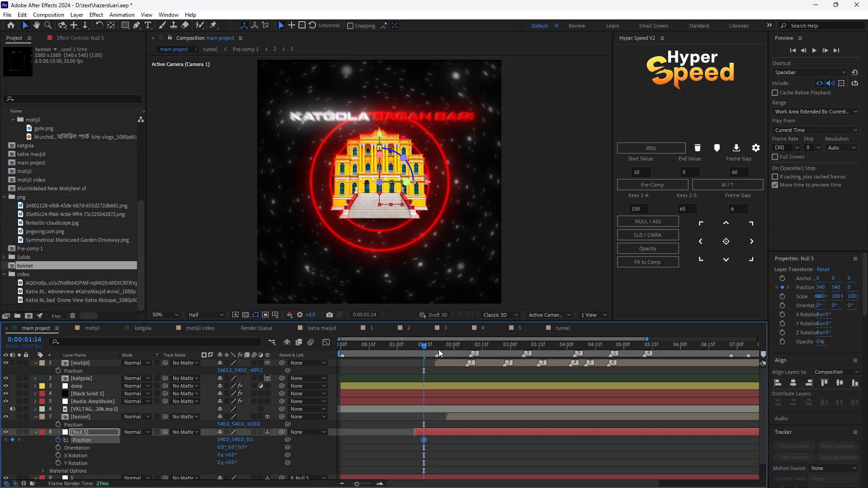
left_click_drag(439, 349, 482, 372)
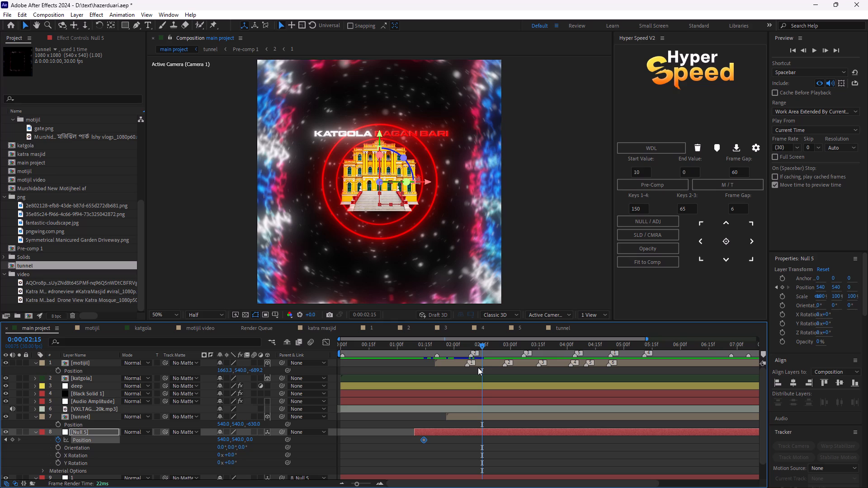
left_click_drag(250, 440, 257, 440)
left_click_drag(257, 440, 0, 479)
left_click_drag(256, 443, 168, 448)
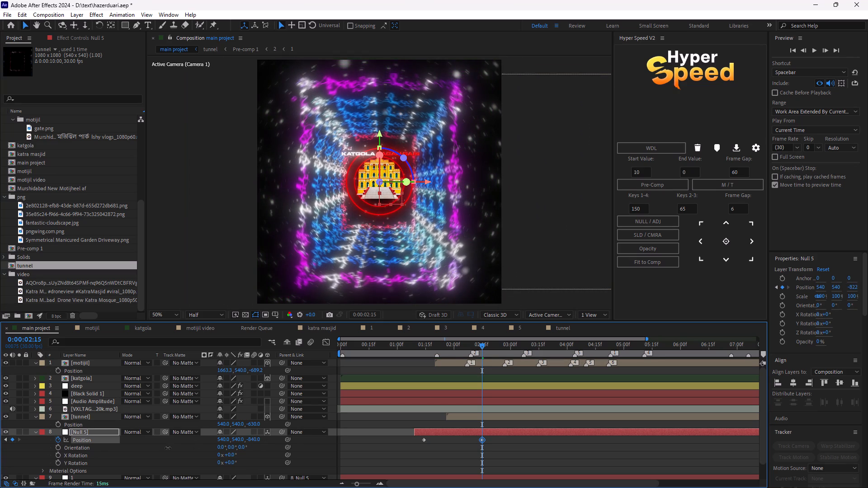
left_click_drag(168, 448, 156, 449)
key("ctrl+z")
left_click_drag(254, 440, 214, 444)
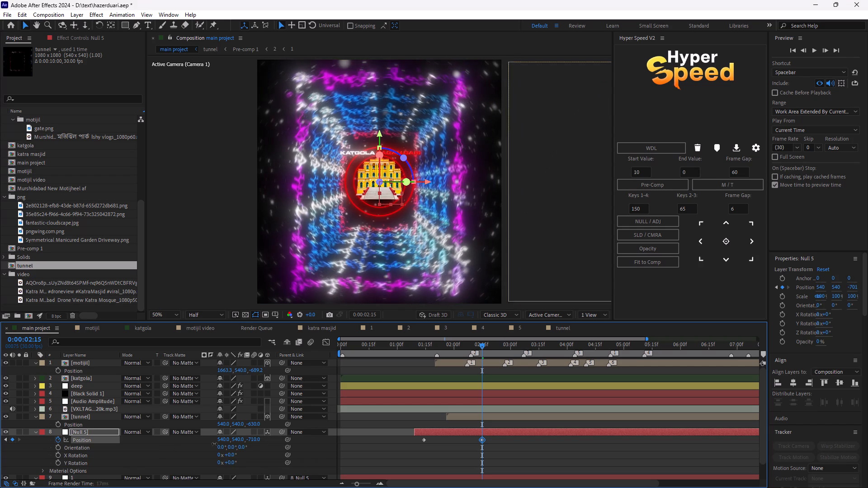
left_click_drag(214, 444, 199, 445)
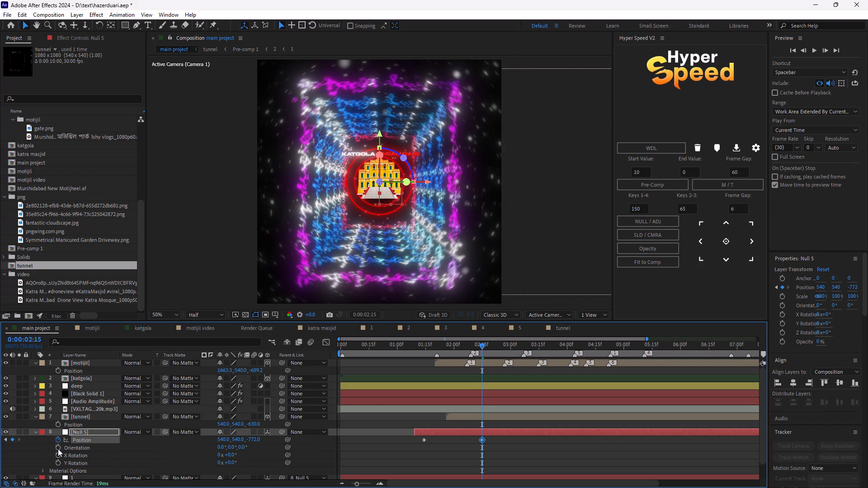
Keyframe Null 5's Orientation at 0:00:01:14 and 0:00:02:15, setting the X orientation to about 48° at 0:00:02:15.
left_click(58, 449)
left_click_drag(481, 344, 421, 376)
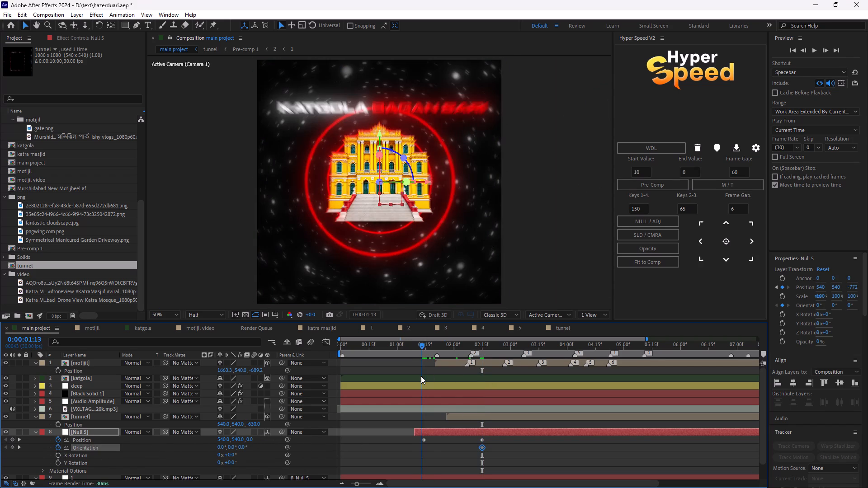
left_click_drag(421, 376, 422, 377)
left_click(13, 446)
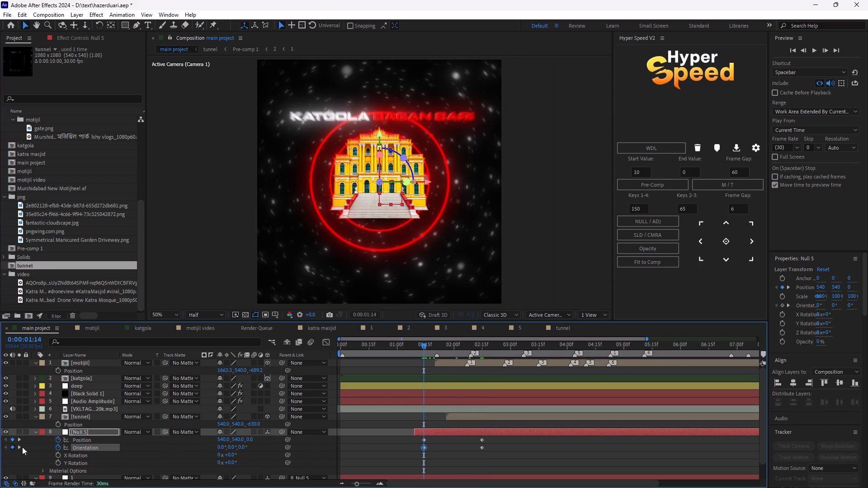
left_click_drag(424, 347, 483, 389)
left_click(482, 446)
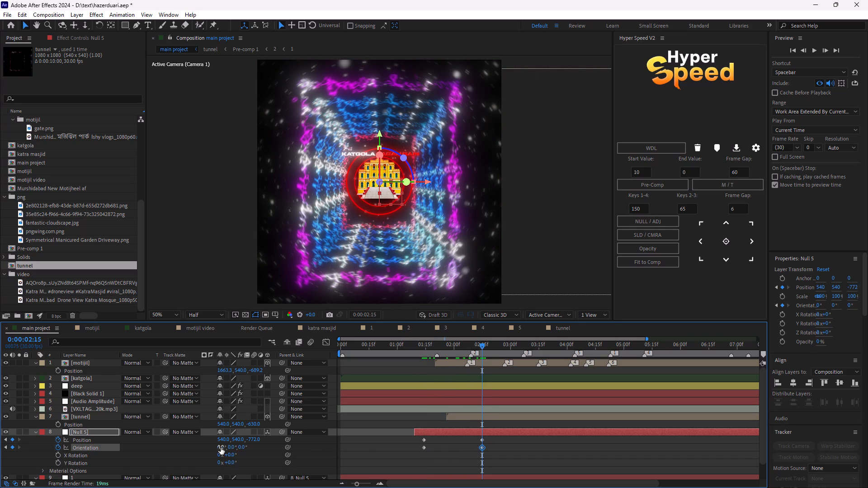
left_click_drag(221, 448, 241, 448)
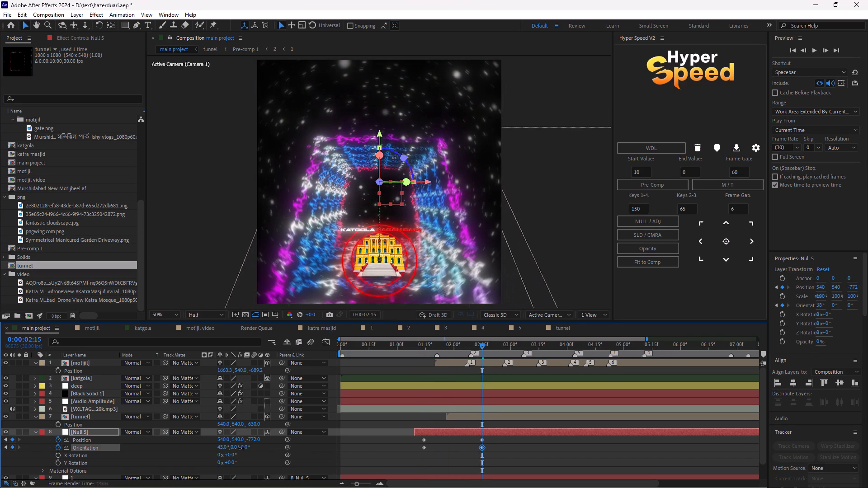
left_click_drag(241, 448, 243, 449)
Preview and scrub Null 5's camera push and tilt through the tunnel between 0:00:01:12 and 0:00:02:15.
left_click_drag(483, 347, 423, 366)
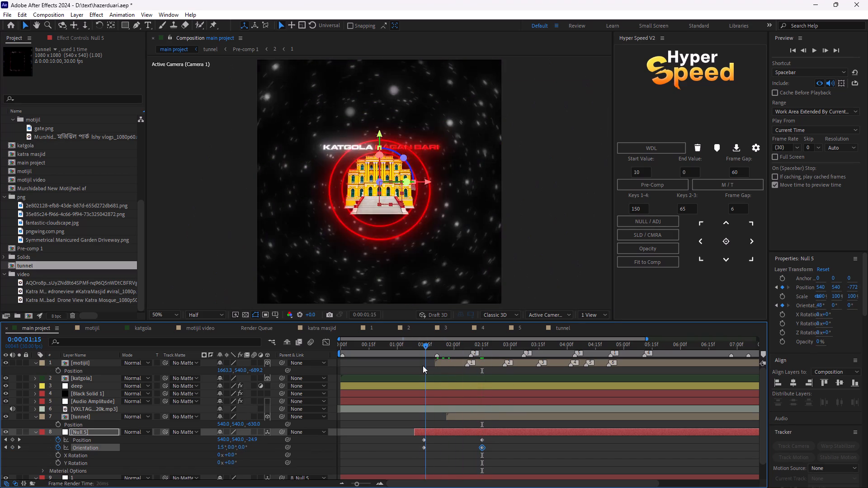
left_click_drag(423, 366, 420, 366)
key("space")
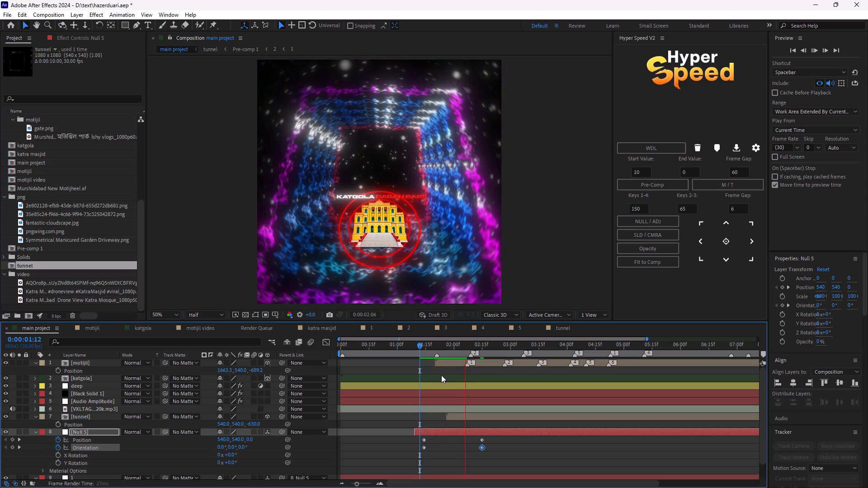
key("space")
left_click_drag(468, 348, 456, 357)
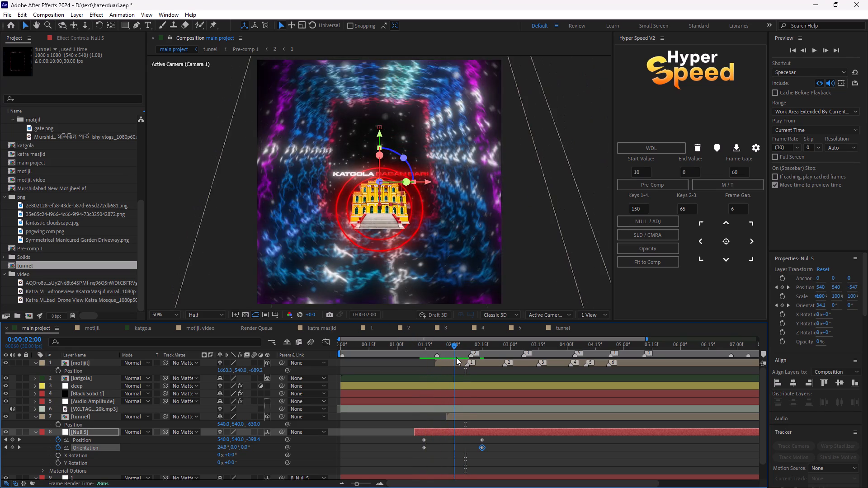
left_click_drag(456, 357, 461, 359)
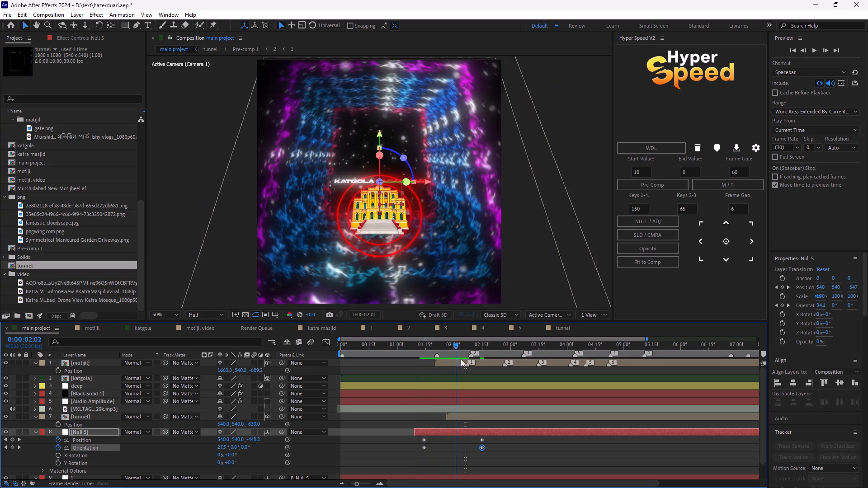
left_click_drag(461, 359, 457, 366)
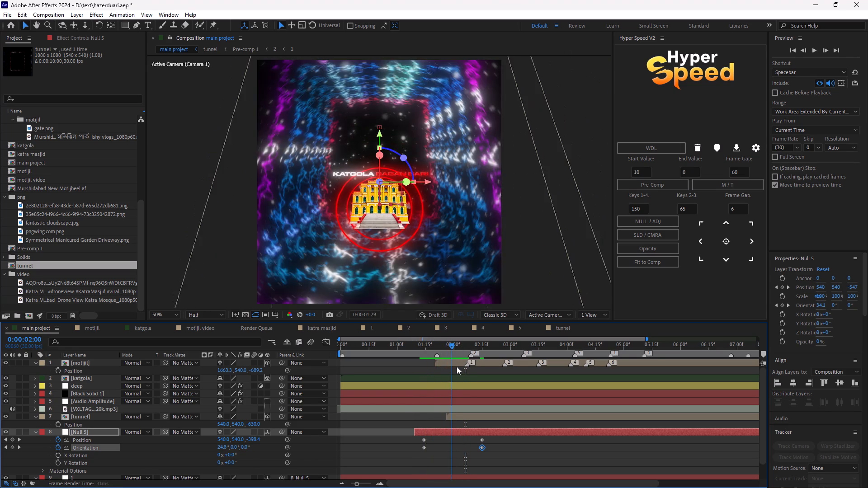
left_click_drag(457, 366, 450, 366)
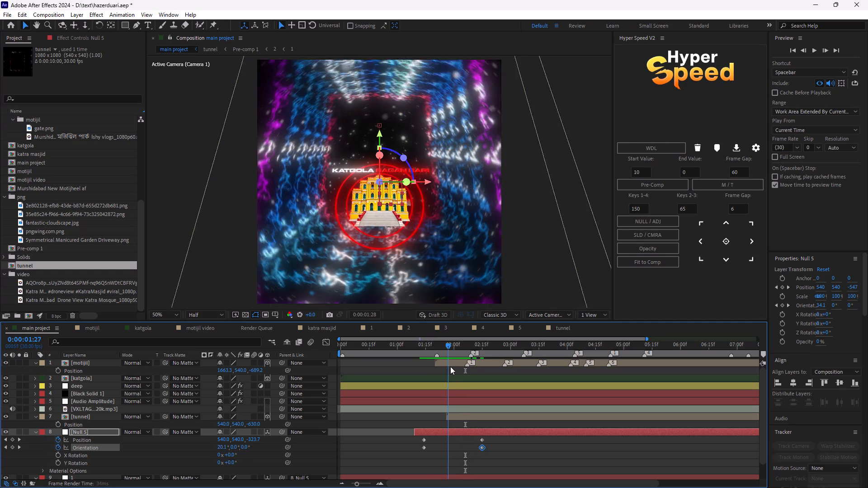
left_click_drag(450, 366, 449, 373)
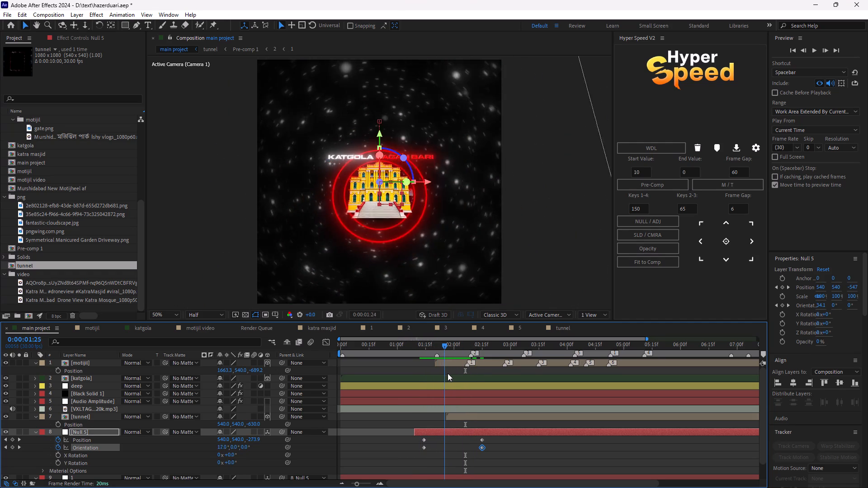
left_click_drag(449, 373, 436, 375)
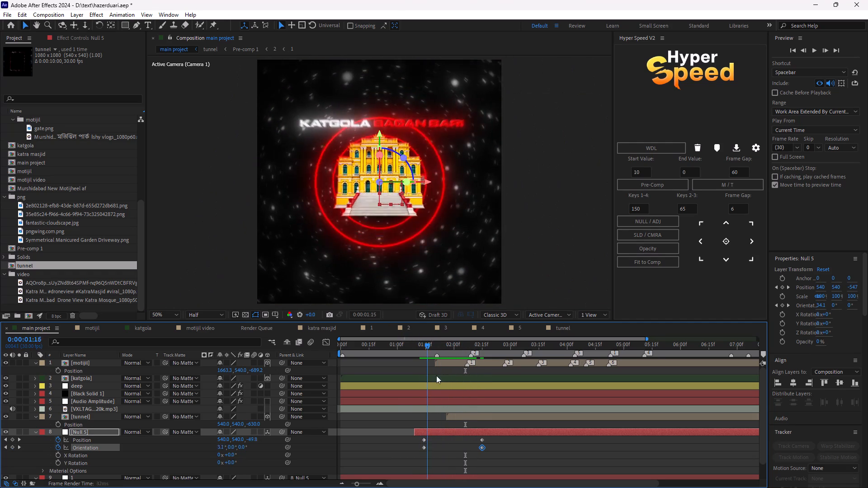
left_click_drag(436, 375, 426, 375)
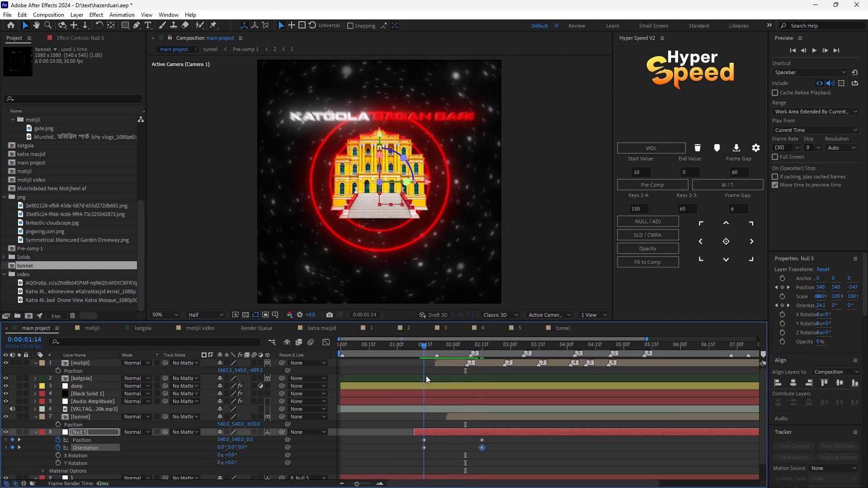
left_click_drag(426, 375, 476, 375)
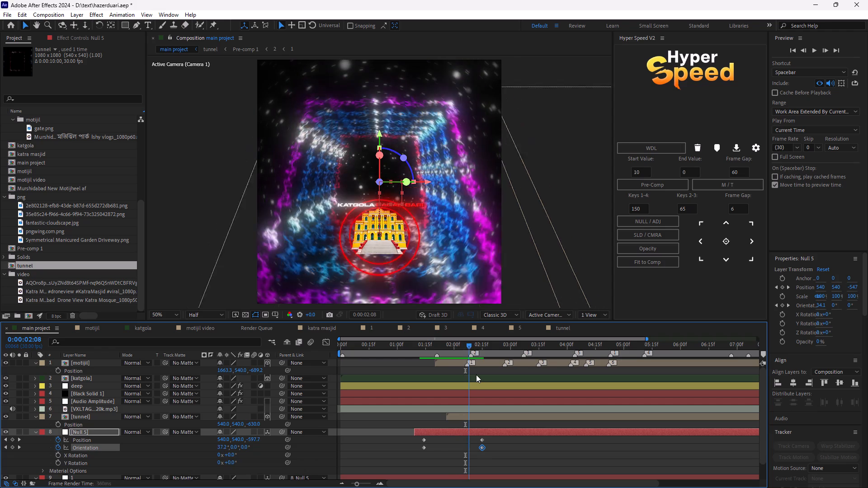
left_click_drag(476, 375, 443, 379)
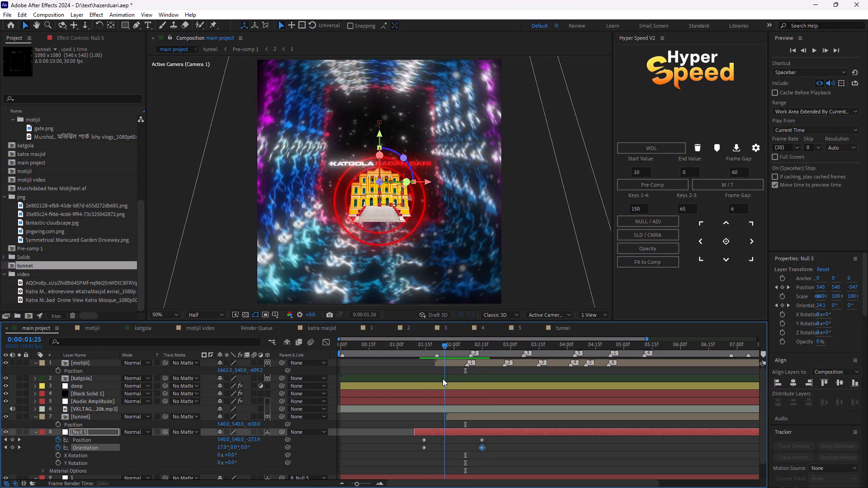
left_click_drag(443, 379, 434, 380)
Undo Null 5's keyframes, its setup and creation, and the tunnel layer's Z position change.
key("ctrl+z")
key("ctrl+z")
key("ctrl+z")
key("ctrl+z")
key("ctrl+z")
key("ctrl+z")
key("ctrl+z")
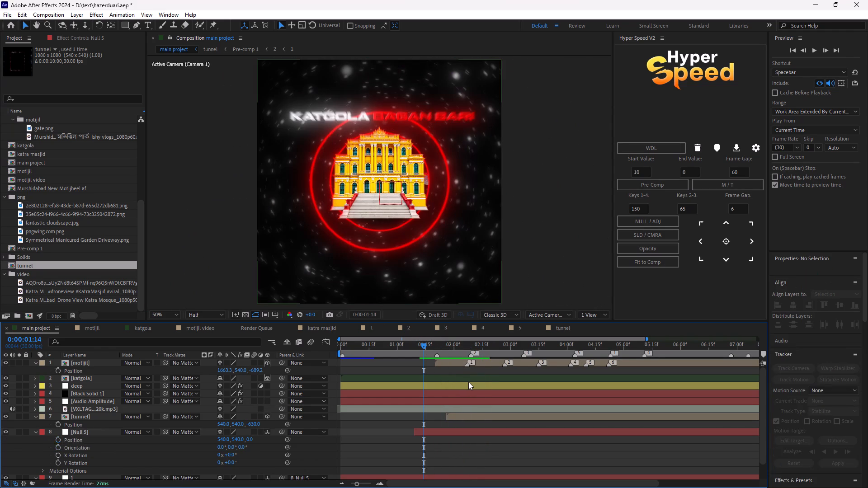
key("ctrl+z")
key("ctrl+z")
key("ctrl+z")
key("ctrl+z")
key("ctrl+z")
key("ctrl+z")
key("ctrl+z")
key("ctrl+z")
key("ctrl+z")
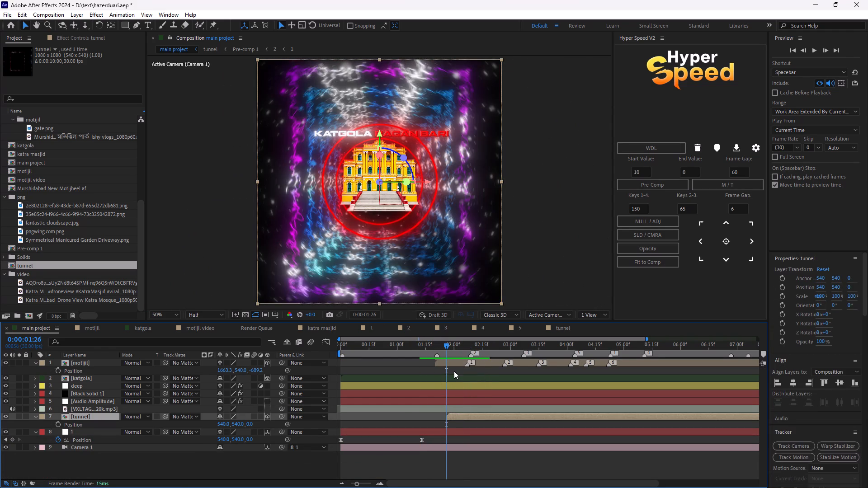
key("ctrl+z")
Switch to the tunnel composition and keep undoing until Null 4 and Camera 1 are restored.
left_click(556, 328, "ctrl")
key("ctrl+z")
key("ctrl+z")
key("ctrl+z")
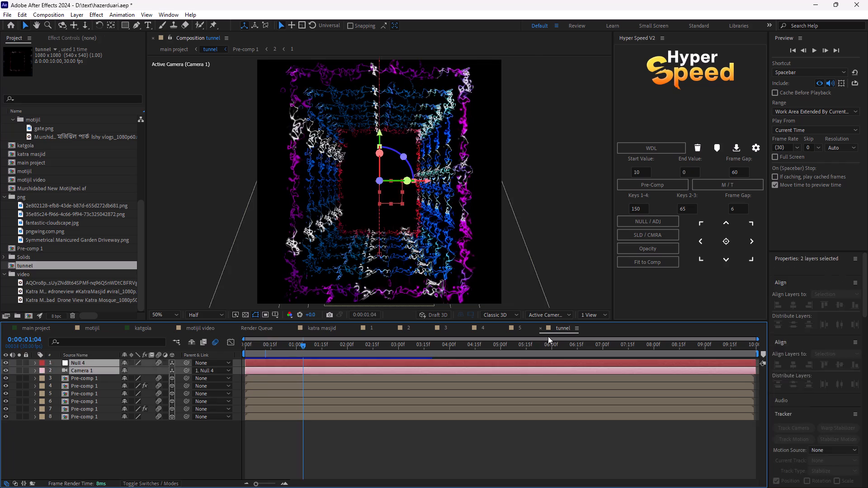
key("ctrl+z")
Play the tunnel composition's camera move, and scrub the tunnel layer in main project between 0:00:01:10 and 0:00:02:02.
left_click_drag(308, 343, 252, 360)
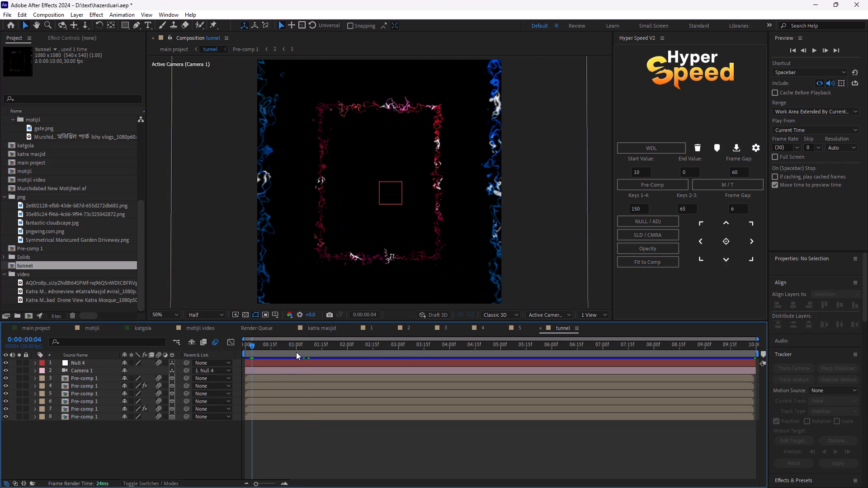
key("space")
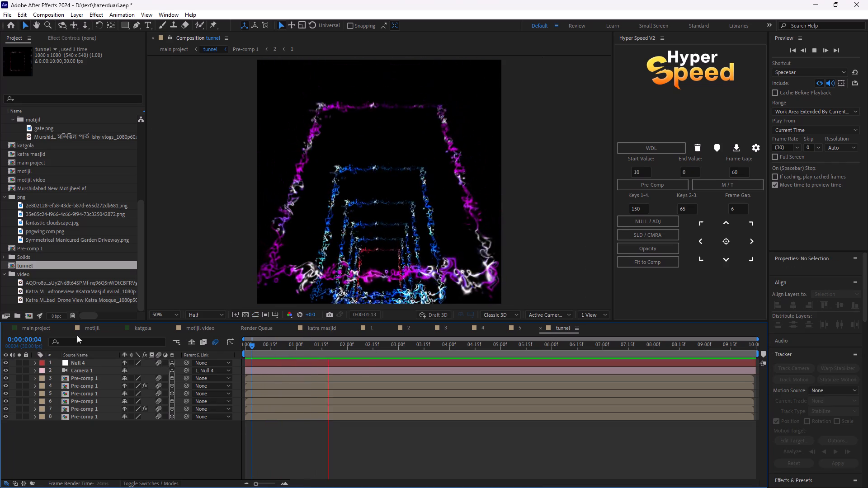
left_click(43, 331)
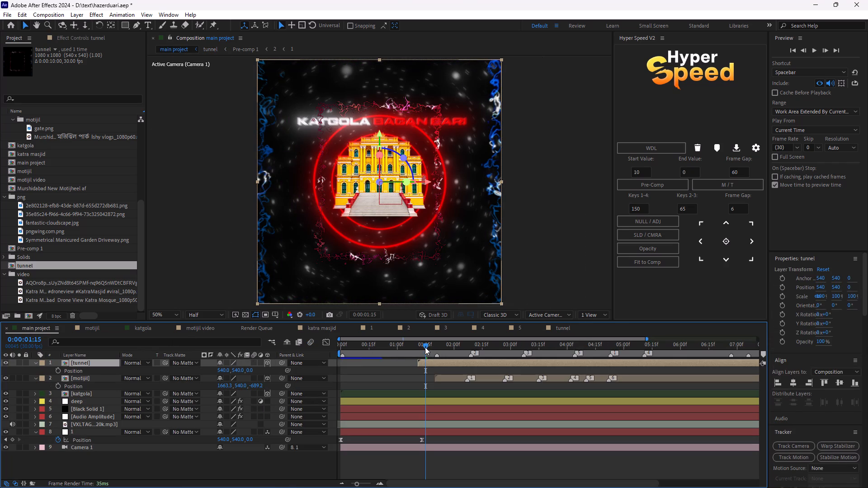
left_click_drag(425, 347, 460, 350)
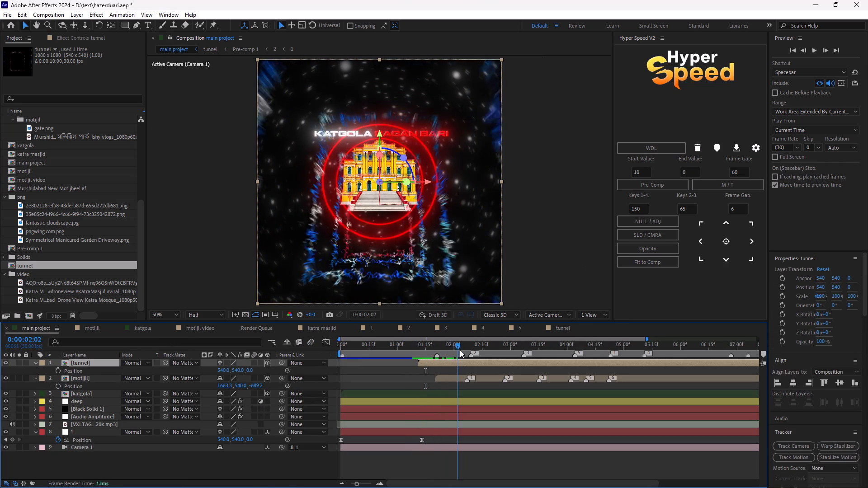
left_click_drag(460, 350, 415, 352)
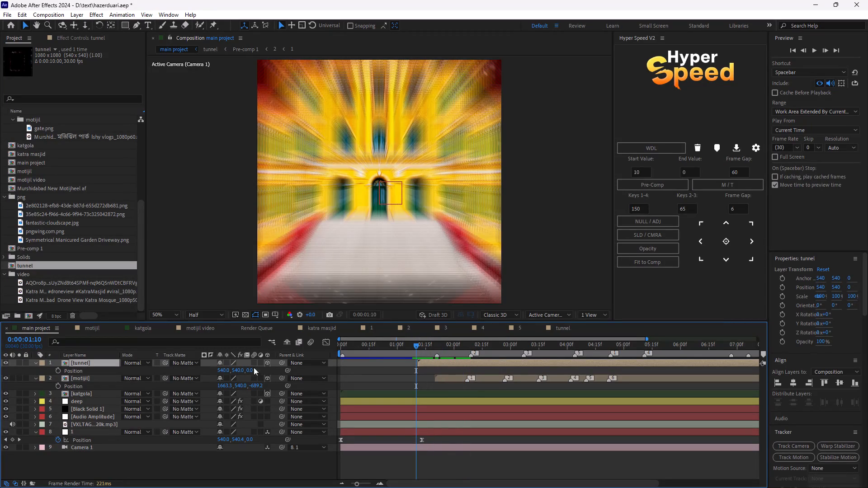
Move the tunnel layer down the main project stack to just above null 1 and check it around 0:00:01:15.
left_click_drag(107, 363, 112, 426)
left_click_drag(417, 343, 427, 350)
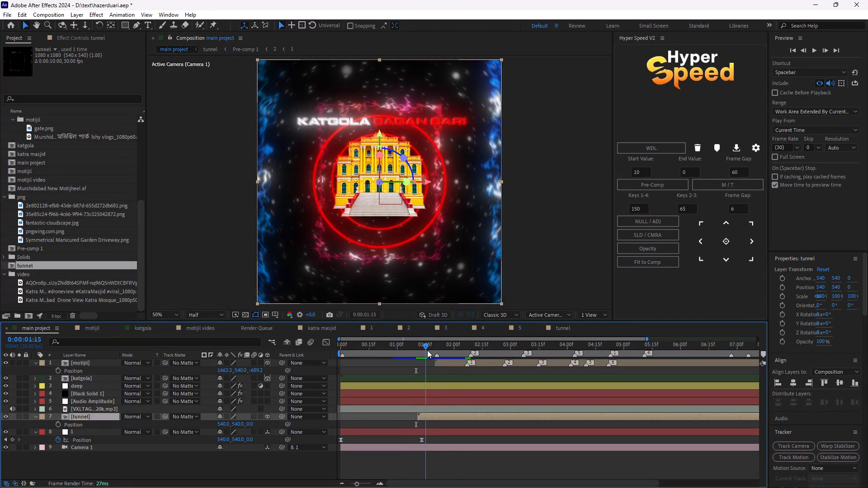
left_click_drag(427, 350, 440, 359)
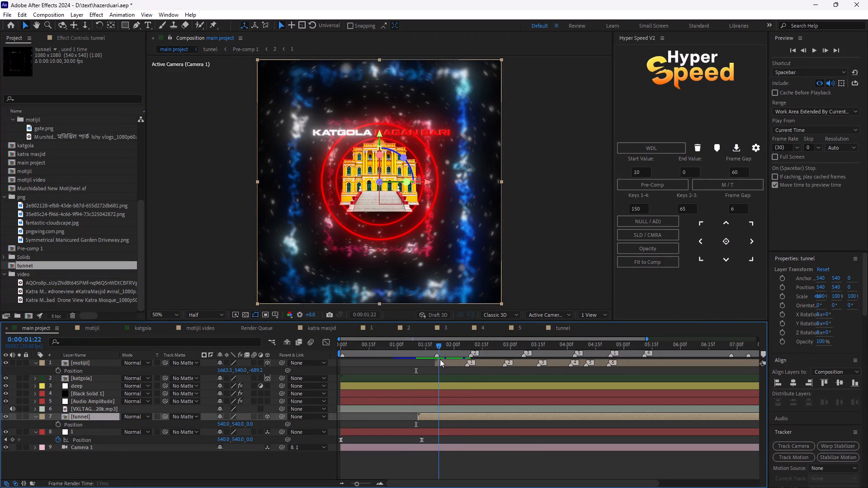
left_click_drag(440, 359, 421, 363)
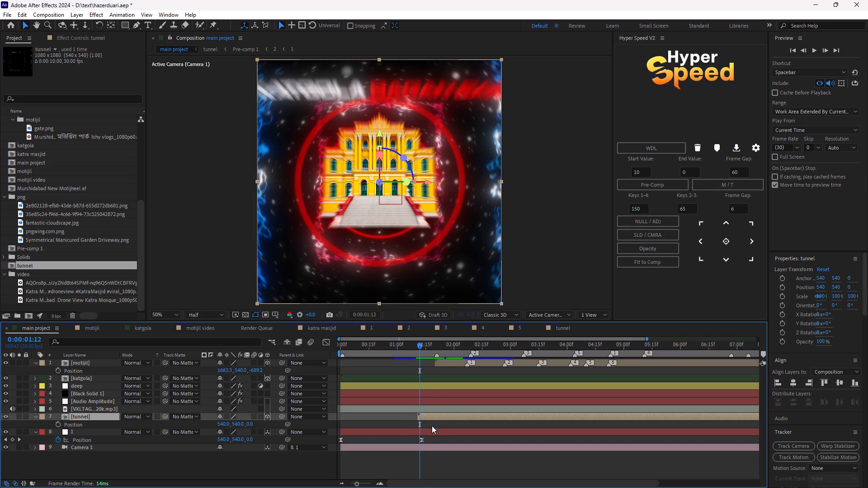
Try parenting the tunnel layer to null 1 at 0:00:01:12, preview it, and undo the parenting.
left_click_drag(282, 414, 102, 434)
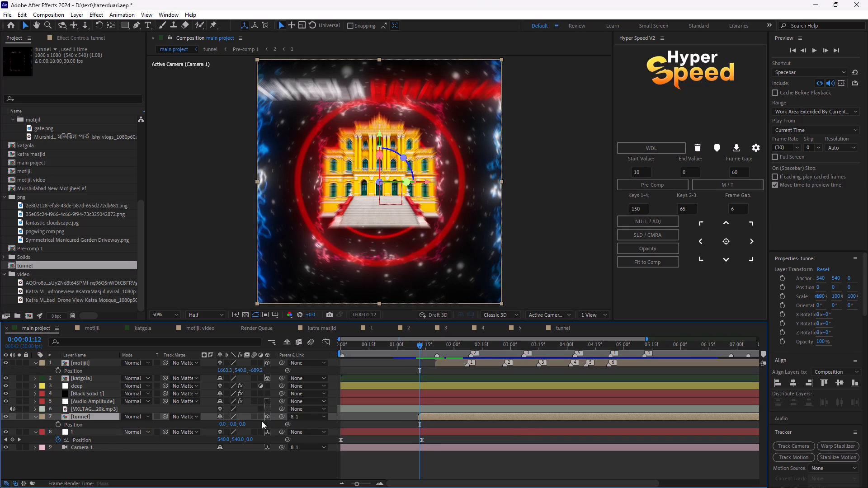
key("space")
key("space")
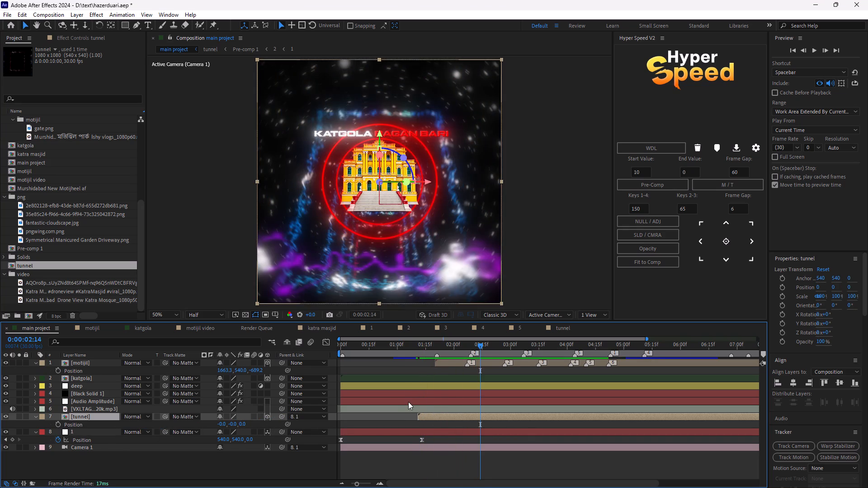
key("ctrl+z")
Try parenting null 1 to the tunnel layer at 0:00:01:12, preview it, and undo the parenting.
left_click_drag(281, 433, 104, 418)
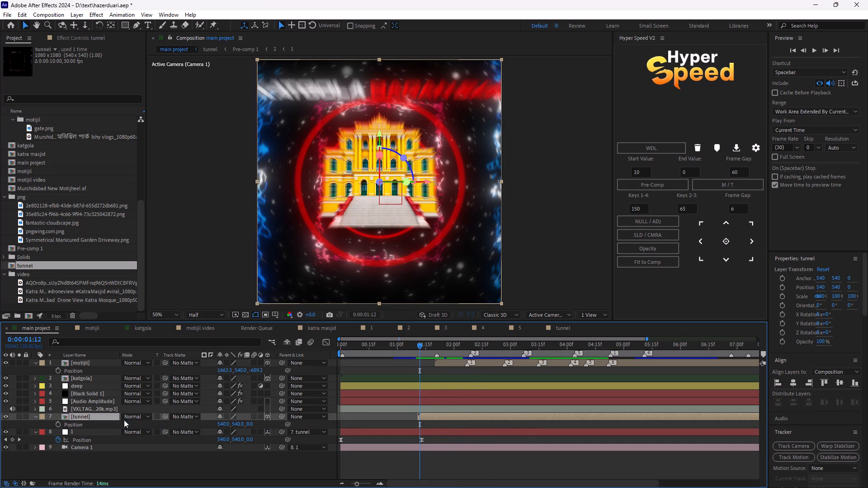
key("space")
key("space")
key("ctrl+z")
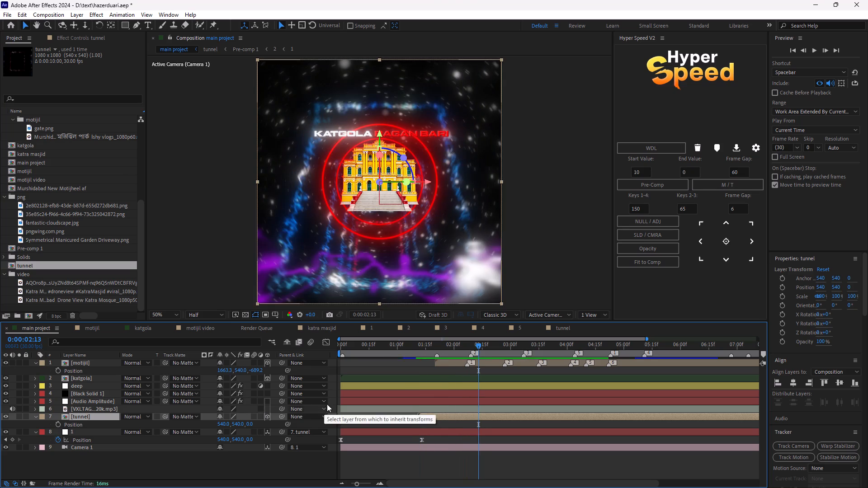
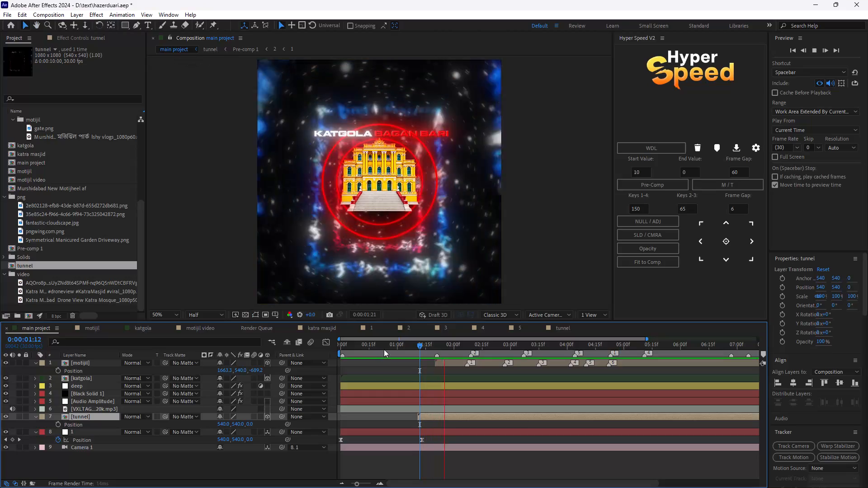
Preview the main project and scrub between about 0:00:01:11 and 0:00:01:26 to examine how the tunnel layer follows the katgola graphic.
key("space")
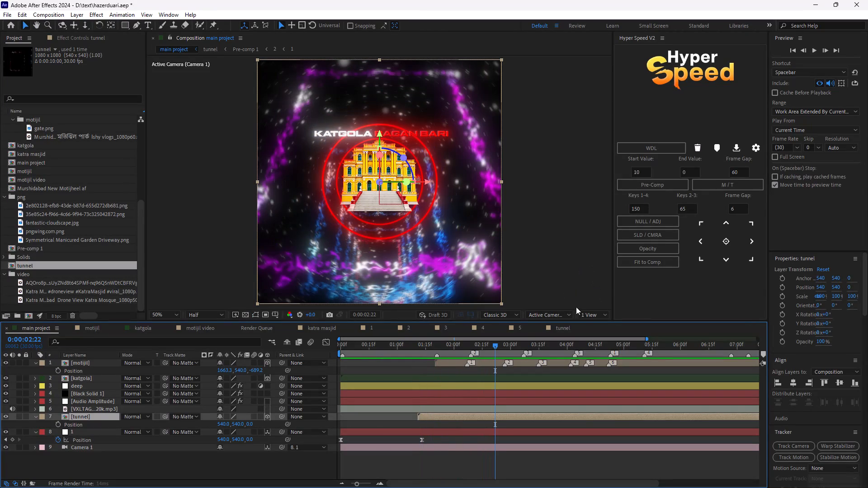
left_click_drag(491, 347, 409, 371)
key("space")
key("space")
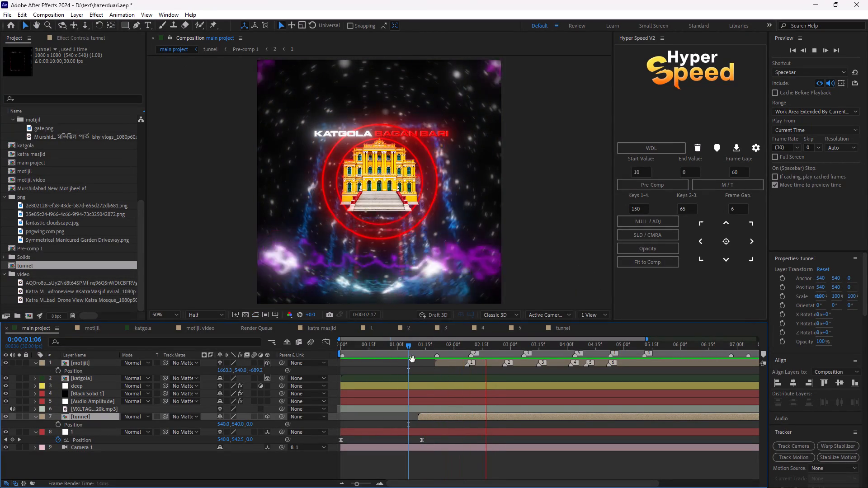
left_click_drag(490, 348, 444, 362)
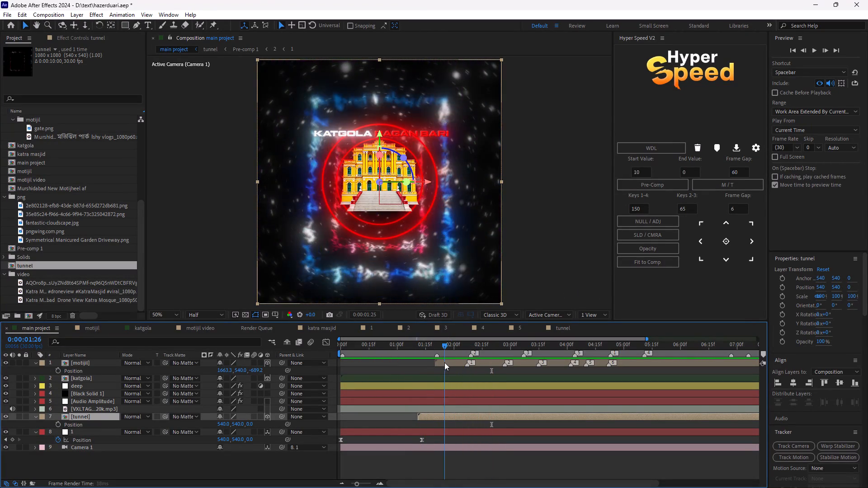
left_click_drag(444, 362, 439, 364)
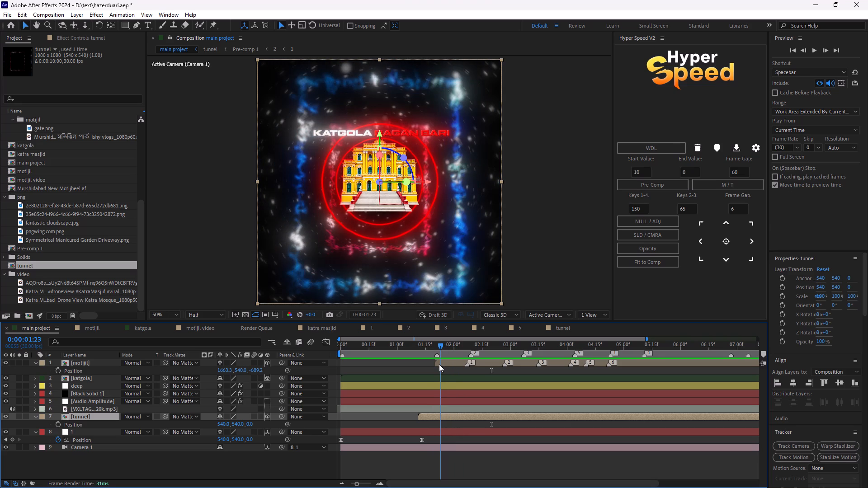
left_click_drag(439, 364, 415, 377)
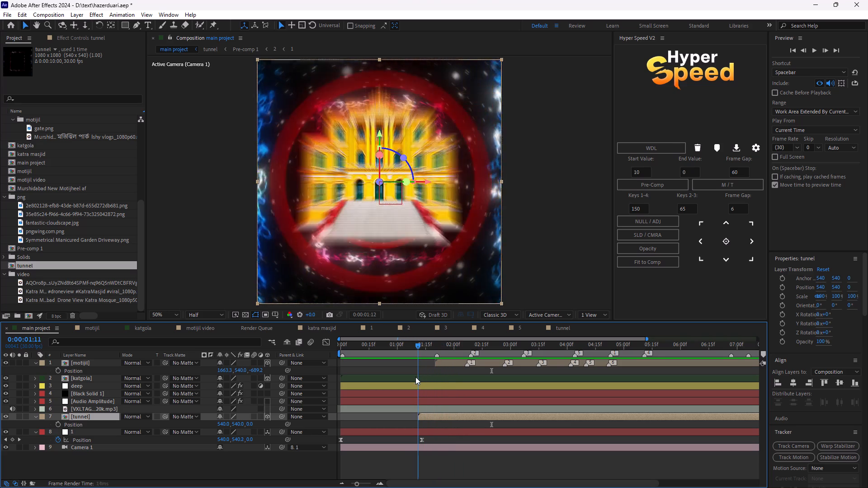
left_click_drag(415, 377, 430, 378)
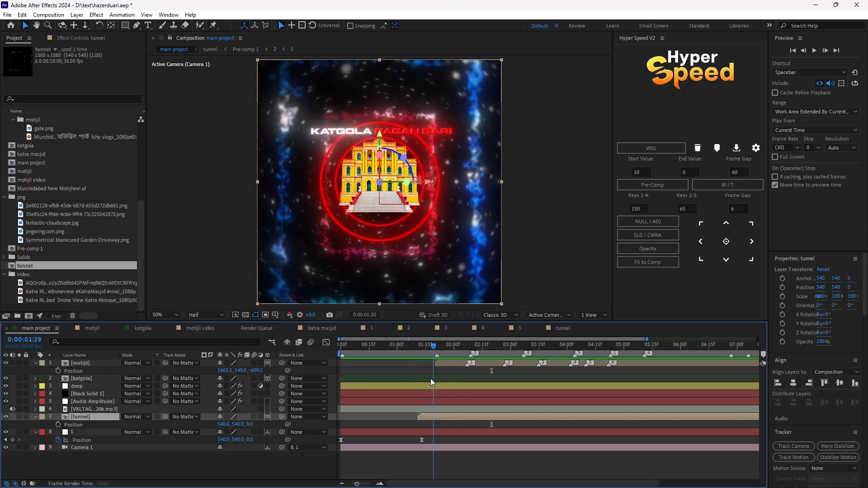
left_click_drag(430, 378, 427, 379)
Play the tunnel composition's camera move from near its start to examine the animation.
left_click(558, 328)
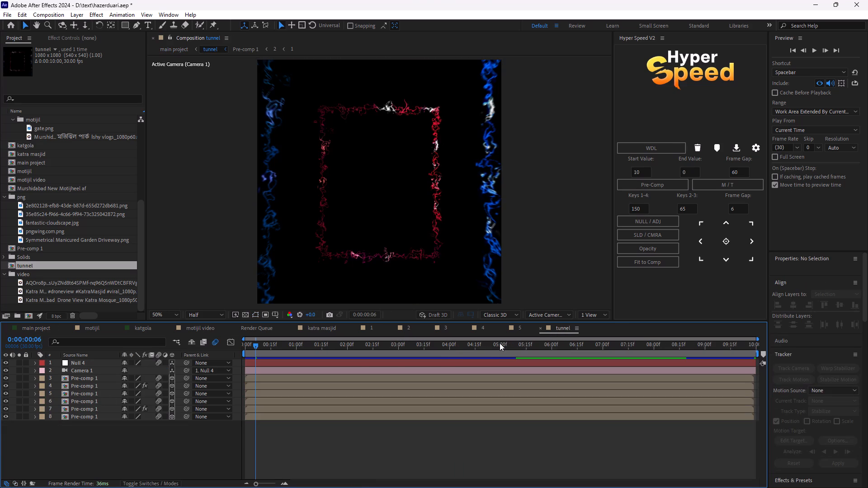
key("space")
left_click(323, 368)
left_click(323, 364)
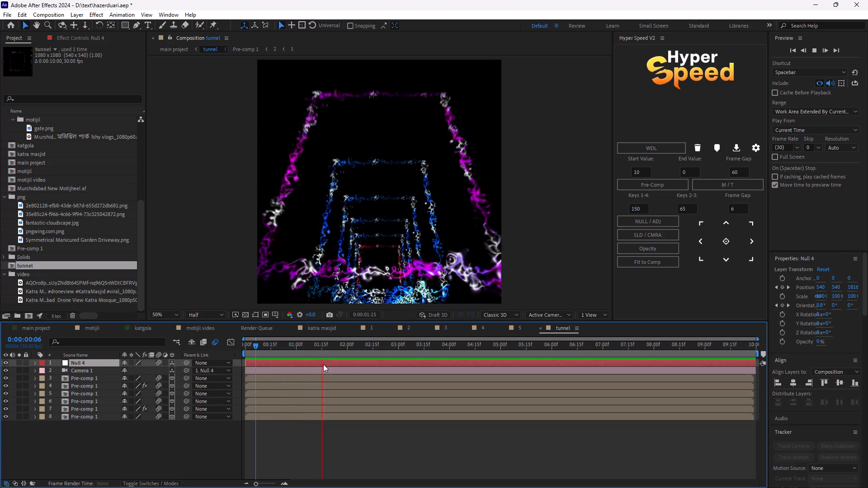
key("space")
left_click_drag(344, 347, 252, 363)
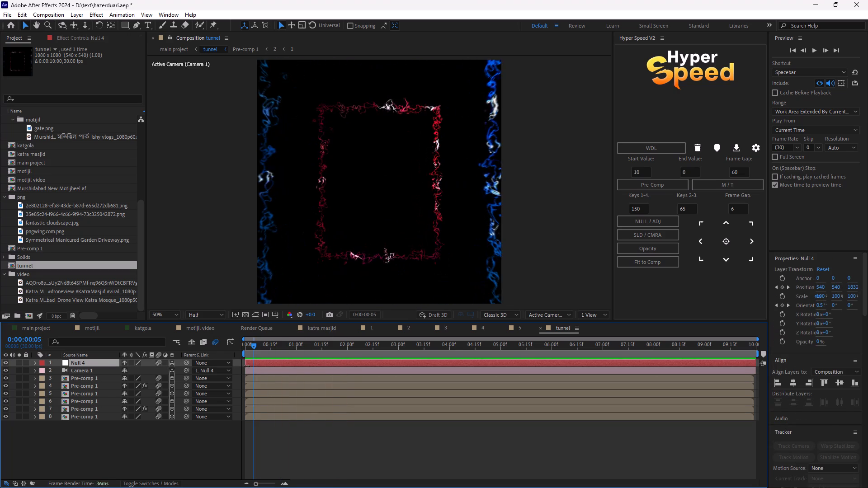
key("space")
key("space")
Copy all six Pre-comp 1 layers in the tunnel composition, leaving out Null 4 and Camera 1.
left_click(334, 418, "ctrl")
left_click(335, 408, "ctrl")
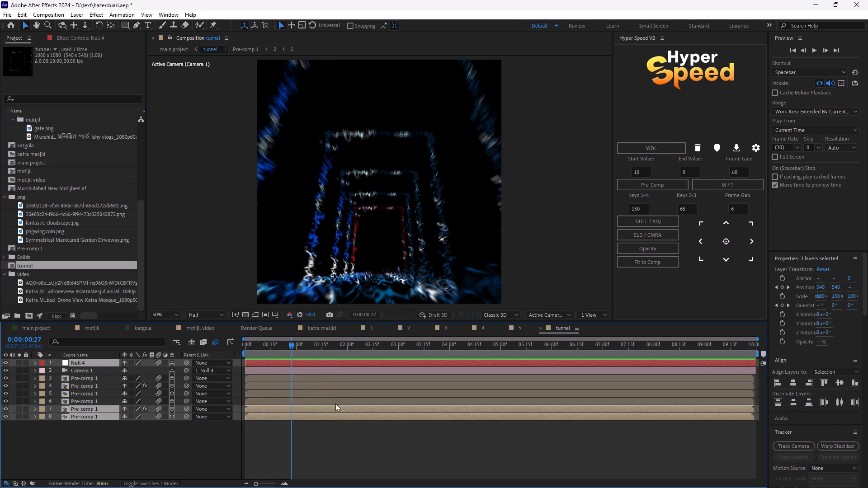
left_click(335, 400, "ctrl")
left_click(337, 392, "ctrl")
left_click(340, 384, "ctrl")
left_click(344, 379, "ctrl")
left_click(360, 432)
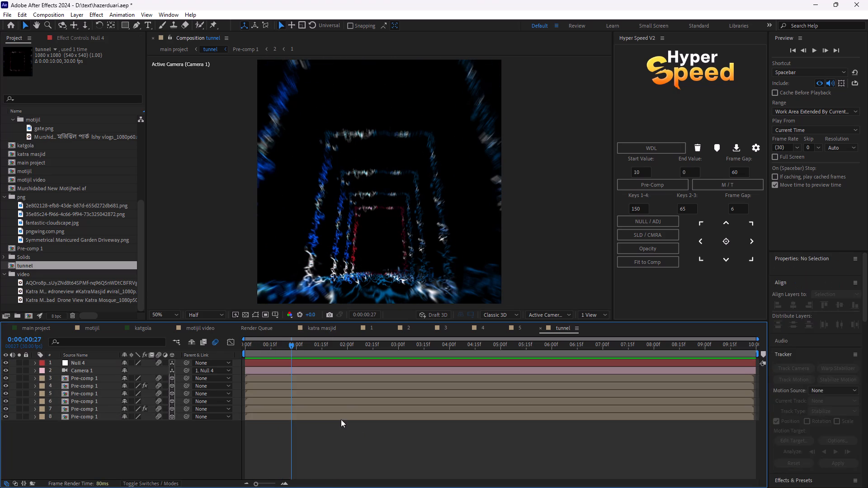
left_click(341, 419, "ctrl")
left_click(95, 375, "shift")
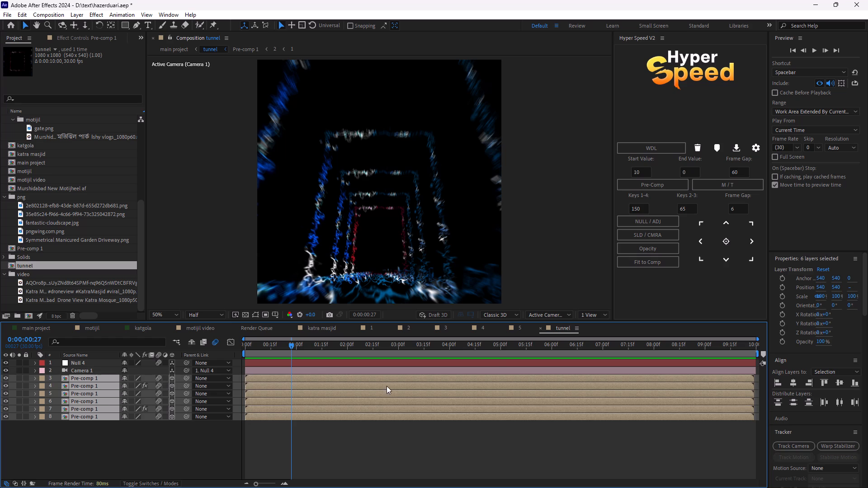
right_click(395, 401)
left_click(366, 416)
key("ctrl+c")
Delete the tunnel layer from the main project composition.
left_click(47, 332)
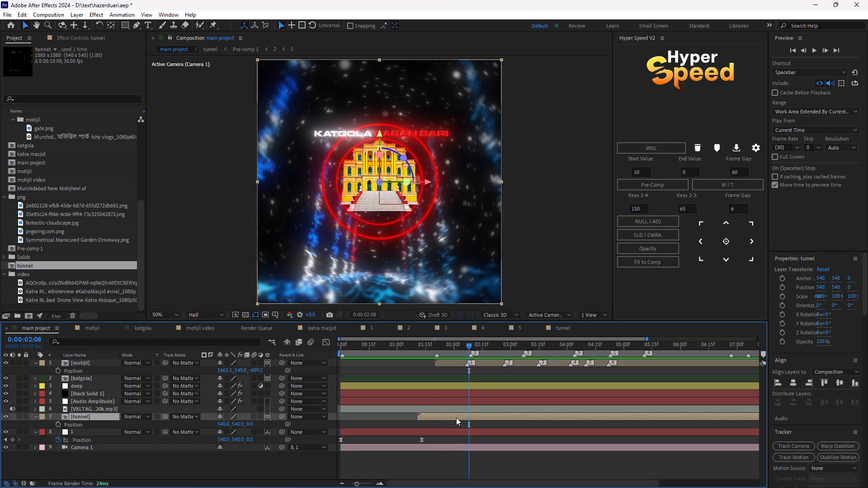
key("Delete")
Paste the six Pre-comp 1 layers into main project and move them down the stack to just above null 1.
left_click_drag(468, 343, 427, 362)
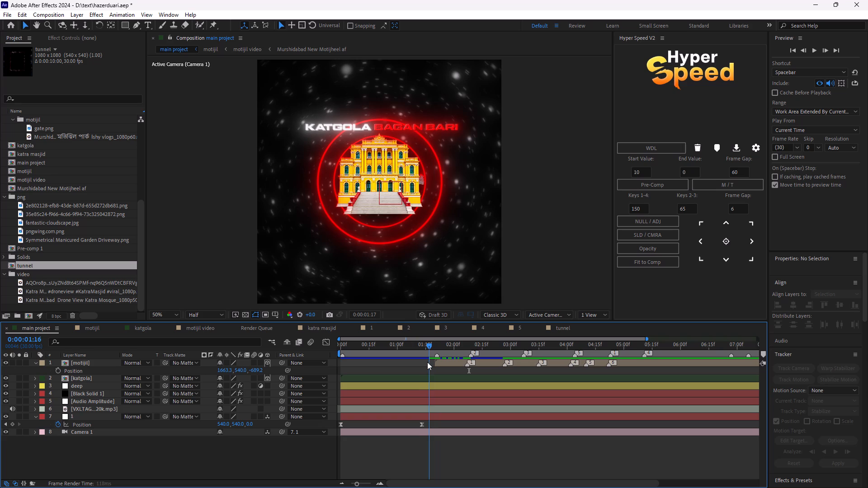
left_click_drag(427, 362, 423, 363)
key("ctrl+v")
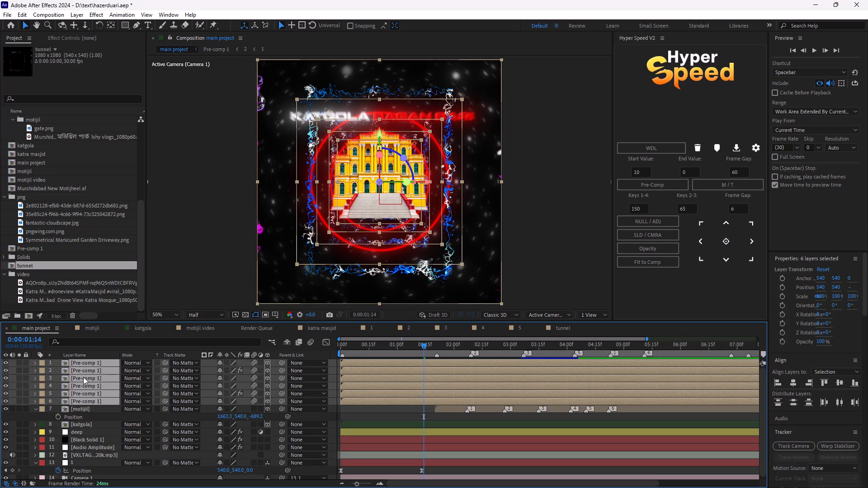
left_click_drag(85, 379, 85, 432)
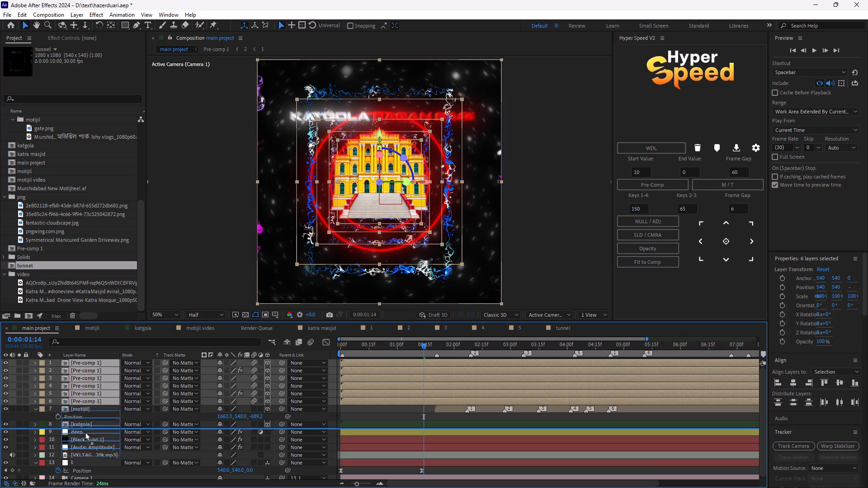
left_click_drag(85, 432, 83, 458)
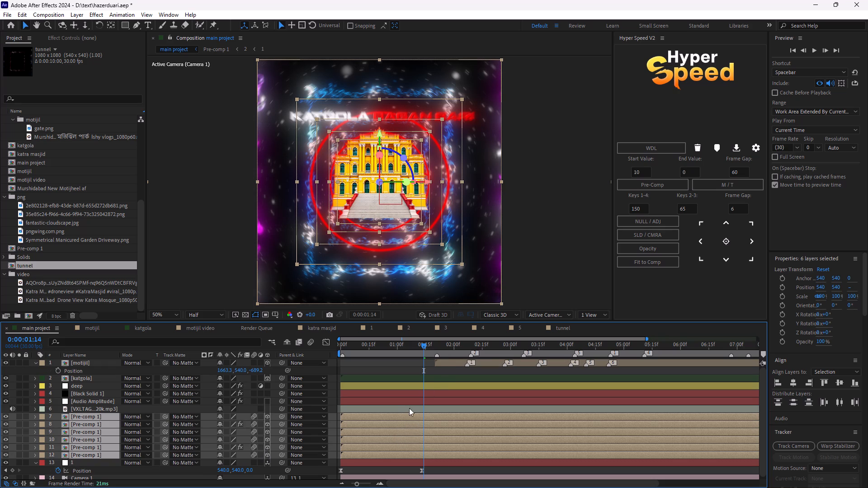
Split the six Pre-comp 1 layers at 0:00:01:10 and delete four of the segments before the cut.
left_click_drag(424, 346, 416, 354)
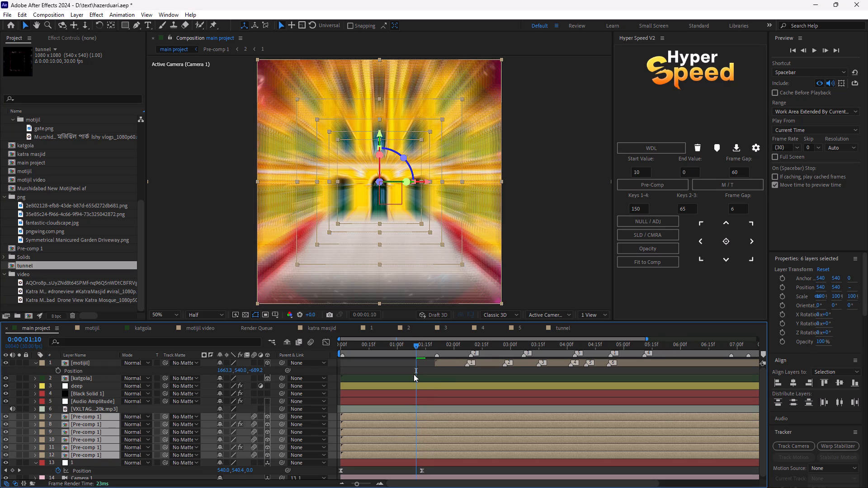
key("ctrl+shift+d")
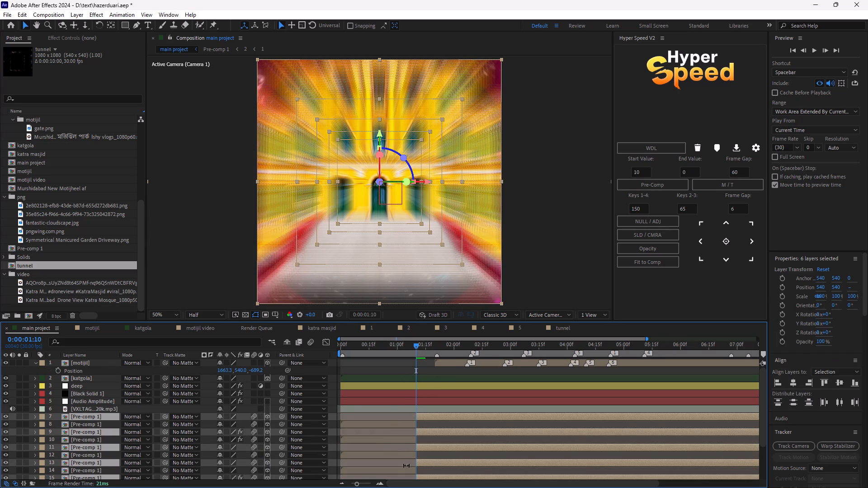
left_click(409, 469)
left_click(75, 417, "ctrl")
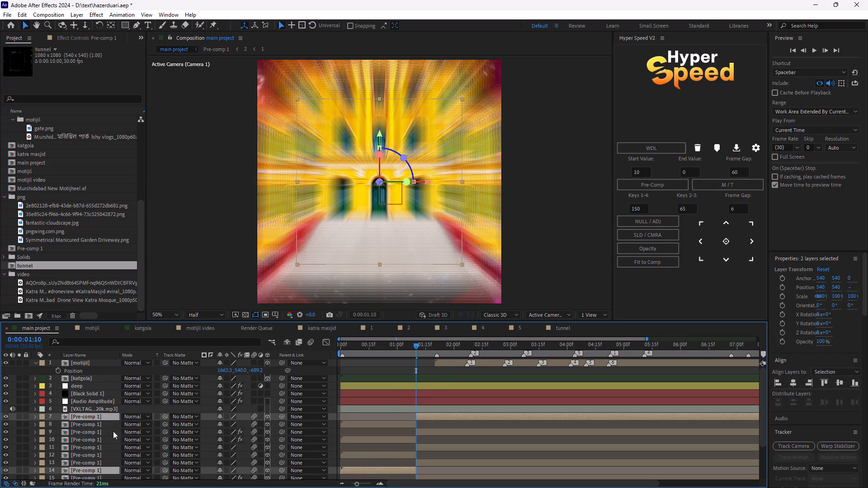
left_click(117, 416)
left_click(104, 421)
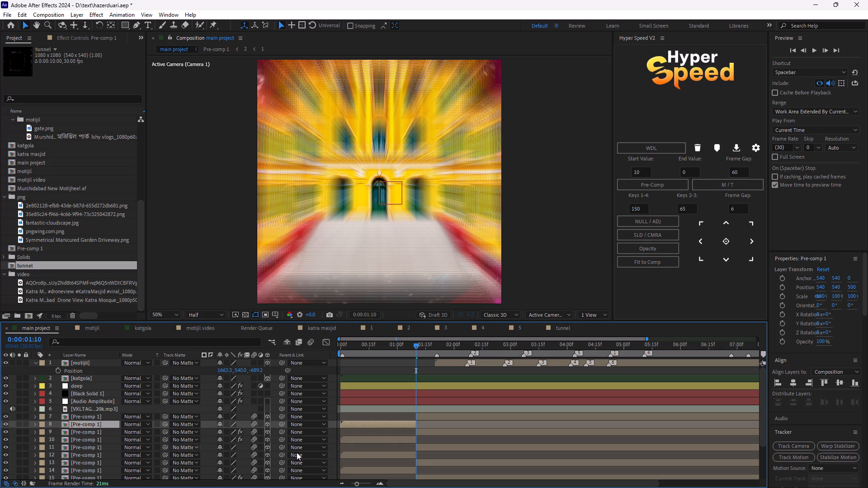
left_click(407, 473, "ctrl")
left_click(406, 456, "ctrl")
left_click(404, 442, "ctrl")
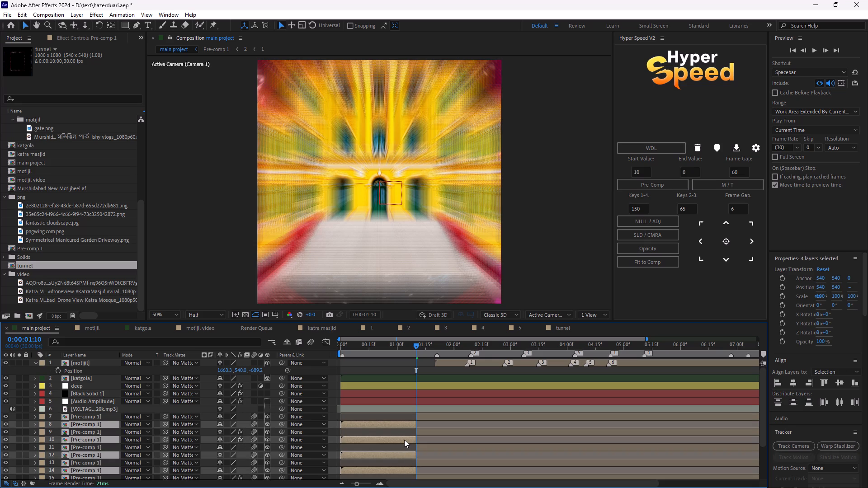
key("Delete")
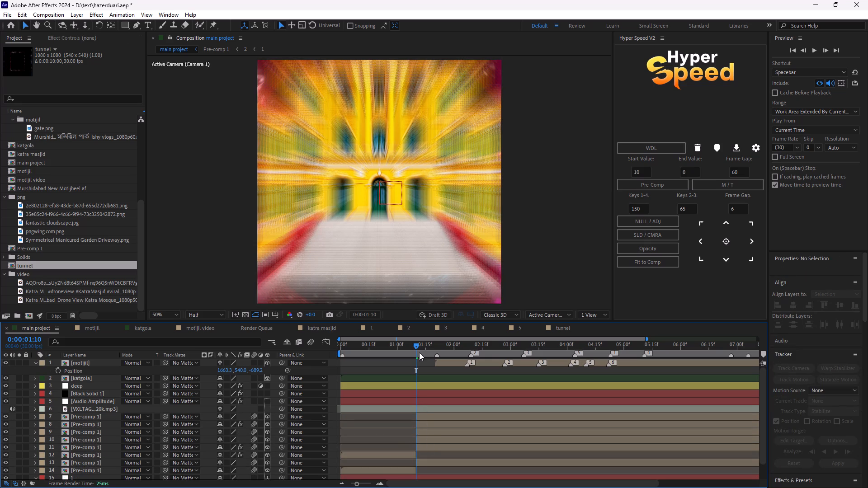
Examine the individual Pre-comp 1 layers around 0:00:01:14 and compare them with the start of the tunnel composition.
left_click_drag(417, 347, 426, 357)
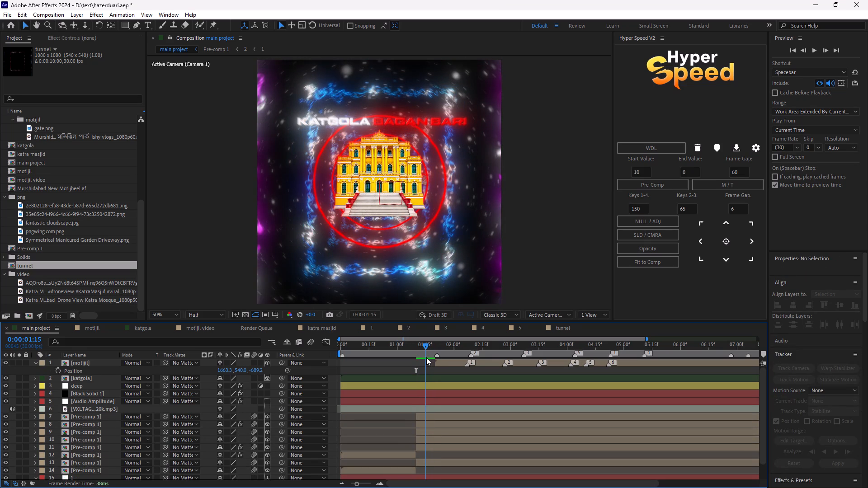
left_click_drag(426, 357, 425, 357)
left_click(437, 450)
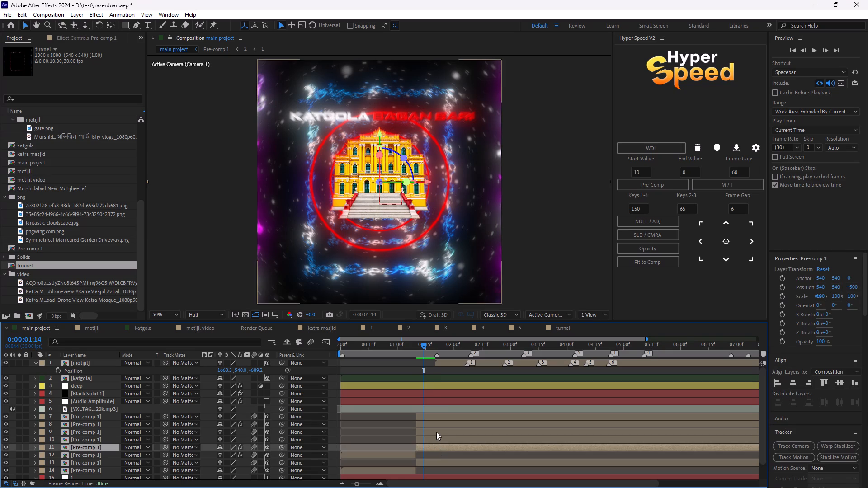
left_click(439, 438)
left_click(439, 432)
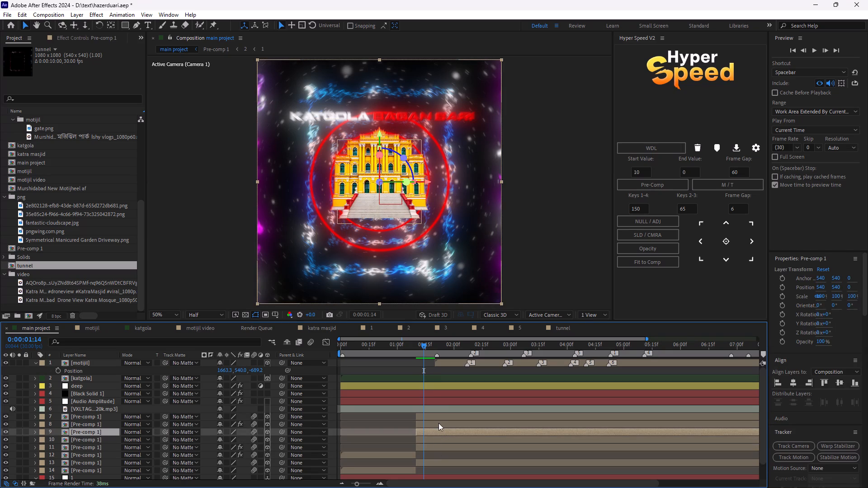
left_click(439, 422)
left_click(440, 416)
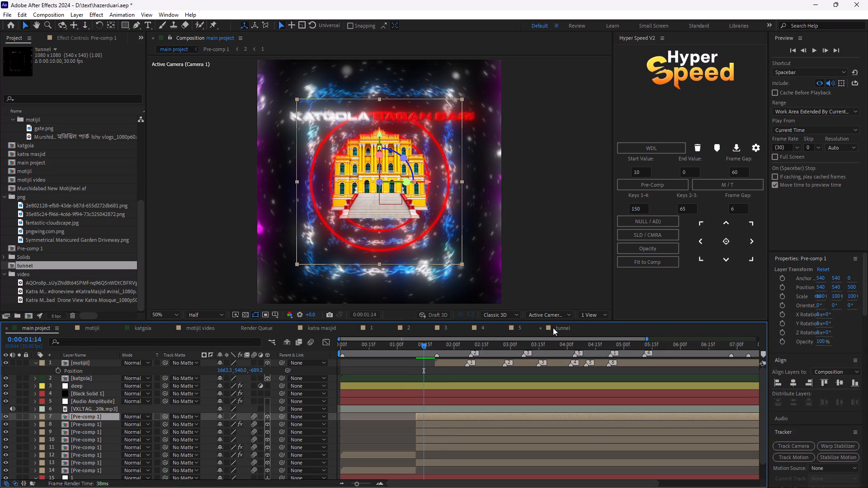
left_click(553, 328)
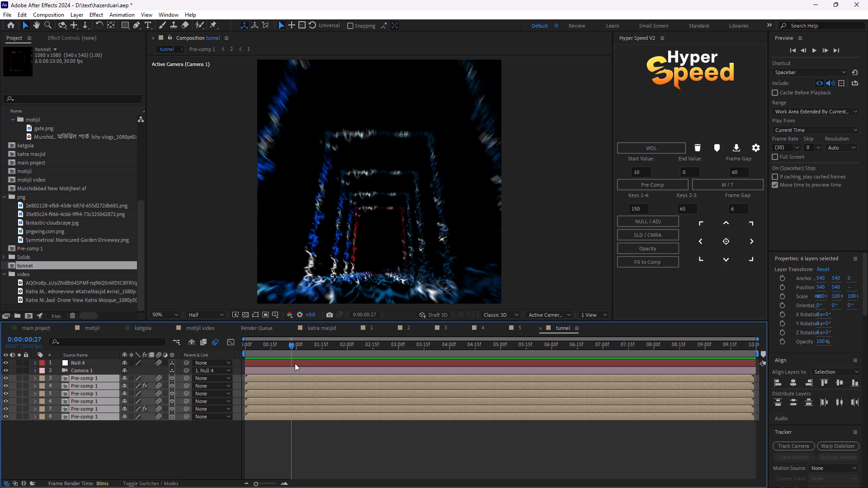
left_click_drag(295, 353, 231, 375)
left_click_drag(155, 432, 150, 432)
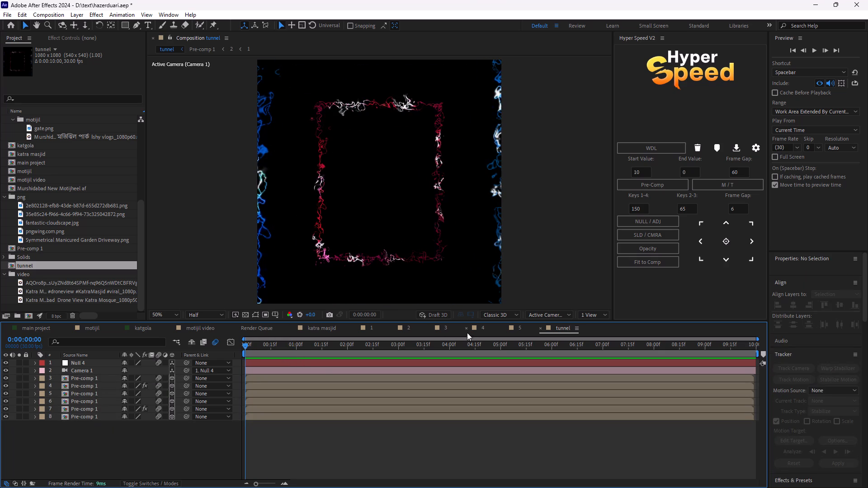
left_click(47, 328)
Delete the two remaining Pre-comp 1 segments that end at 0:00:01:10 in main project.
left_click(448, 426)
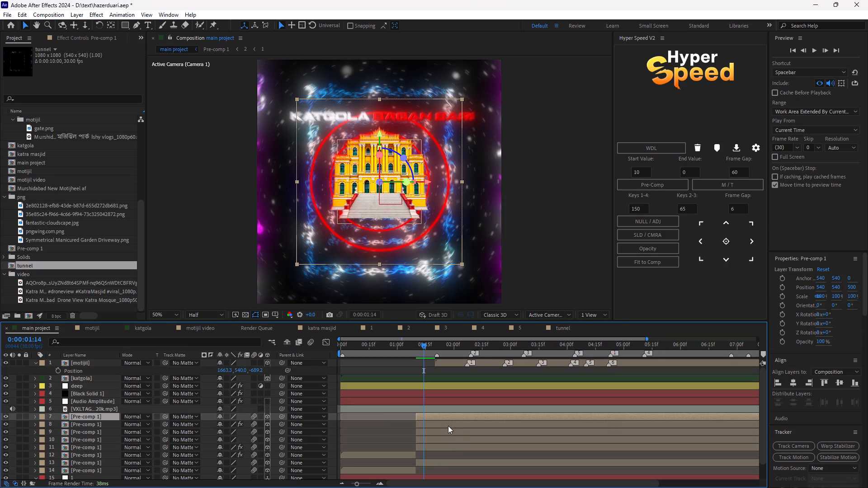
left_click(448, 432)
left_click(448, 436)
left_click(451, 445)
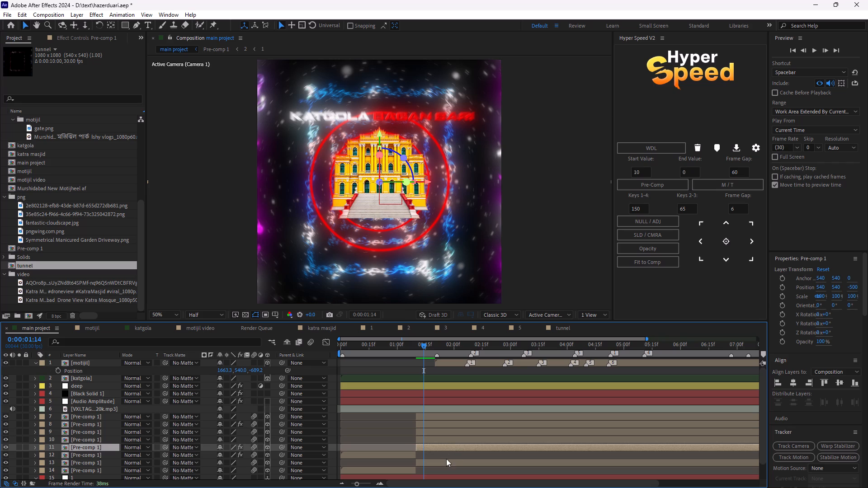
left_click(446, 461)
left_click(392, 455)
key("Delete")
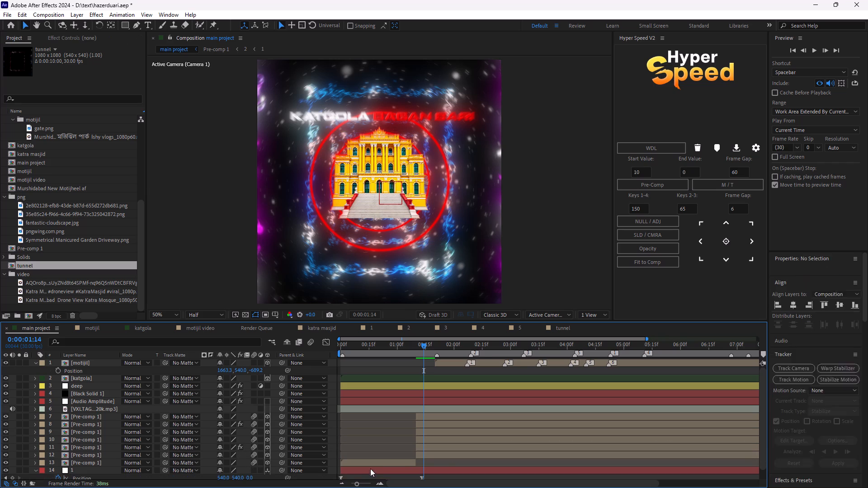
left_click(379, 464)
key("Delete")
At 0:00:01:17, shift all six Pre-comp 1 layers together along negative Z until layer 7's Z position is -900.
left_click_drag(422, 343, 420, 344)
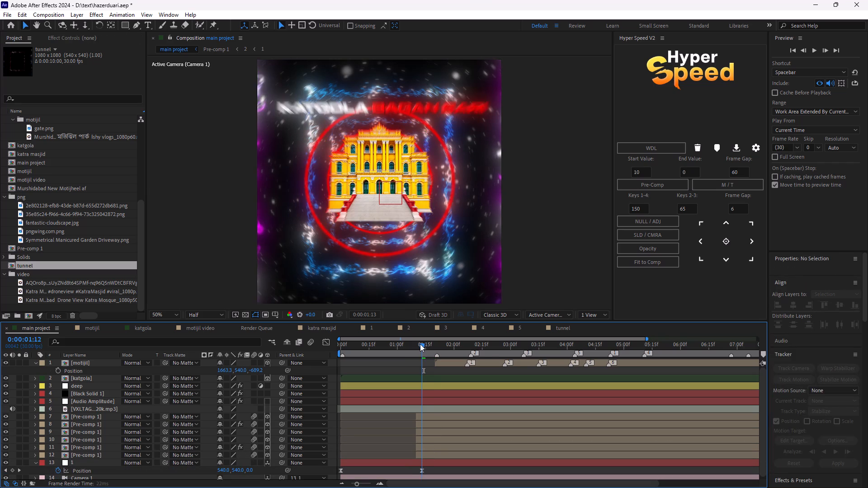
left_click_drag(420, 344, 425, 349)
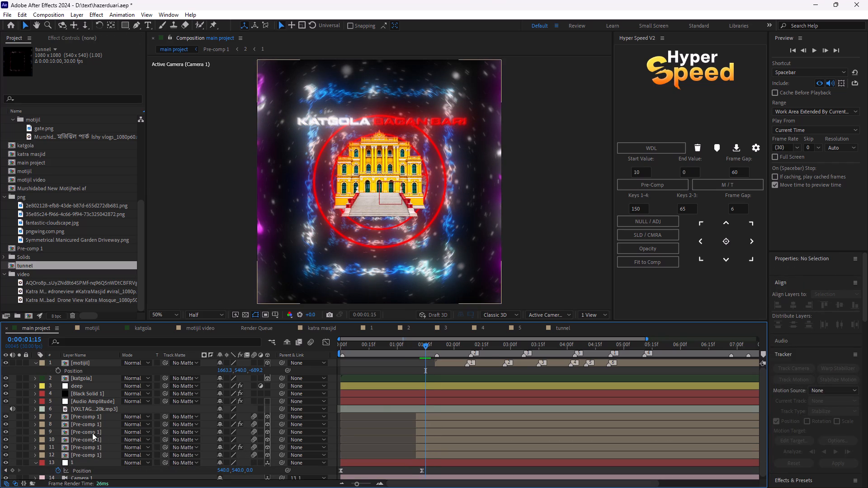
left_click(92, 433)
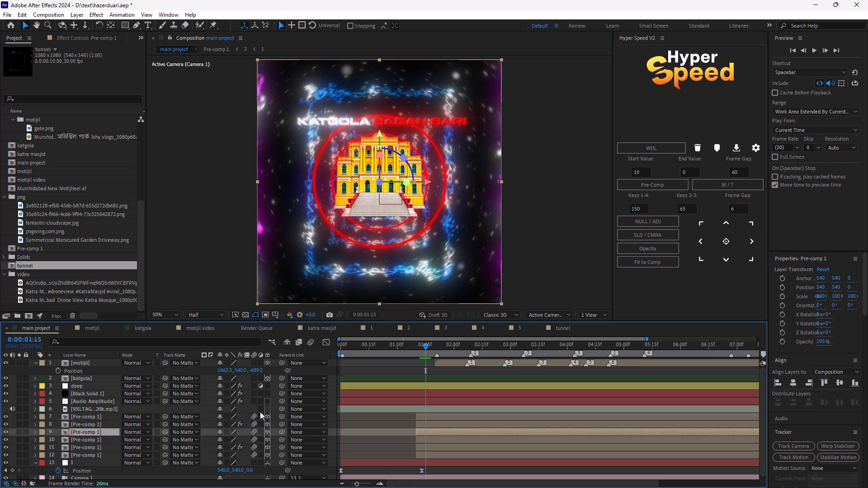
left_click(96, 453)
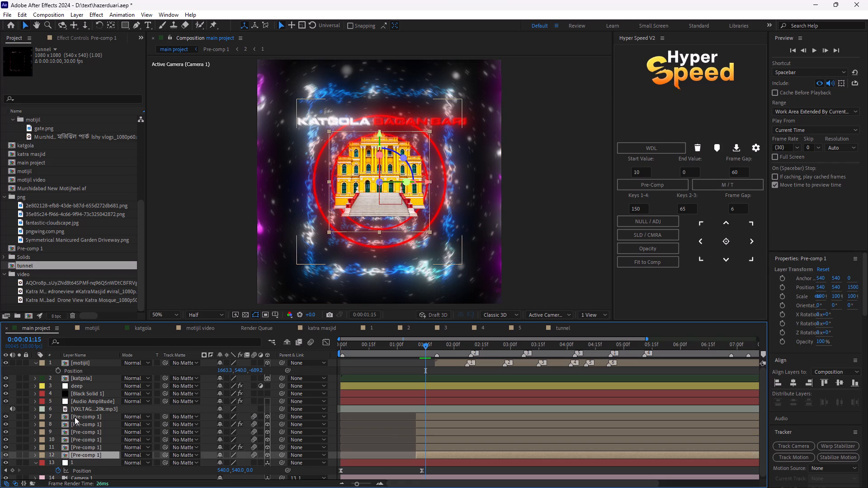
left_click(75, 417, "shift")
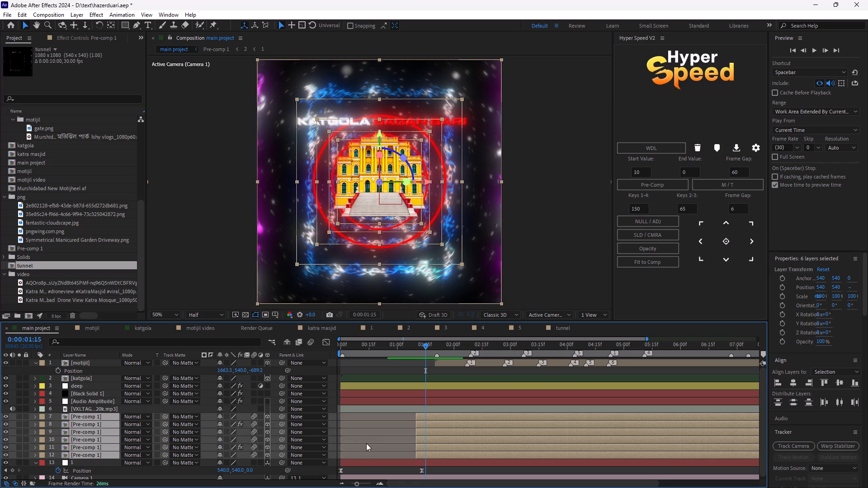
key("z")
key("z")
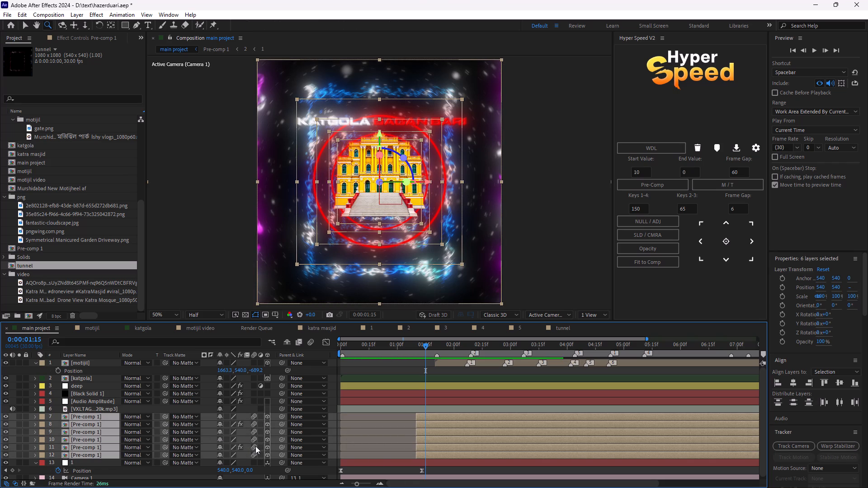
key("p")
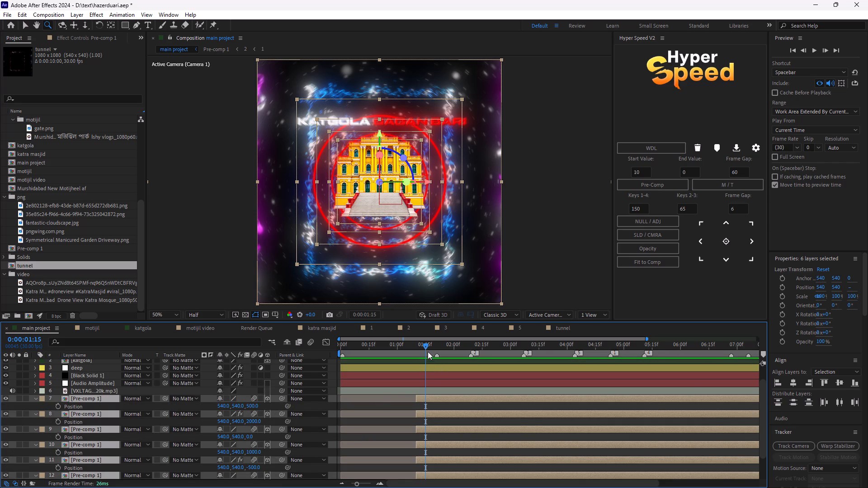
left_click_drag(428, 351, 432, 353)
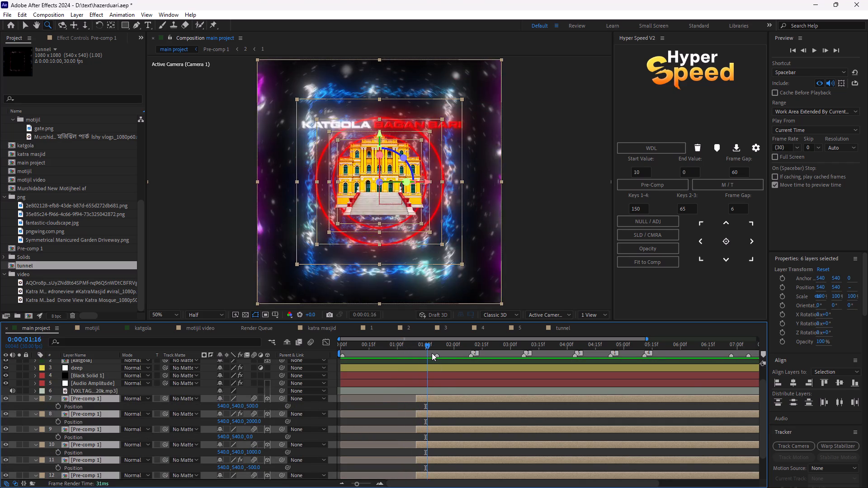
left_click_drag(432, 353, 421, 356)
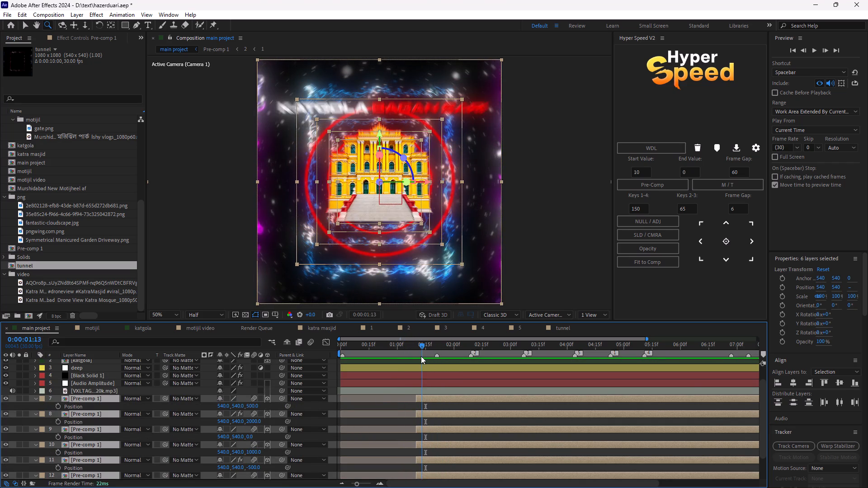
left_click_drag(421, 356, 430, 357)
left_click_drag(249, 405, 258, 405)
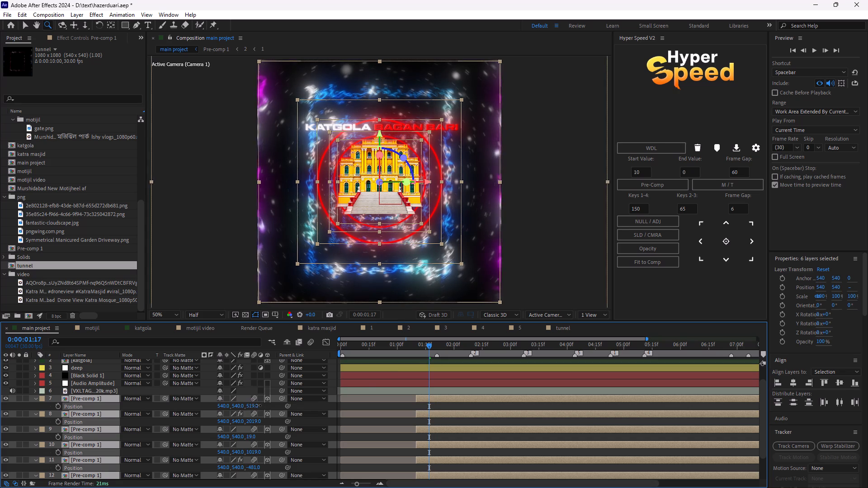
left_click_drag(258, 405, 39, 421)
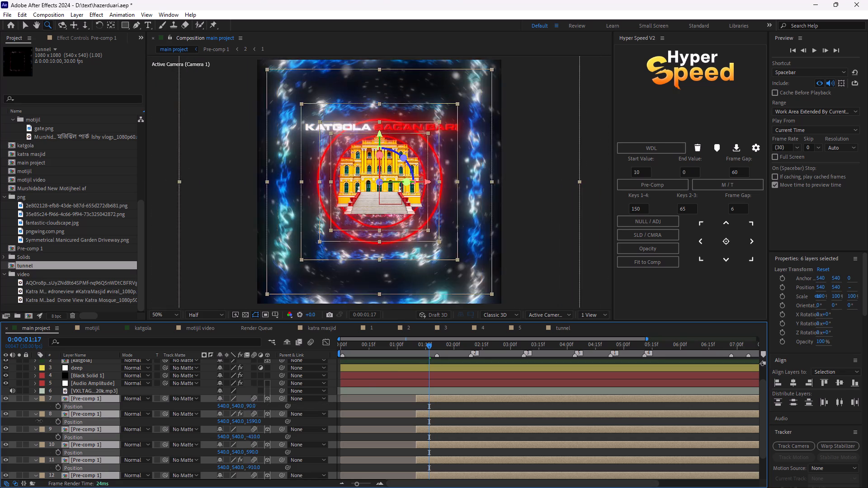
left_click_drag(39, 421, 5, 480)
left_click_drag(257, 408, 195, 421)
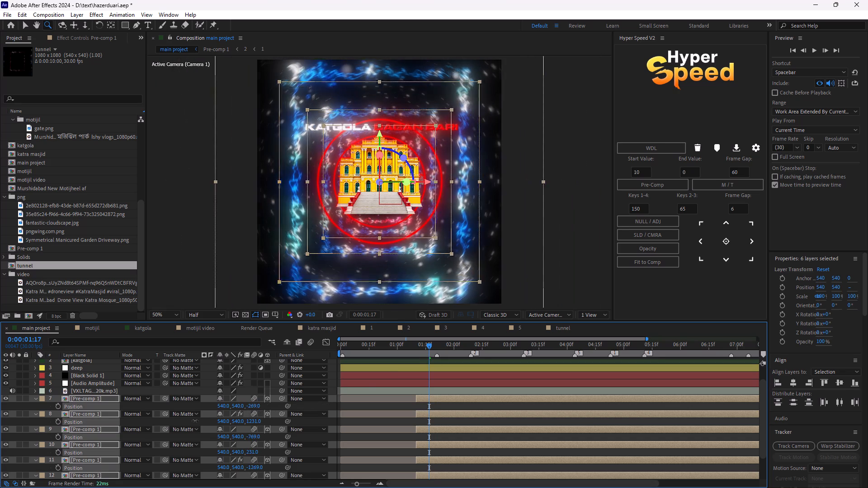
left_click_drag(195, 421, 10, 487)
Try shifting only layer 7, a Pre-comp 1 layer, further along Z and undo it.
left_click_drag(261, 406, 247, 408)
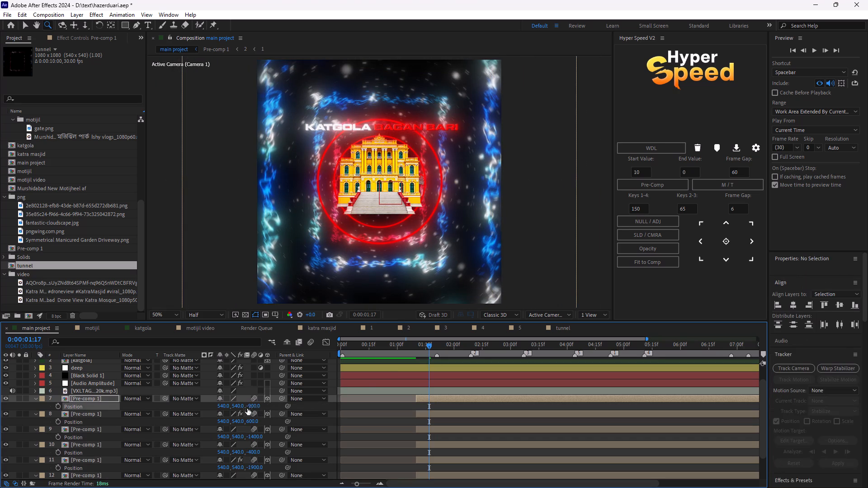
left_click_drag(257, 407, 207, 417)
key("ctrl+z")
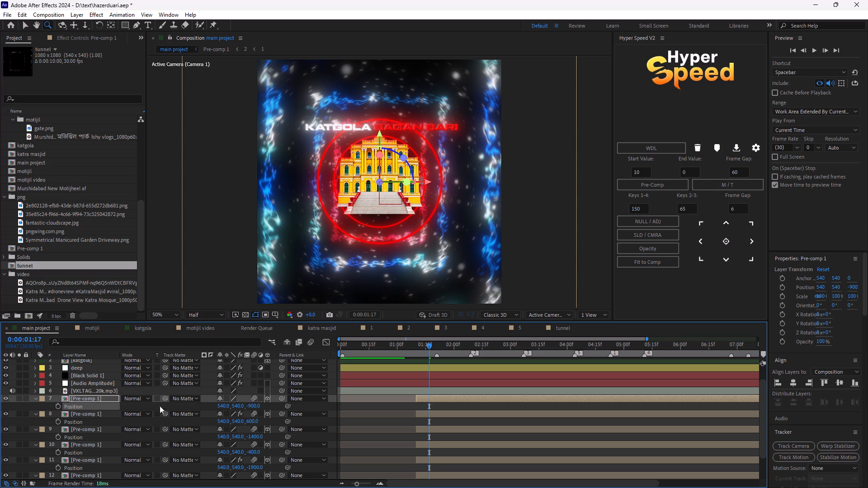
Reselect all six Pre-comp 1 layers and shift them together along Z until layer 7's Z is -2028; return to 0:00:01:11.
left_click(100, 399, "ctrl")
left_click(99, 400)
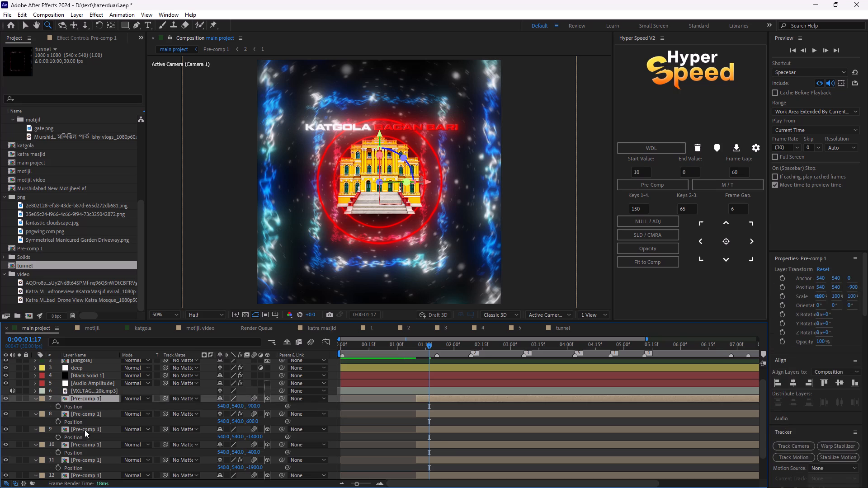
scroll(85, 430, "down", 2, "ctrl")
left_click(86, 444, "shift")
scroll(272, 431, "up", 1)
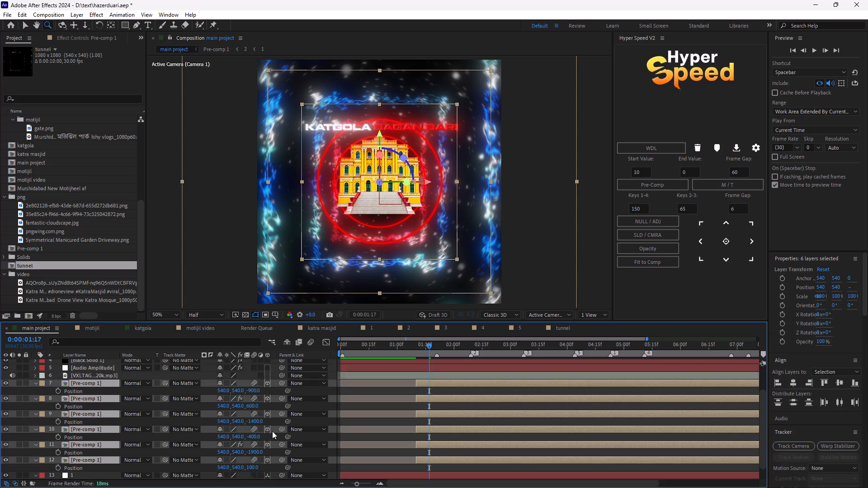
scroll(272, 431, "up", 1)
left_click_drag(255, 406, 17, 429)
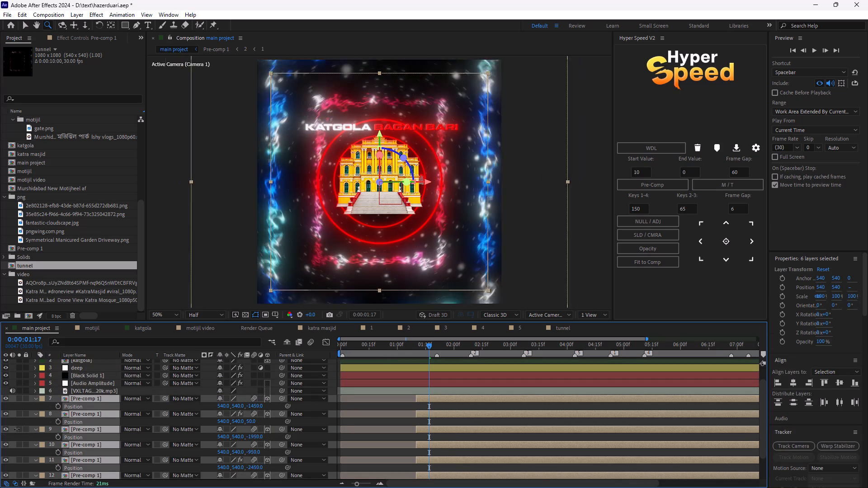
left_click_drag(17, 429, 0, 466)
left_click_drag(259, 406, 81, 427)
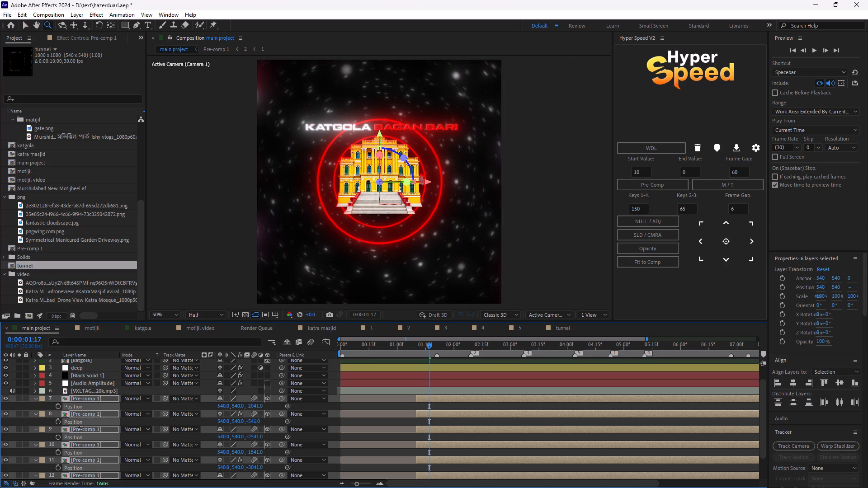
left_click_drag(81, 427, 85, 427)
left_click_drag(430, 348, 425, 351)
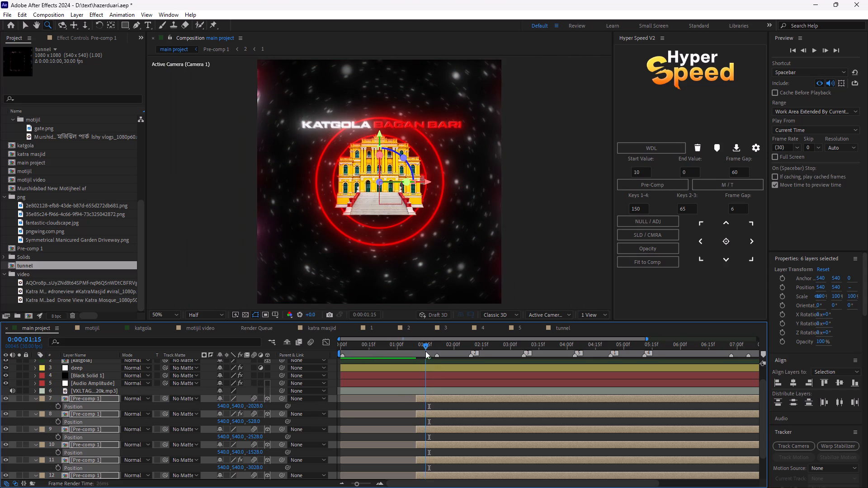
left_click_drag(425, 351, 420, 352)
left_click(445, 404)
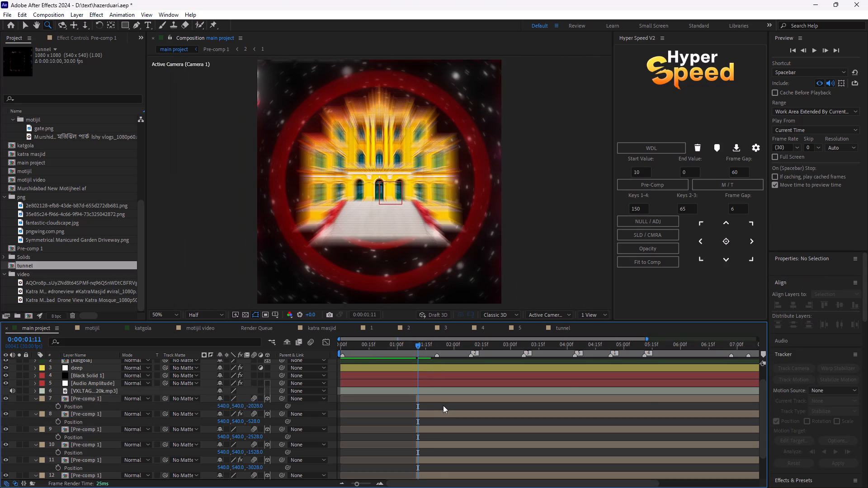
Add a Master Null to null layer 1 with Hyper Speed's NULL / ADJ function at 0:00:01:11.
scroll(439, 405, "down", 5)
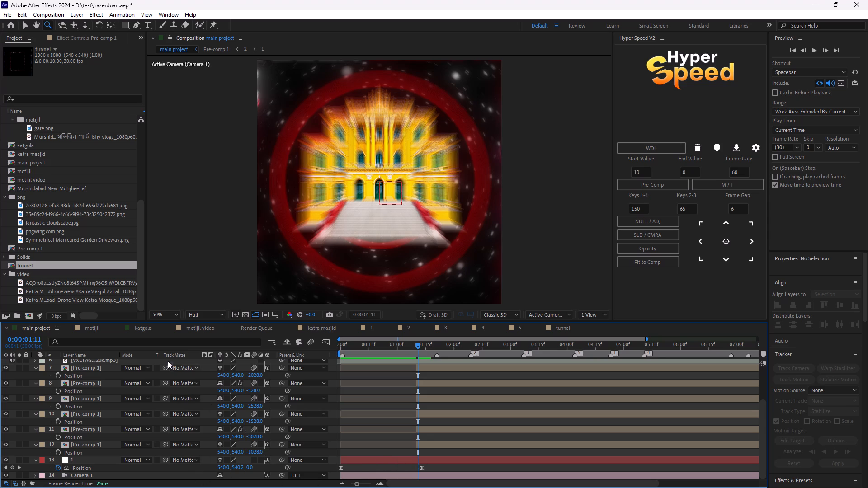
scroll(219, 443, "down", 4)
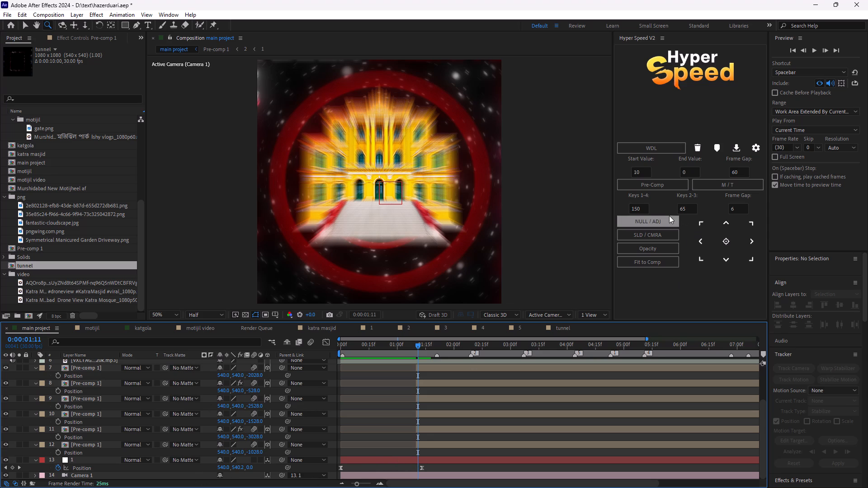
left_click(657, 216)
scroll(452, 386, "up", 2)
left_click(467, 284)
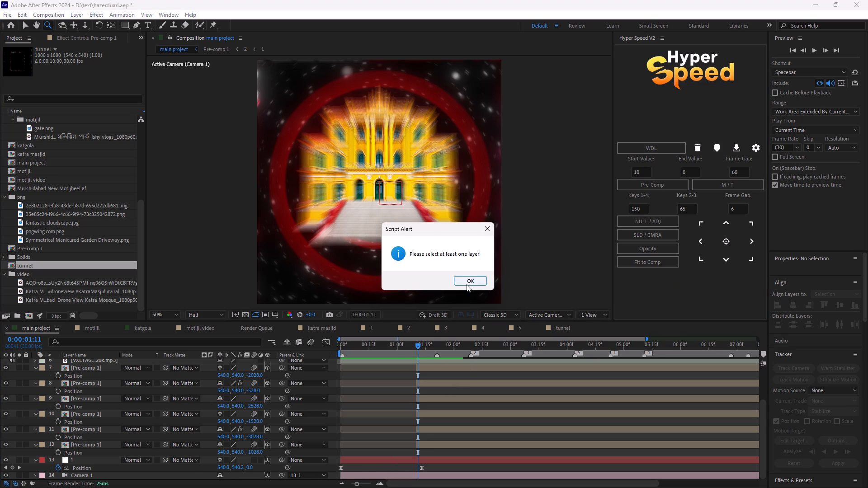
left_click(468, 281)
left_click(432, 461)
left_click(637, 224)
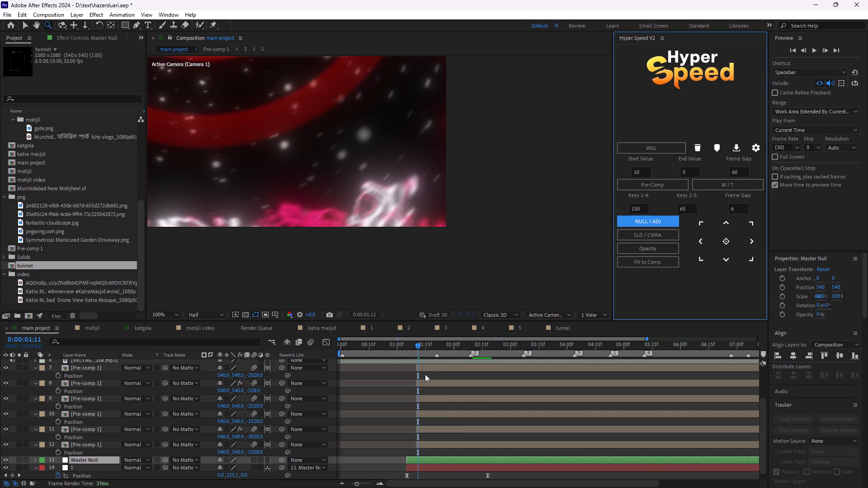
Fit the main project composition in the viewer and examine the null 1 camera move between 0:00:01:07 and 0:00:02:13.
left_click(420, 346)
scroll(408, 231, "down", 1)
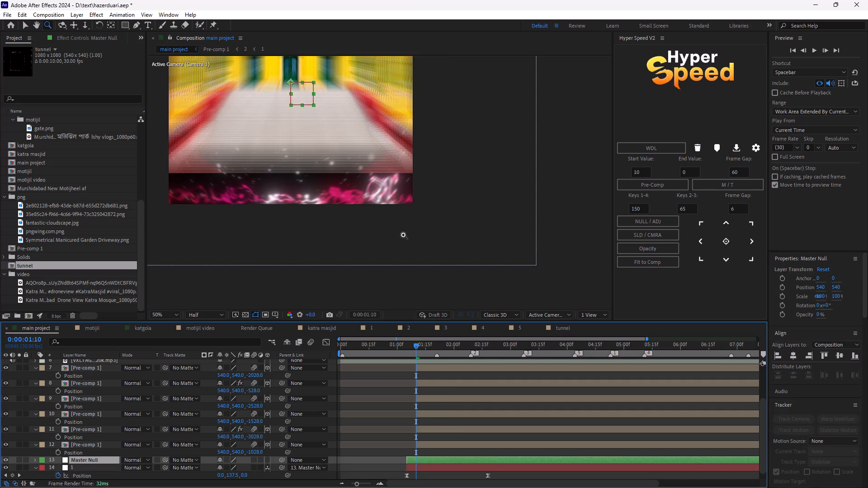
left_click(179, 319)
left_click(174, 317)
left_click(188, 324)
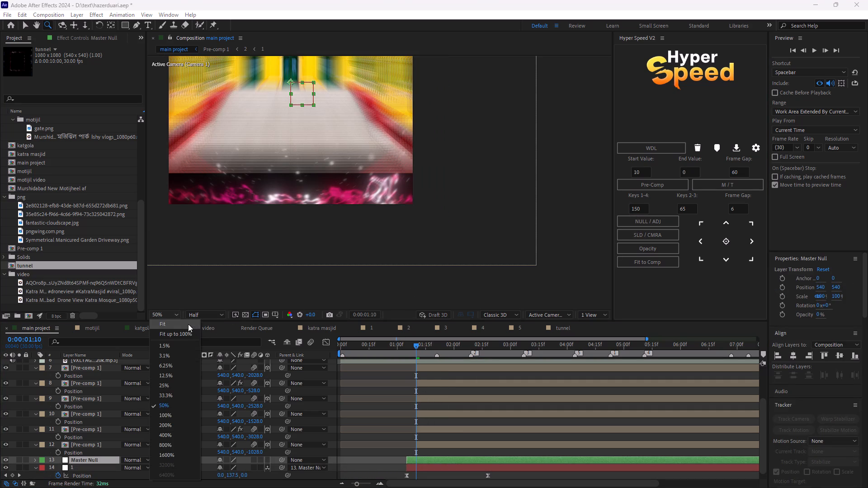
left_click_drag(416, 348, 422, 353)
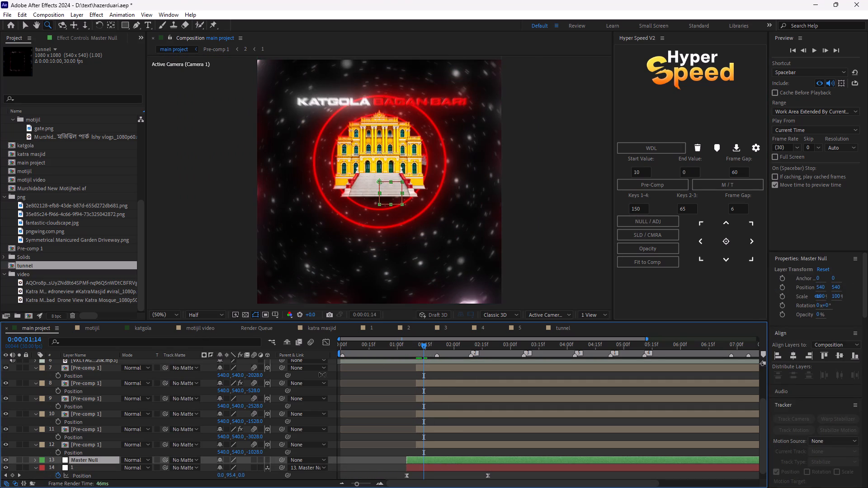
left_click_drag(425, 343, 486, 351)
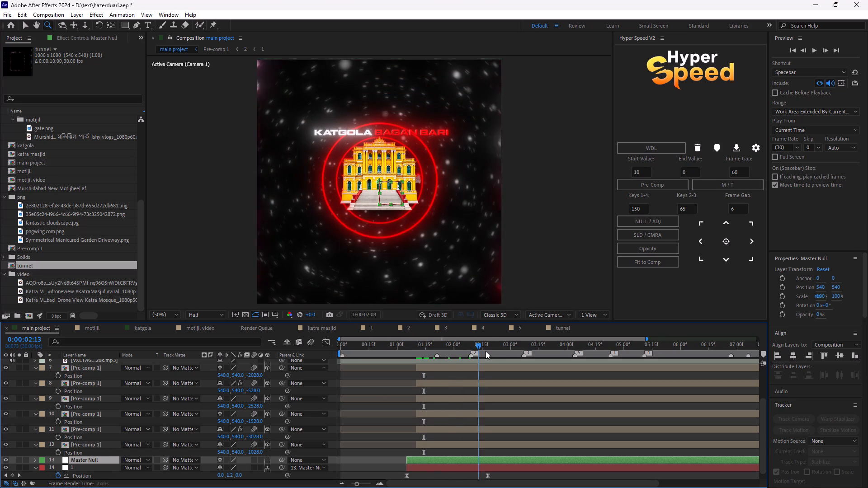
left_click_drag(486, 351, 413, 371)
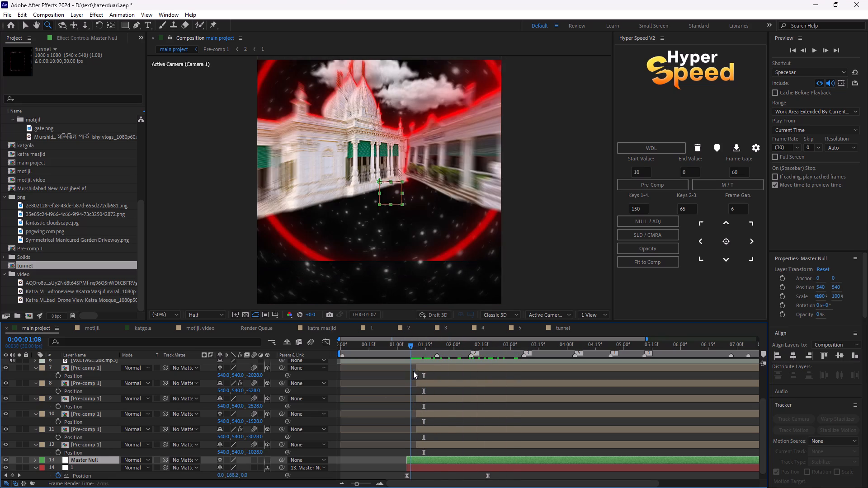
left_click_drag(413, 371, 412, 367)
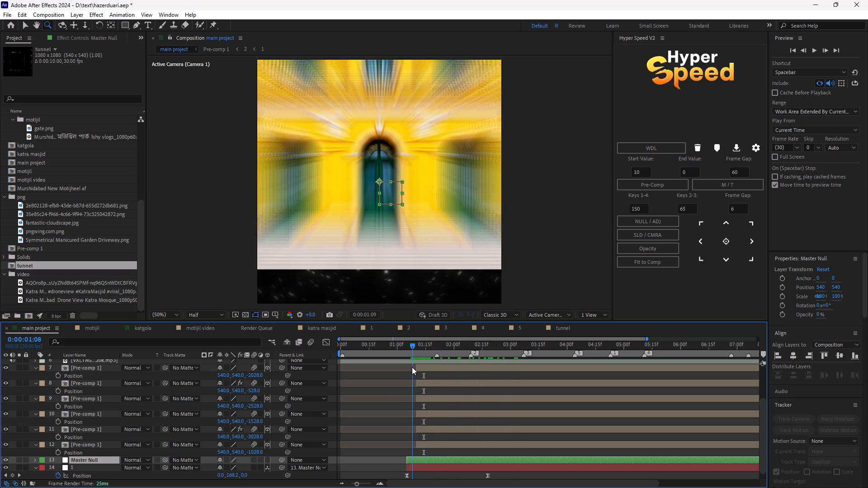
left_click_drag(412, 367, 410, 366)
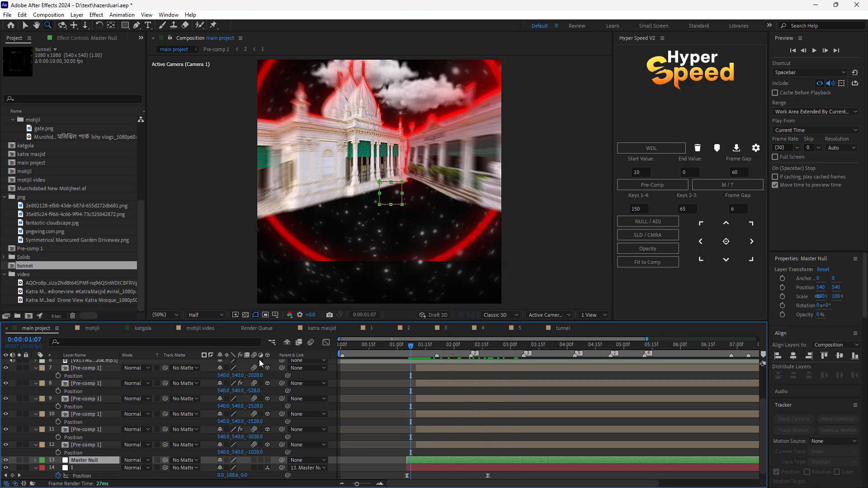
left_click(175, 317)
left_click(176, 325)
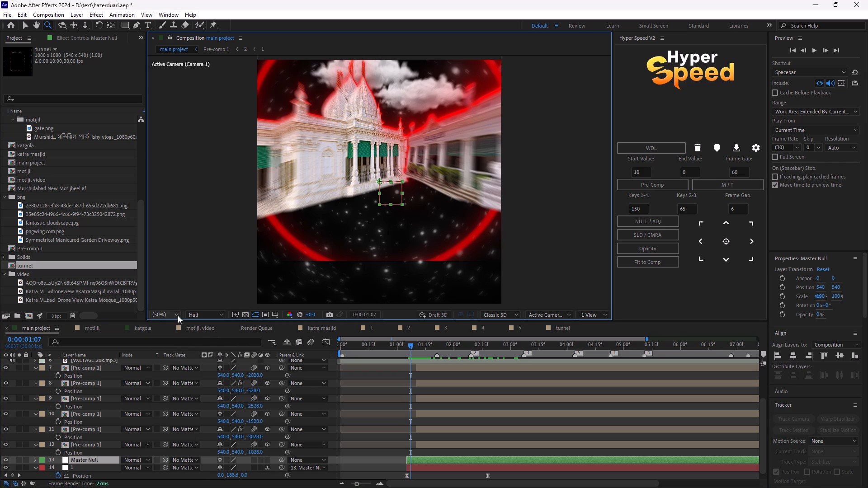
left_click(178, 315)
left_click(179, 333)
left_click(170, 317)
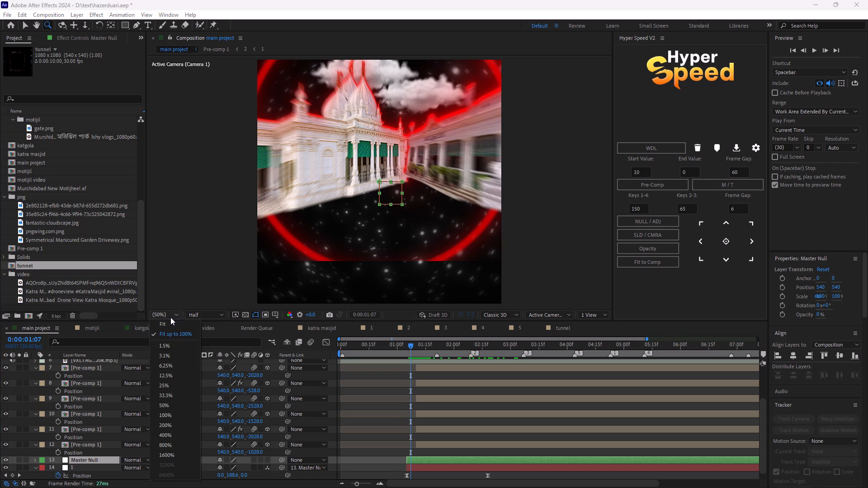
left_click(174, 326)
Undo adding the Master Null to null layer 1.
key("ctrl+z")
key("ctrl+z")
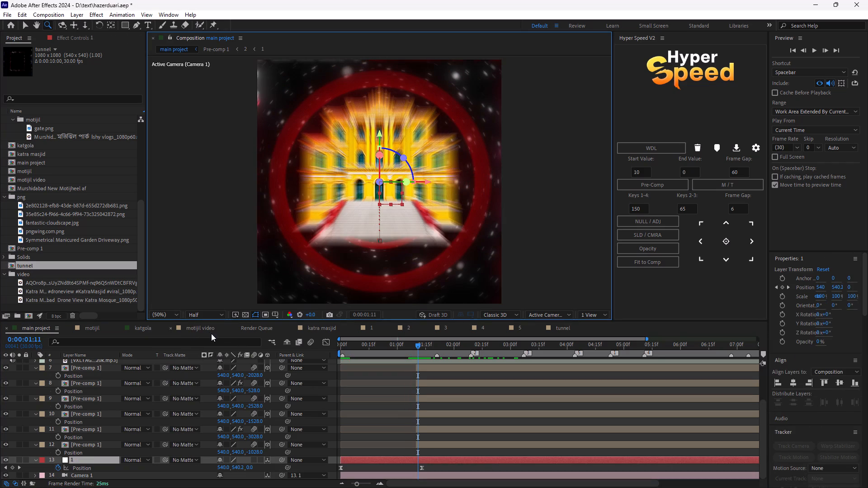
Add a null object above null 1, shift its start to about 0:00:01:05, and parent null 1 to it.
right_click(424, 454)
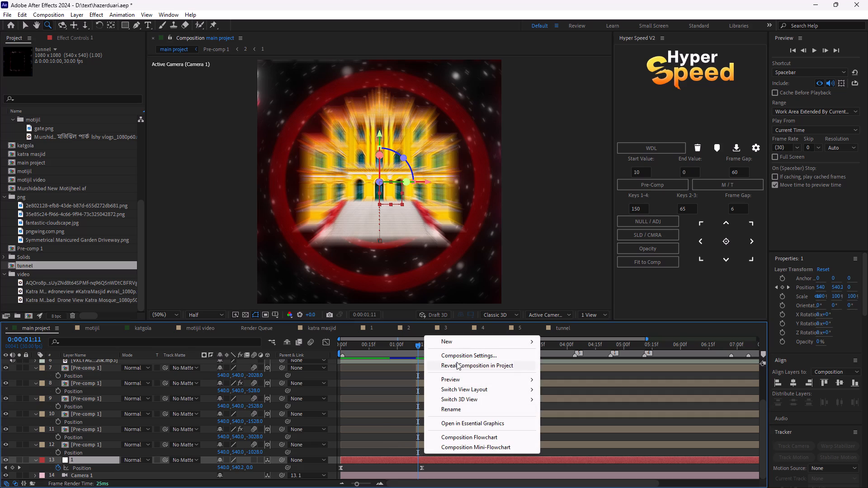
left_click(576, 393)
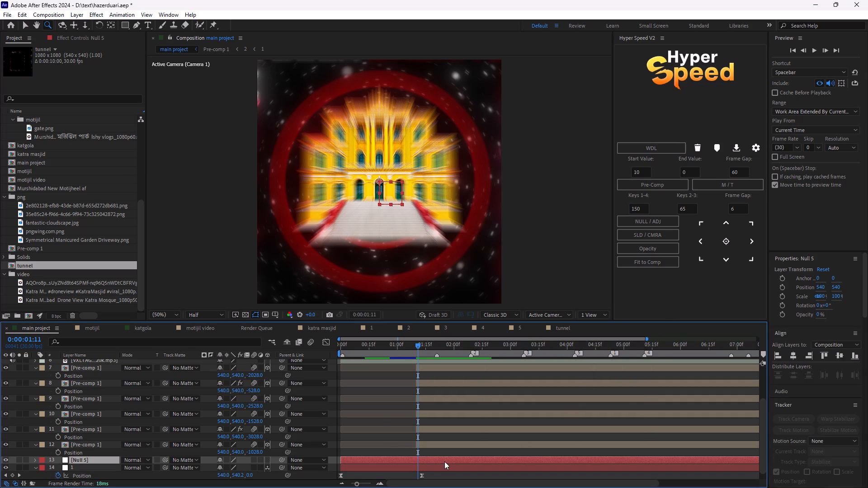
left_click_drag(431, 460, 497, 466)
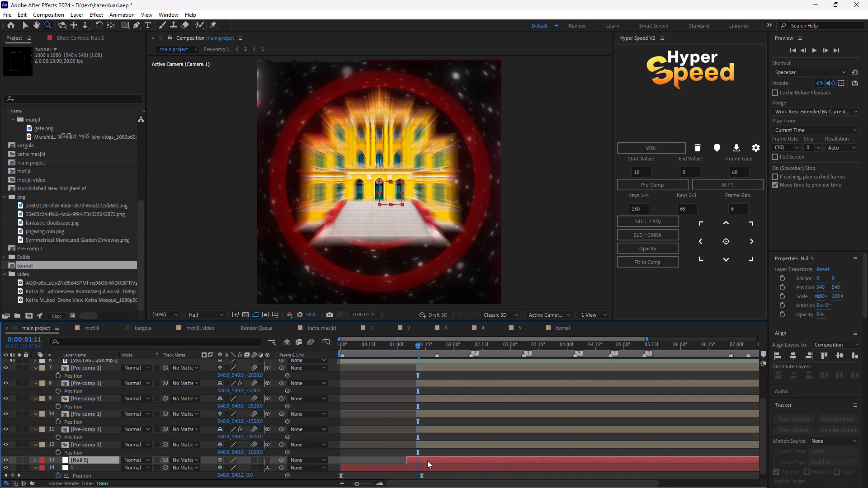
scroll(354, 457, "down", 1)
left_click_drag(280, 459, 107, 452)
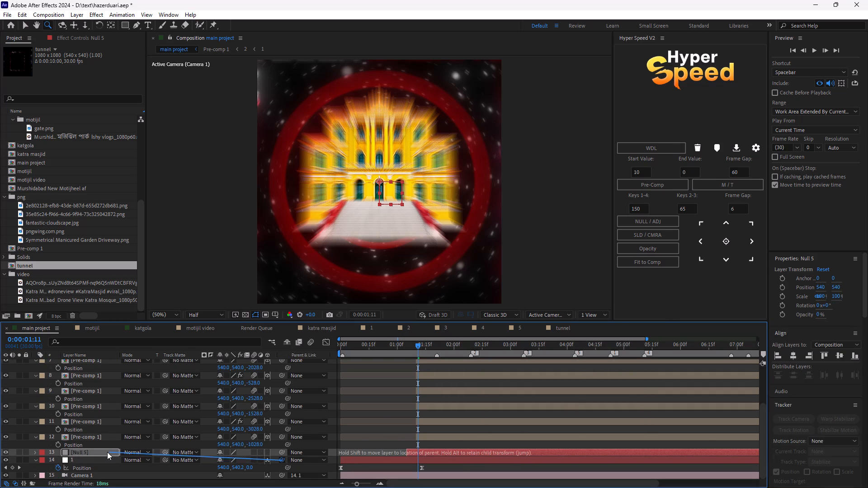
left_click_drag(107, 452, 105, 452)
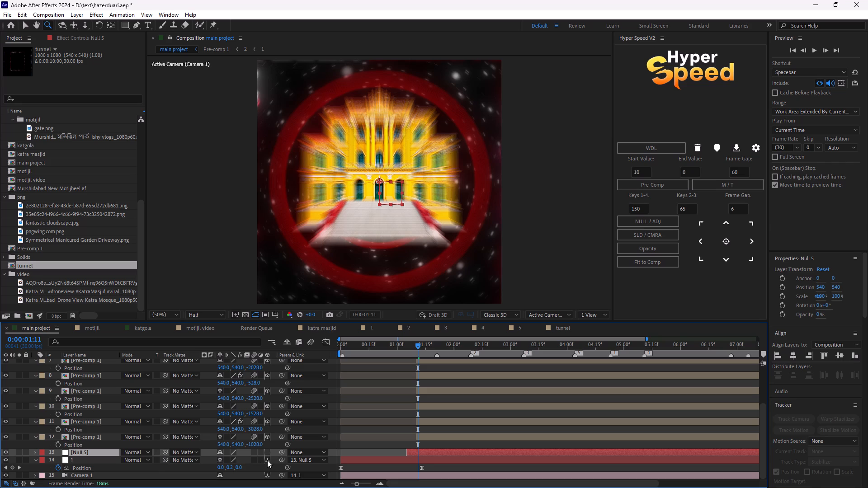
Make Null 5 a 3D layer and set its first Position keyframe at 0:00:01:13.
key("p")
left_click_drag(416, 348, 415, 350)
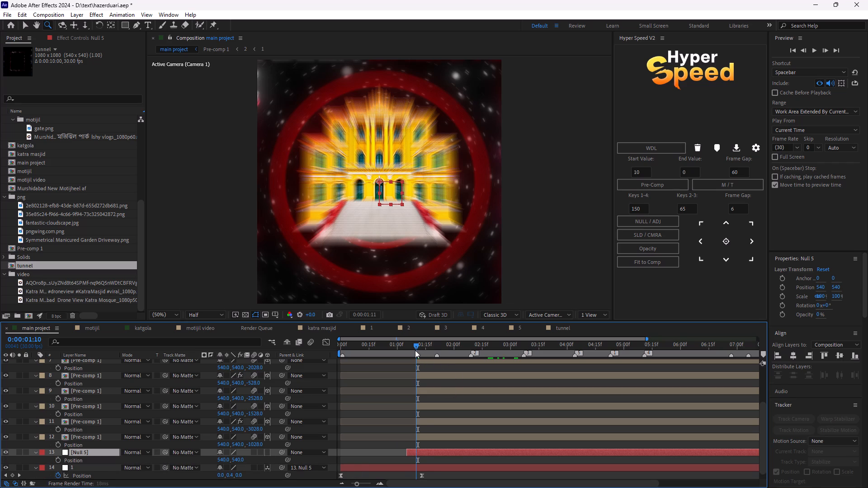
left_click_drag(415, 350, 420, 353)
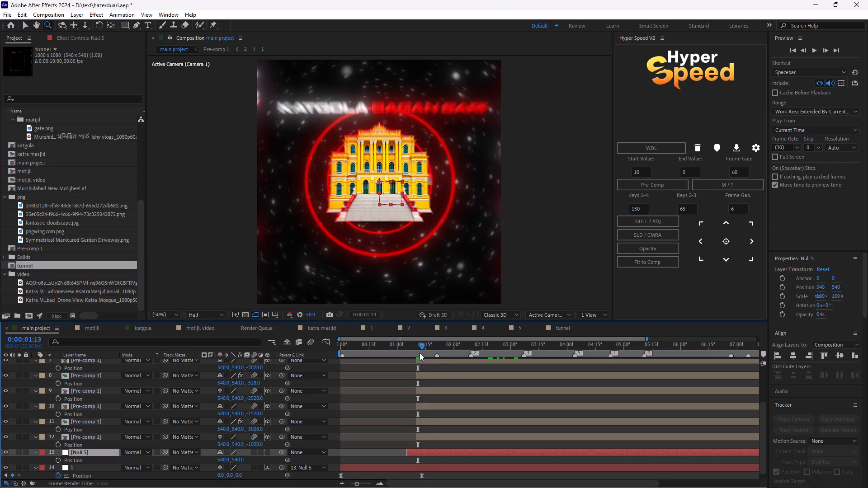
left_click_drag(420, 353, 420, 353)
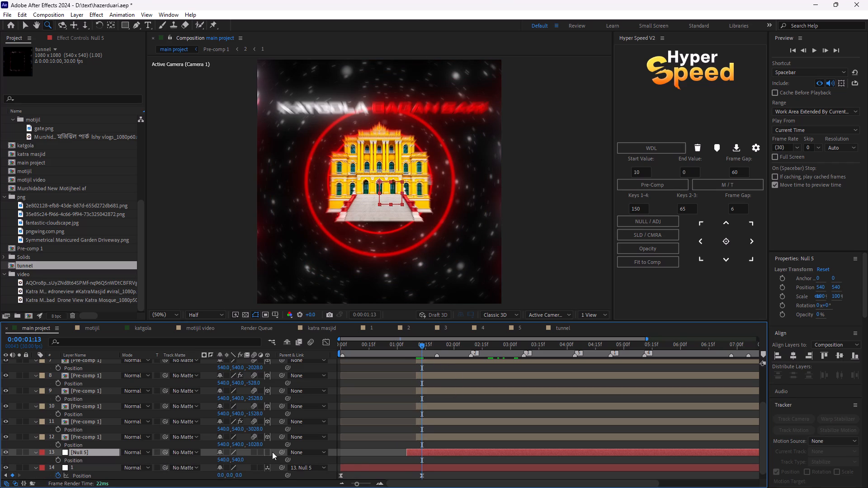
left_click(264, 449)
left_click(266, 450)
left_click(249, 460)
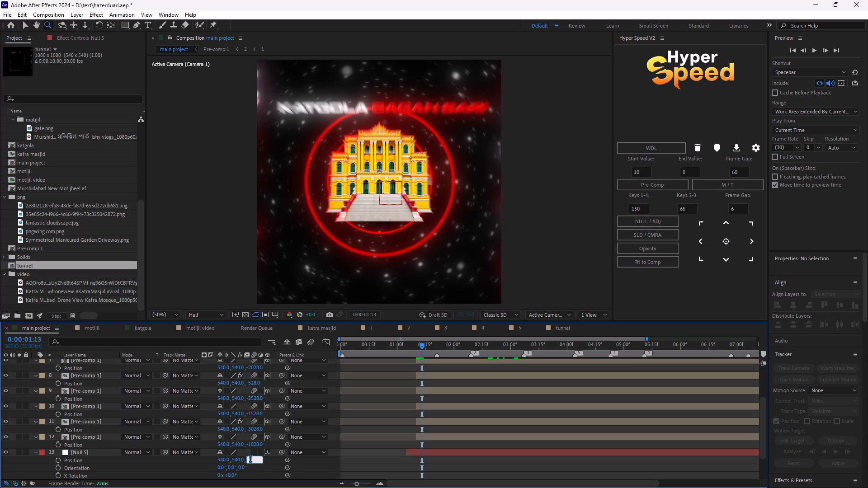
left_click(57, 460)
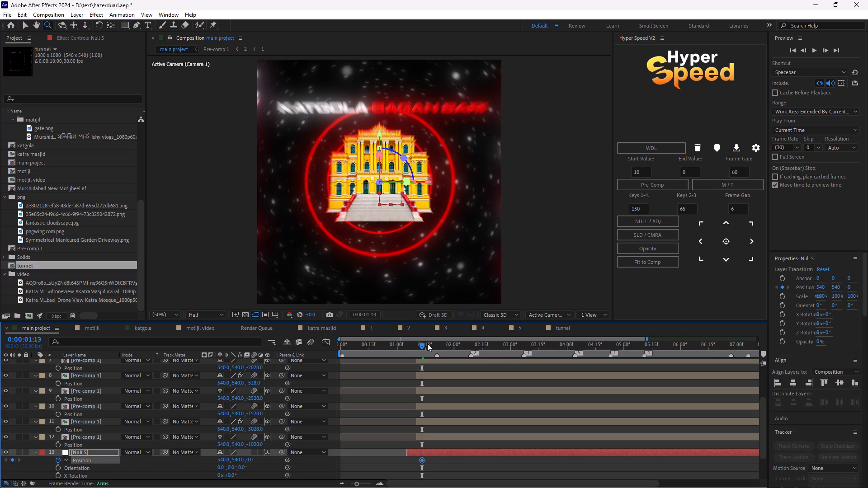
At 0:00:03:00, keyframe Null 5's Position with Z pulled back to about -2445.
left_click_drag(426, 343, 511, 376)
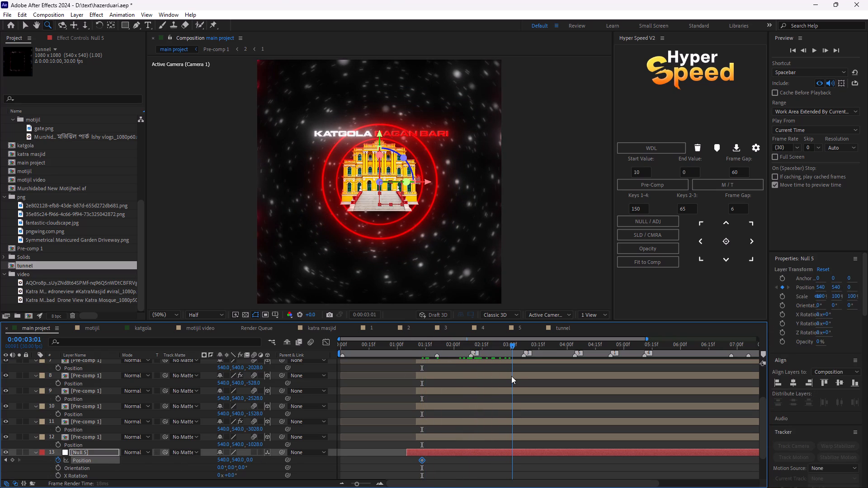
left_click_drag(511, 376, 509, 376)
left_click_drag(246, 460, 247, 460)
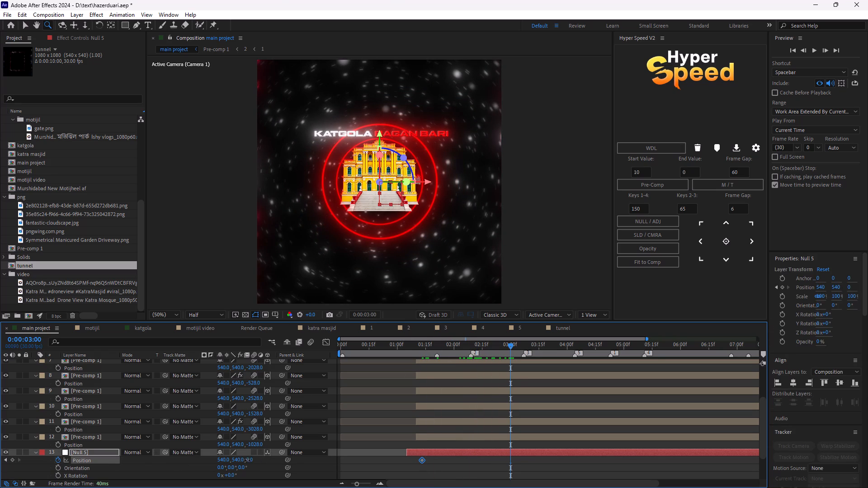
left_click_drag(247, 460, 0, 466)
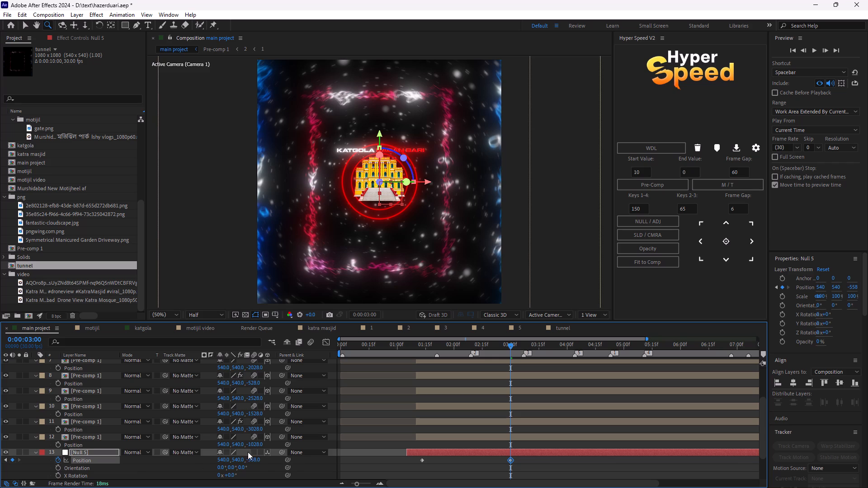
left_click_drag(256, 460, 0, 460)
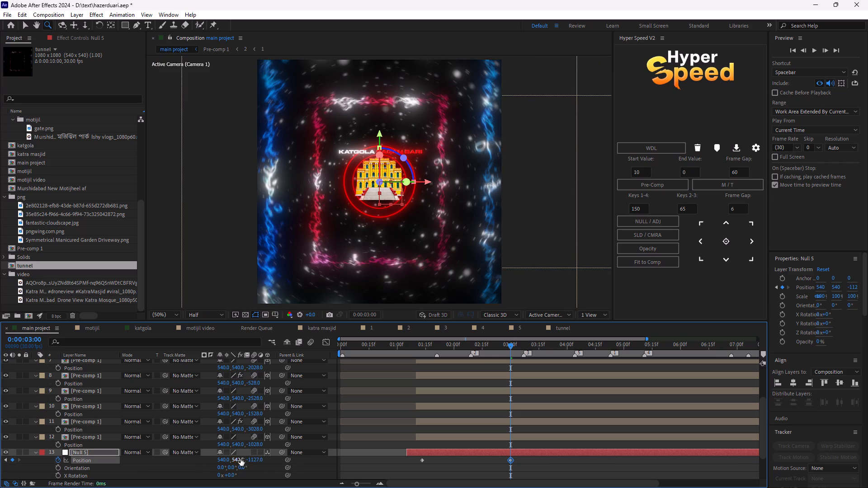
left_click_drag(259, 459, 2, 460)
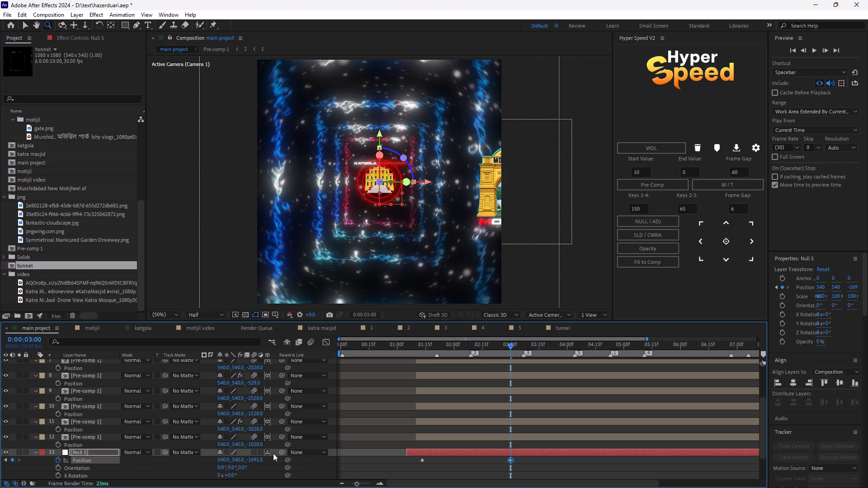
left_click_drag(261, 460, 101, 460)
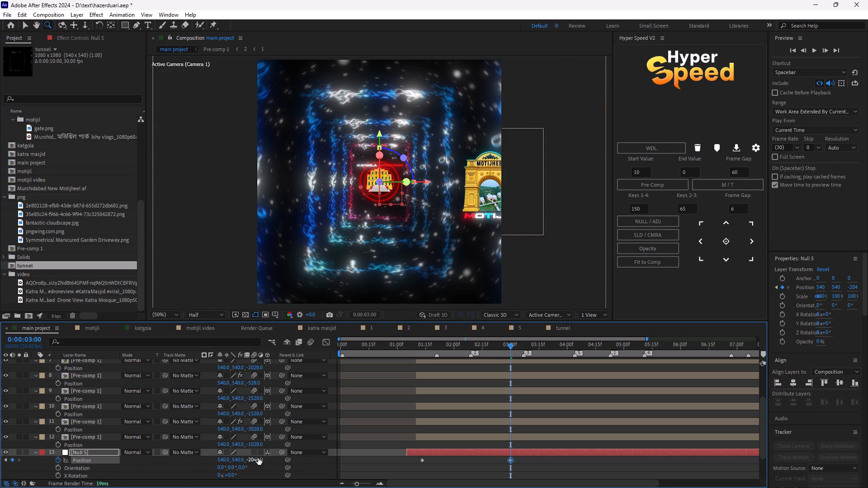
left_click_drag(258, 458, 82, 464)
Delete the motijil layer from the main project composition.
scroll(448, 428, "up", 5)
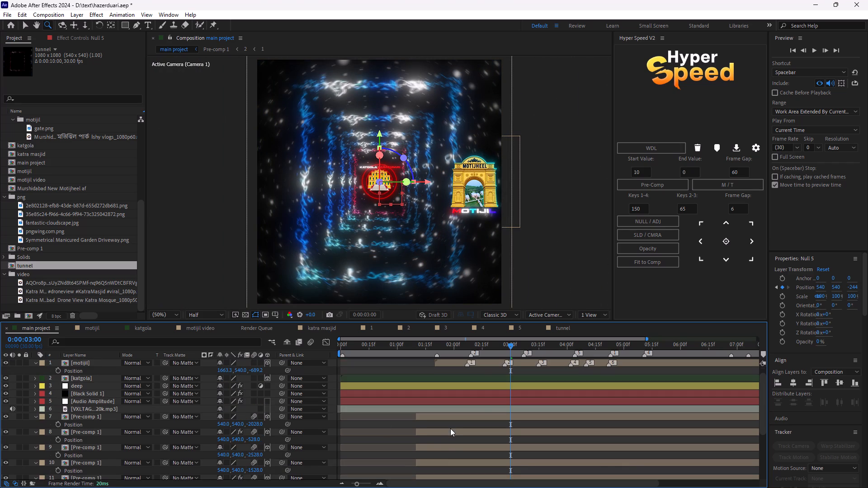
scroll(451, 428, "up", 4)
left_click(467, 365)
left_click(482, 363)
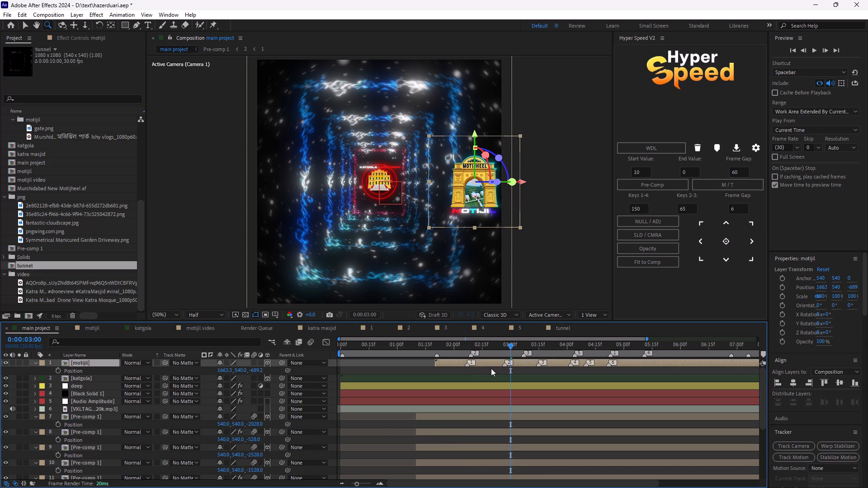
key("Delete")
Pull Null 5's Position keyframe at 0:00:03:00 further back to a Z of about -3107.
scroll(503, 407, "down", 6)
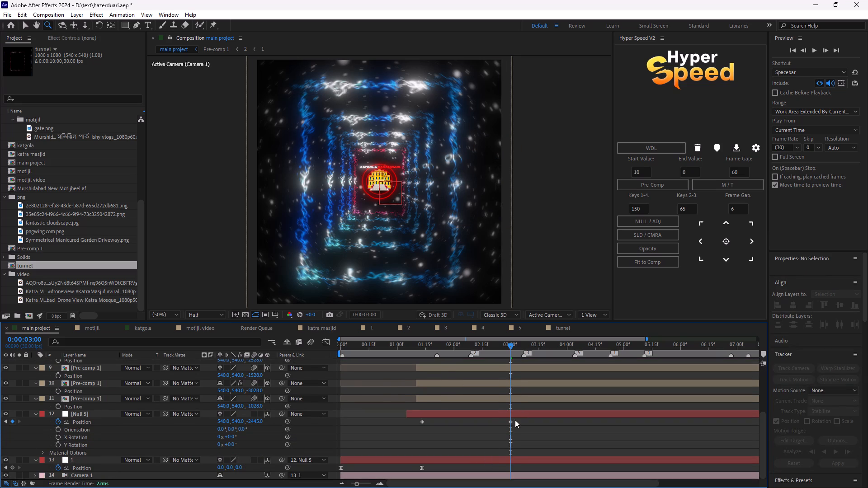
left_click(510, 421)
left_click_drag(257, 421, 189, 423)
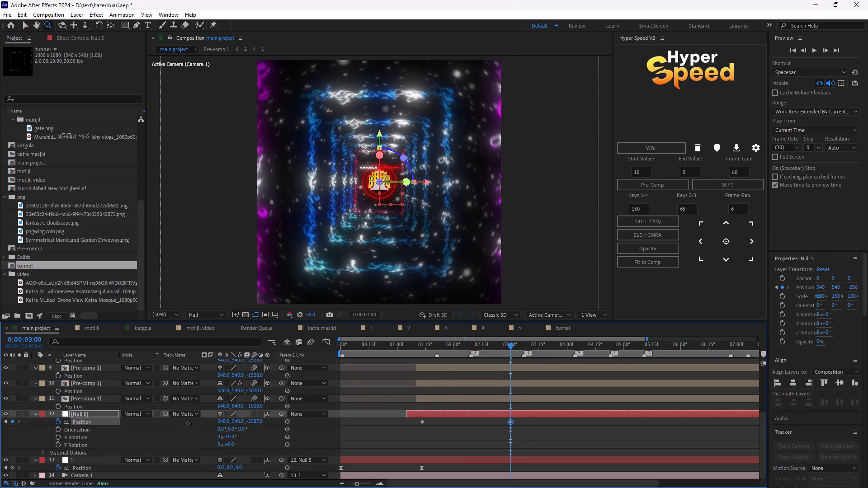
left_click_drag(189, 423, 32, 438)
left_click_drag(258, 422, 208, 429)
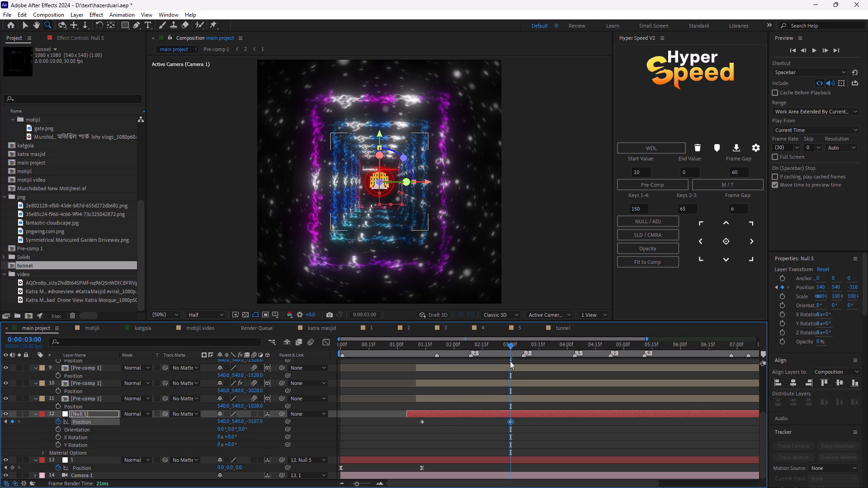
Keyframe Null 5's Orientation at 0° at 0:00:01:13 and at X 31° at 0:00:03:00.
left_click(59, 428)
left_click_drag(512, 346, 410, 379)
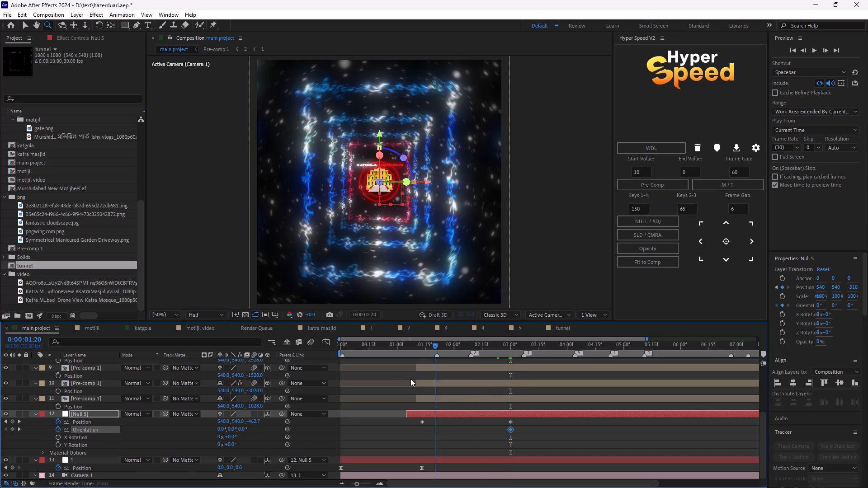
left_click_drag(410, 379, 423, 388)
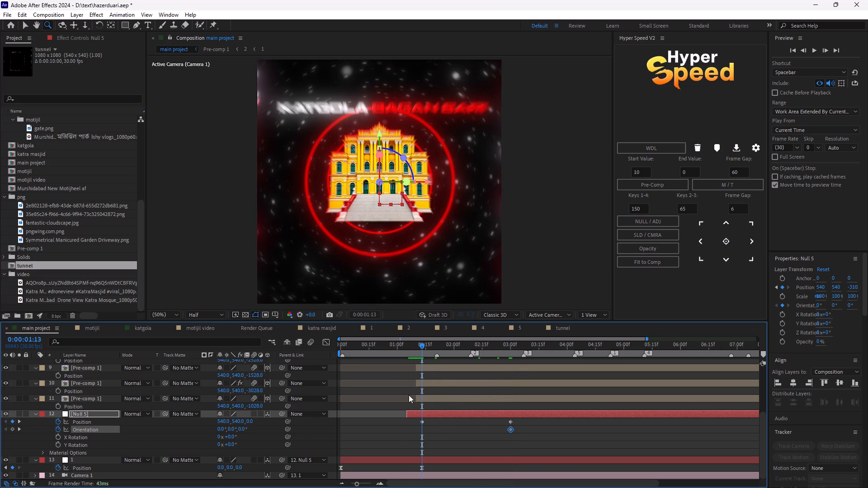
left_click(16, 429)
left_click(10, 430)
left_click(19, 430)
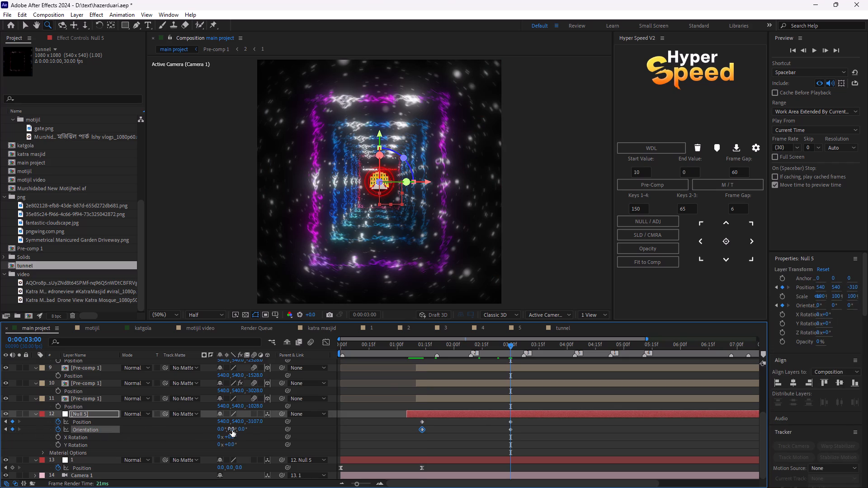
left_click_drag(220, 429, 229, 429)
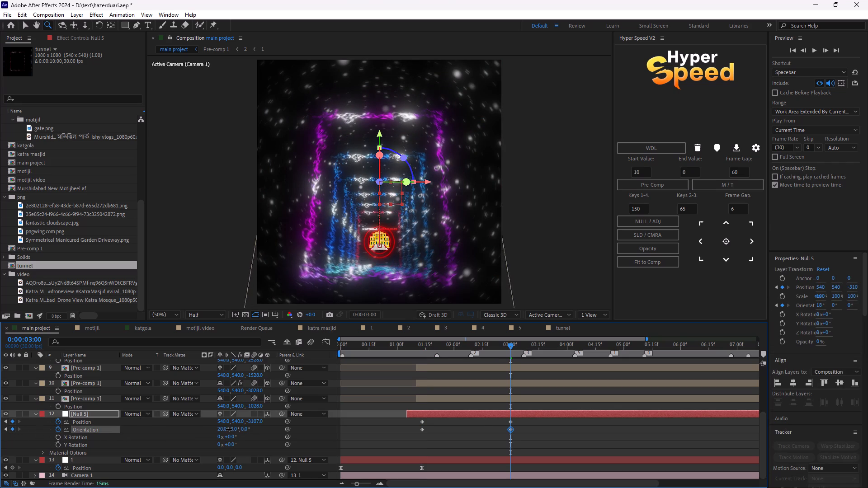
left_click_drag(229, 429, 234, 429)
Apply Easy Ease to all of Null 5's Position and Orientation keyframes and show their speed graph.
left_click_drag(565, 430, 410, 423)
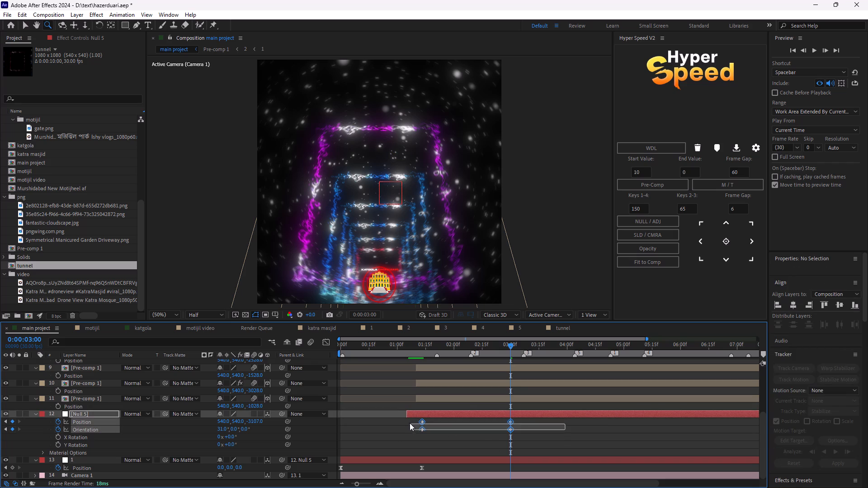
left_click_drag(410, 423, 409, 424)
key("F9")
left_click(329, 347)
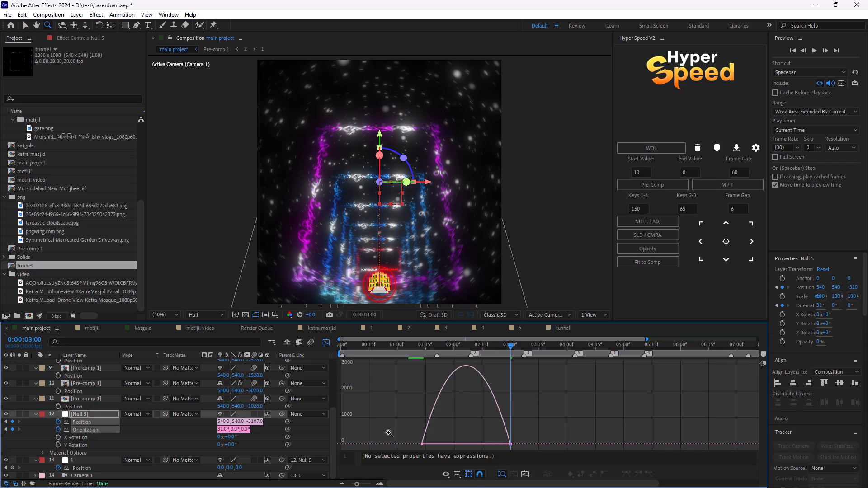
key("v")
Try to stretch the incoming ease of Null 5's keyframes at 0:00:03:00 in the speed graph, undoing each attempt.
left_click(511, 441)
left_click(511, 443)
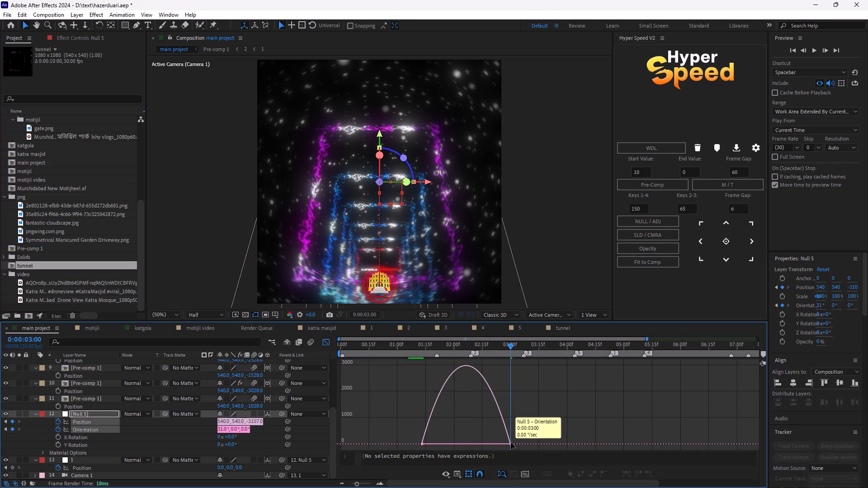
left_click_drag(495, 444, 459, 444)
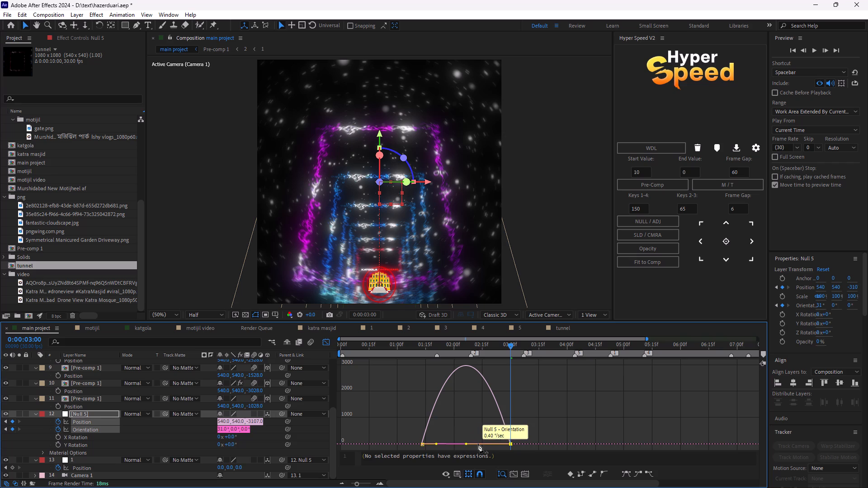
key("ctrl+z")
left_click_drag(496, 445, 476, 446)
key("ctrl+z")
Select all of Null 5's graph keyframes and stretch their incoming ease at 0:00:03:00 so speed peaks shortly before 0:00:02:00.
left_click_drag(547, 409, 419, 455)
left_click_drag(437, 441, 456, 441)
key("ctrl+z")
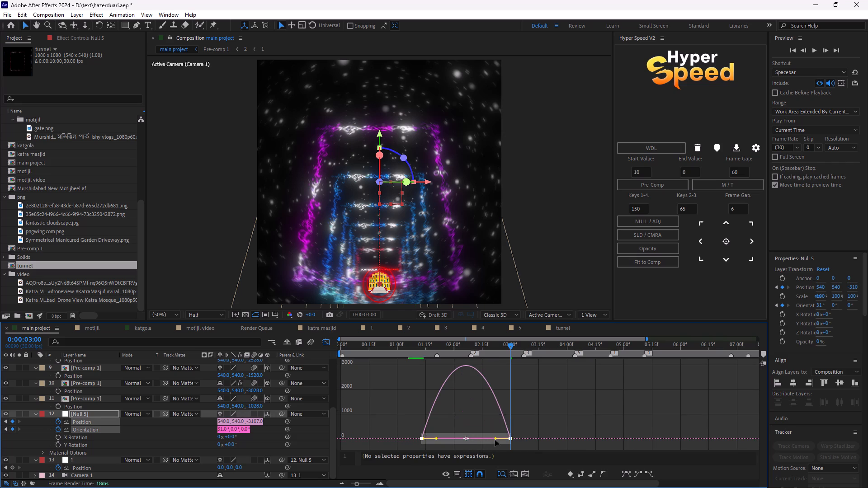
left_click_drag(495, 440, 454, 441)
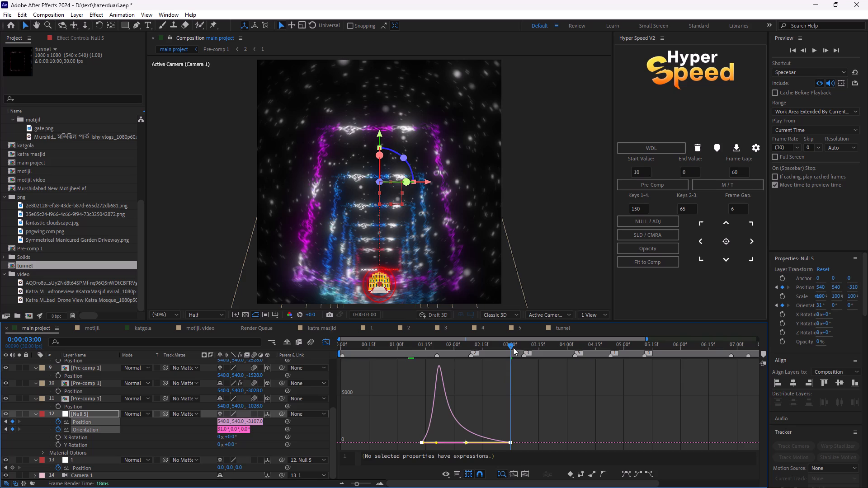
Preview the eased tunnel pull-back from 0:00:01:05 and again from the start of the composition.
left_click_drag(513, 347, 410, 372)
key("space")
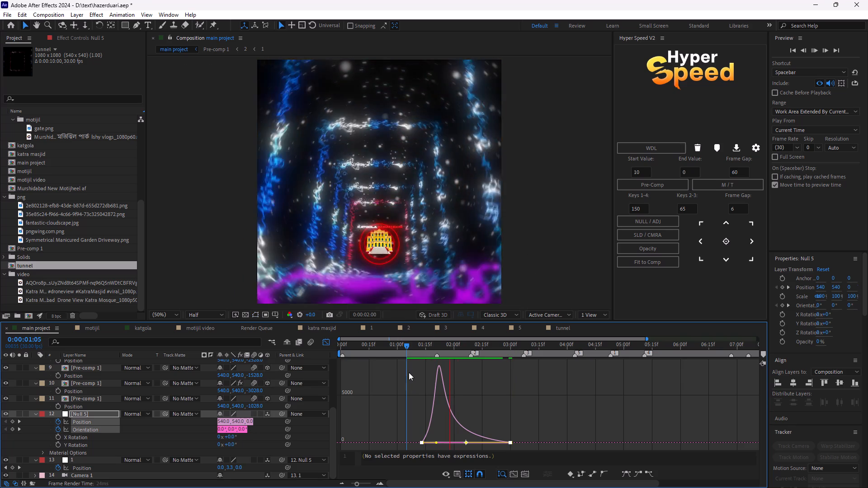
key("space")
left_click_drag(493, 347, 227, 370)
key("space")
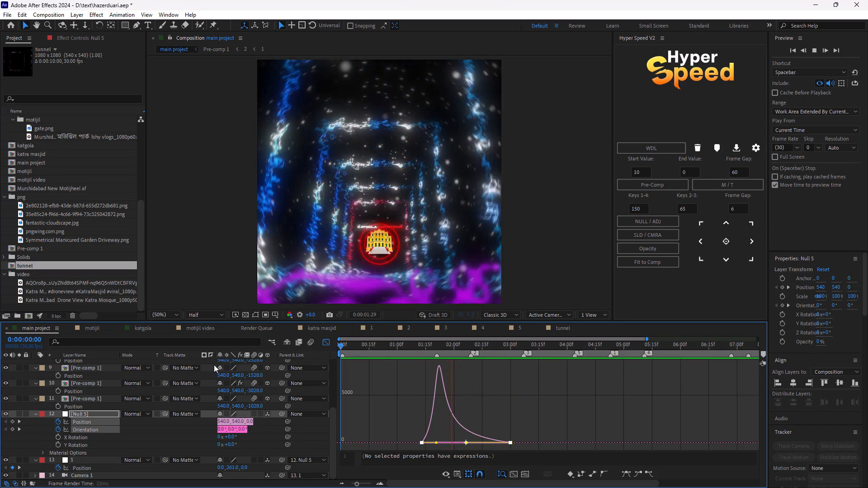
key("space")
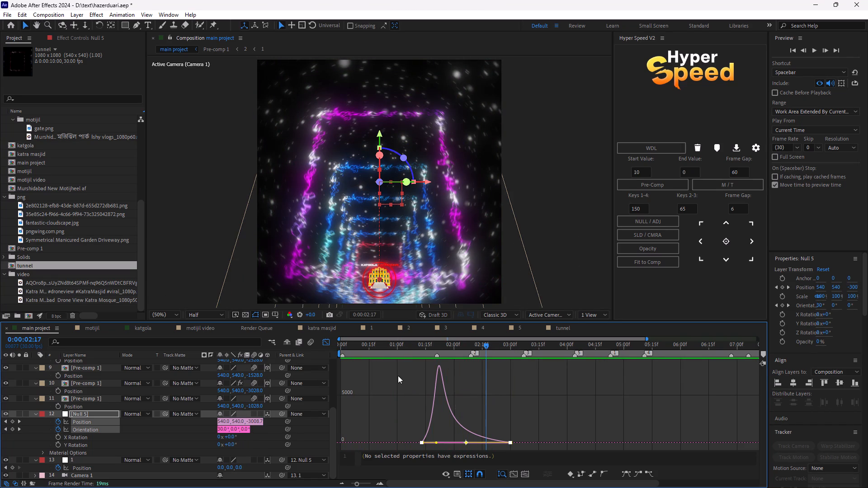
Leave the graph view and shift all of Null 5's Position and Orientation keyframes later so the move starts at about 0:00:01:22.
left_click(324, 341)
left_click_drag(421, 429, 426, 431)
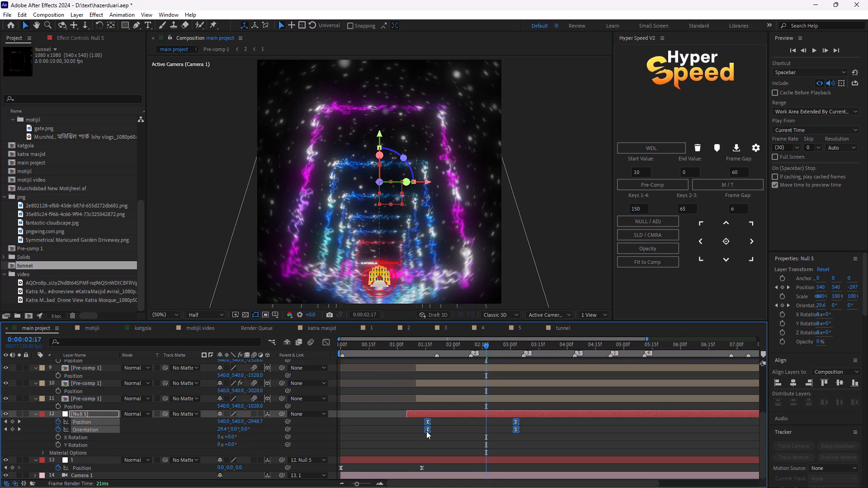
left_click_drag(426, 431, 439, 437)
Preview the retimed tunnel pull-back from 0:00:00:23 and again from 0:00:01:10.
left_click_drag(486, 343, 388, 366)
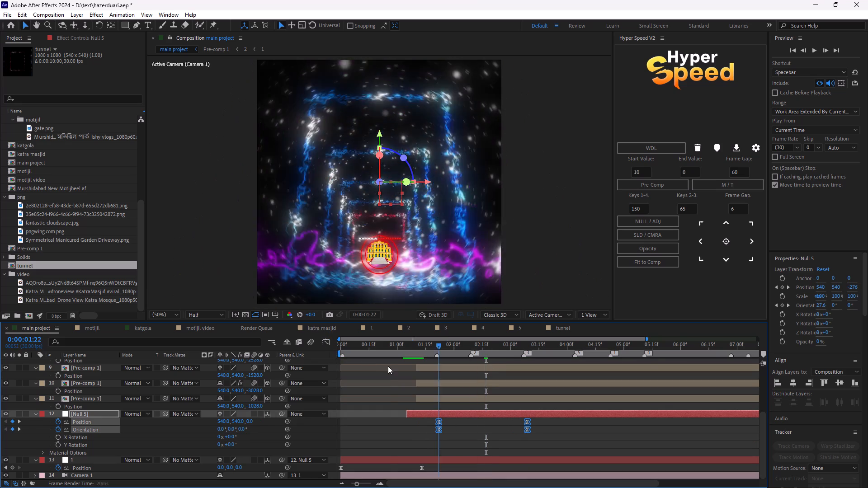
left_click_drag(388, 366, 384, 366)
key("space")
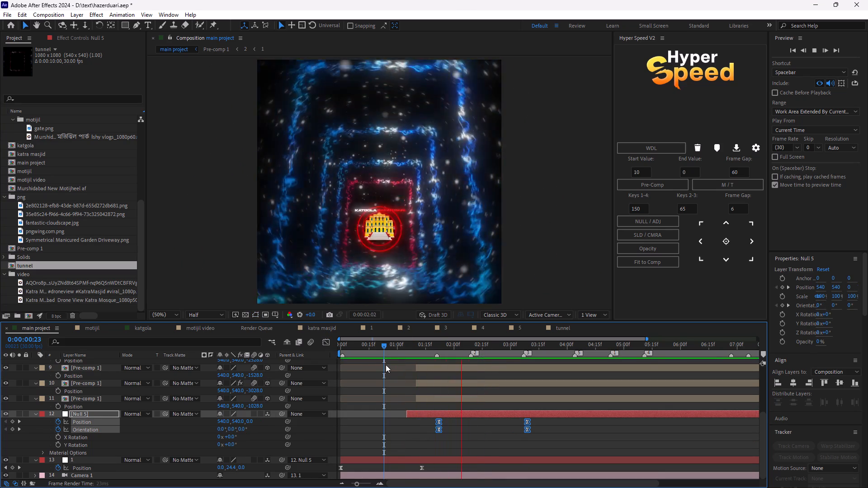
key("space")
left_click_drag(528, 345, 528, 347)
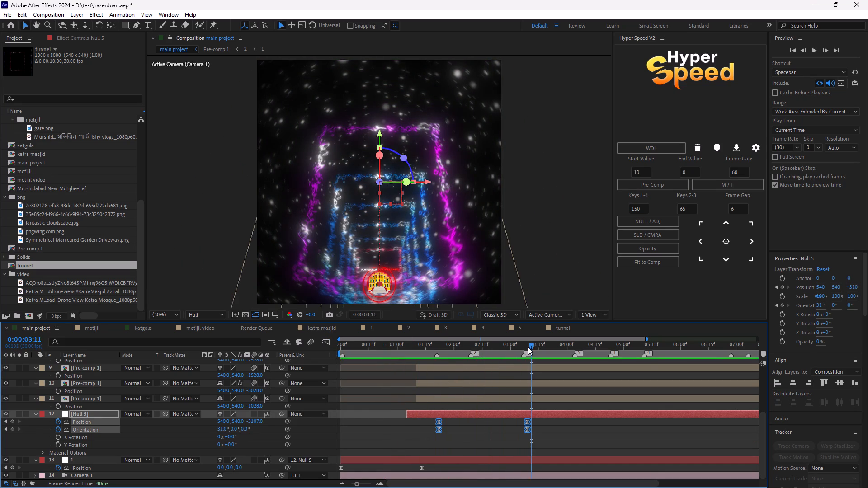
left_click_drag(528, 347, 416, 367)
key("space")
left_click(491, 435)
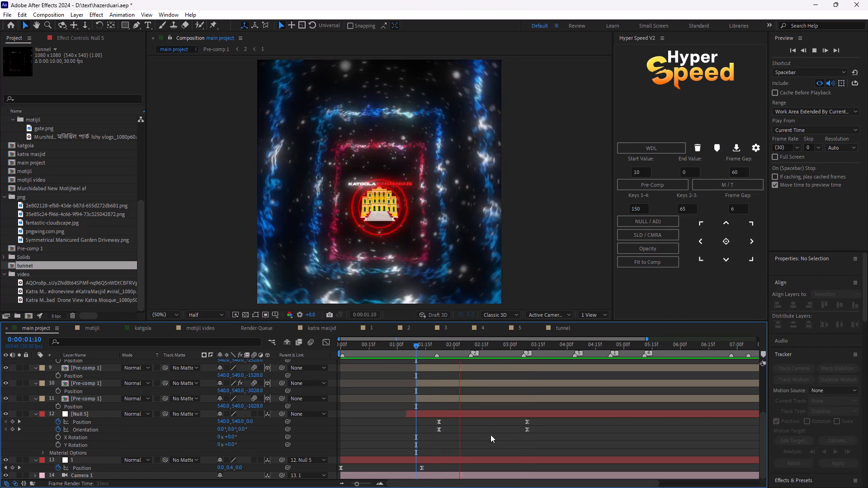
key("space")
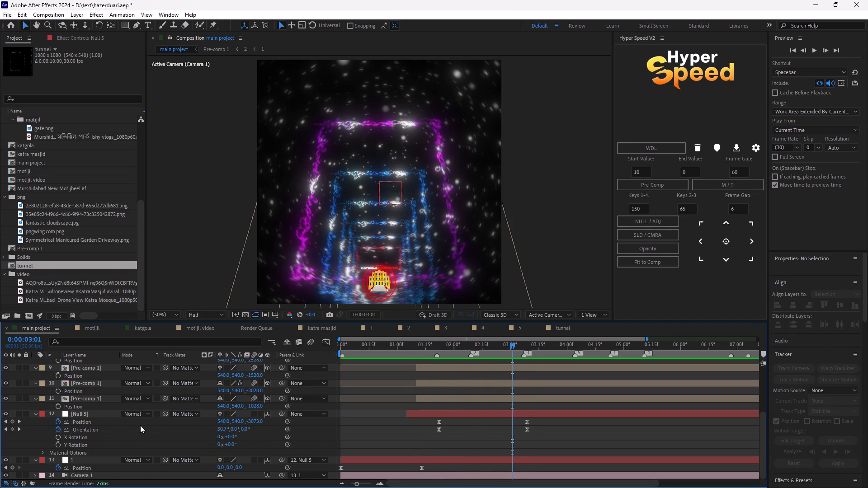
Examine the main project layer stack and its switches, from the katgola layer down to Camera 1.
scroll(160, 396, "up", 6)
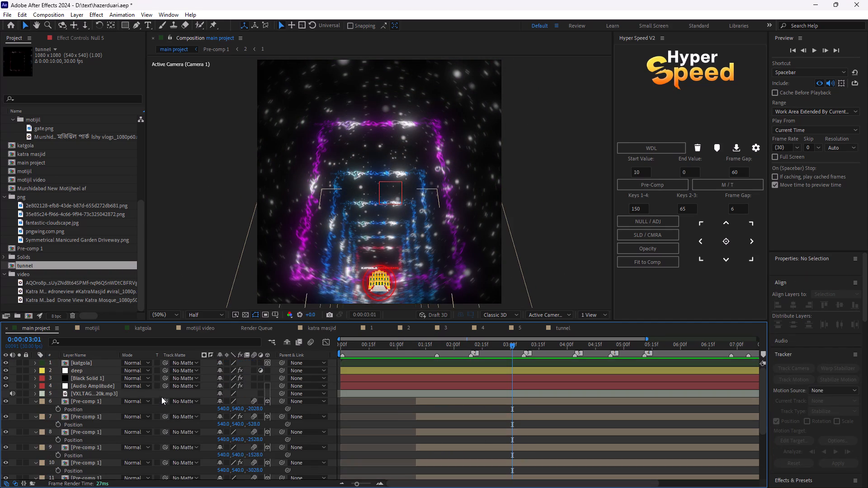
scroll(186, 408, "up", 1)
scroll(211, 414, "down", 1)
scroll(214, 413, "up", 4)
scroll(250, 378, "down", 1)
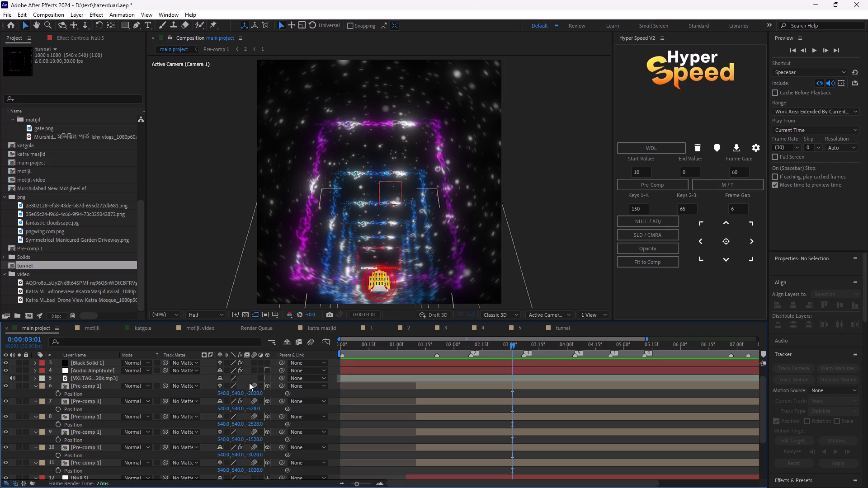
scroll(249, 383, "down", 3)
scroll(254, 432, "down", 2)
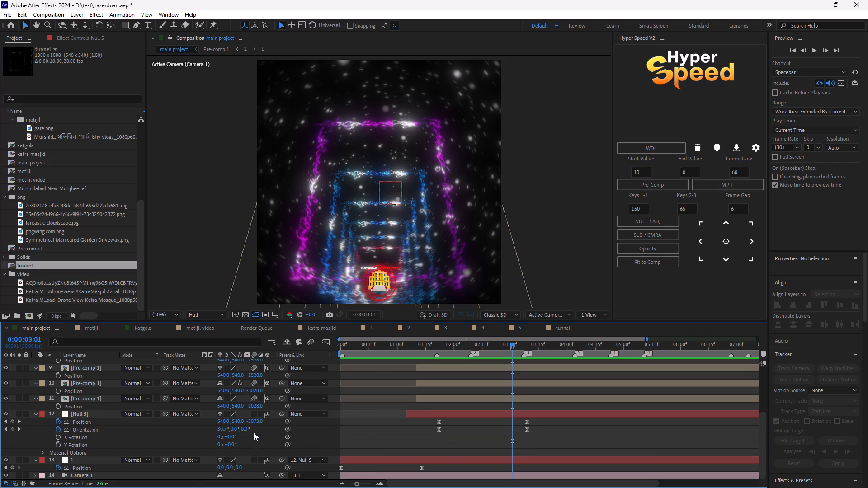
scroll(254, 432, "down", 1)
Preview the tunnel pull-back from 0:00:00:28, and replay it from around 0:00:01:21.
left_click_drag(519, 345, 393, 371)
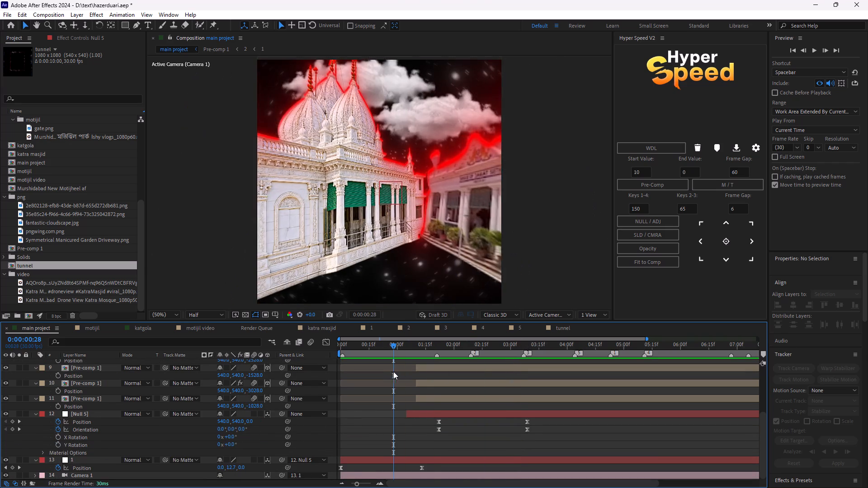
key("space")
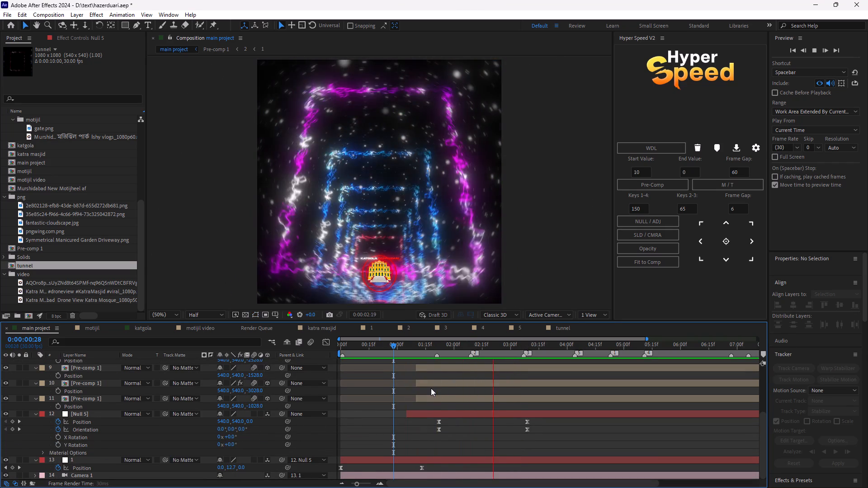
key("space")
left_click_drag(511, 344, 443, 368)
key("space")
key("space")
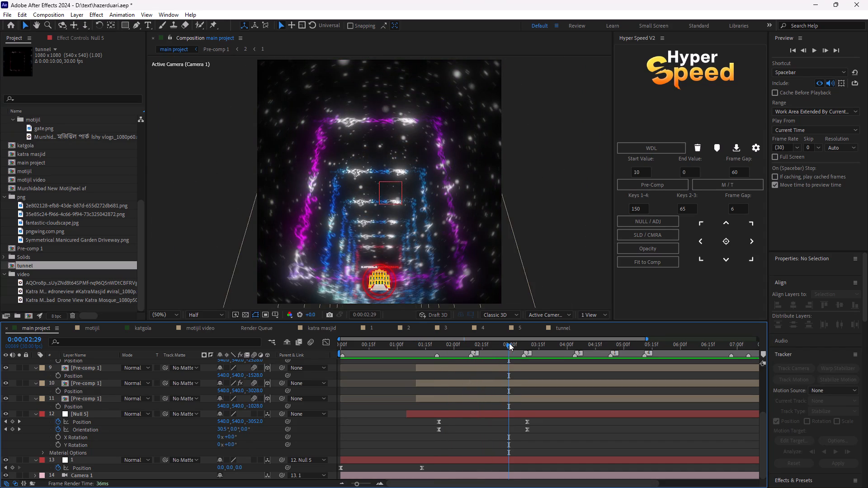
left_click_drag(509, 343, 437, 361)
key("space")
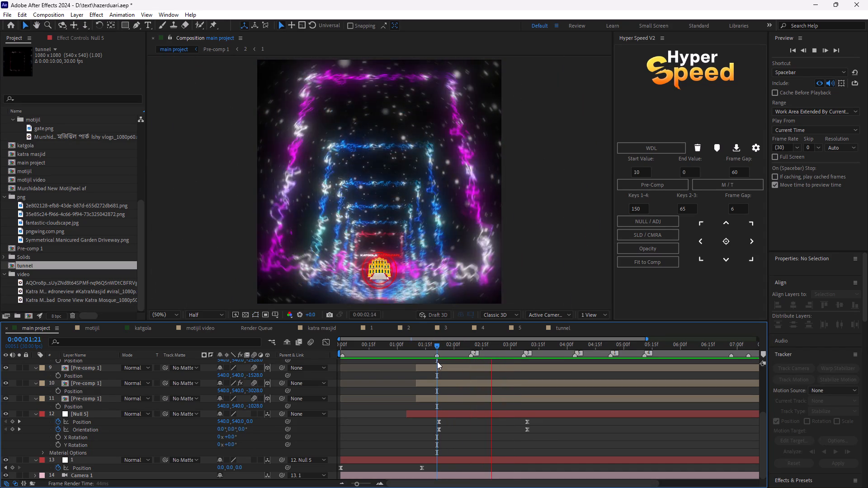
key("space")
Preview the transition twice from the start of the composition through to about 0:00:03:00.
left_click_drag(517, 347, 274, 374)
key("space")
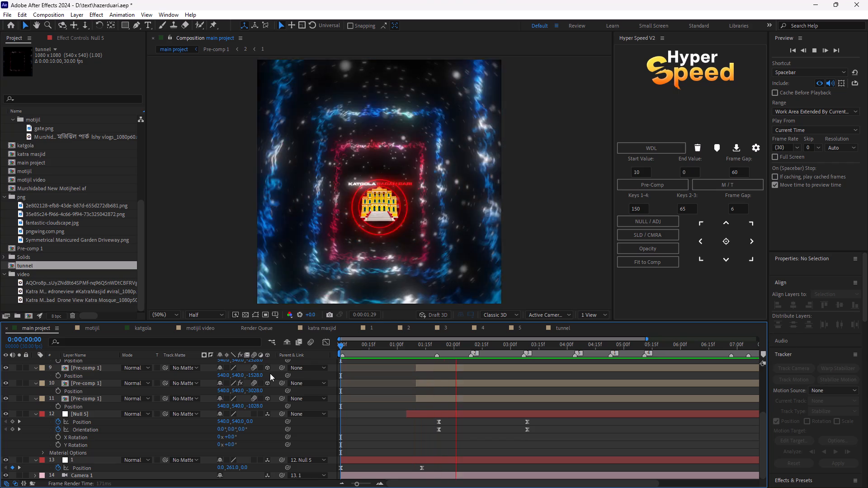
key("space")
left_click_drag(508, 344, 282, 377)
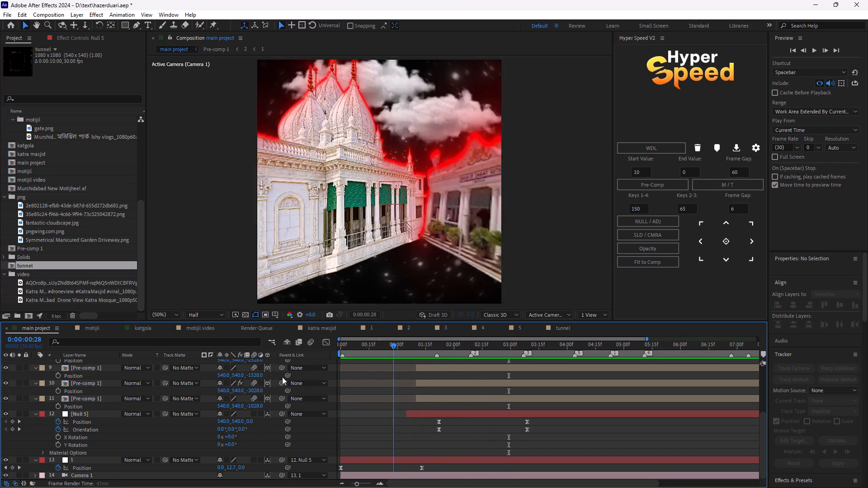
left_click_drag(282, 377, 272, 377)
key("space")
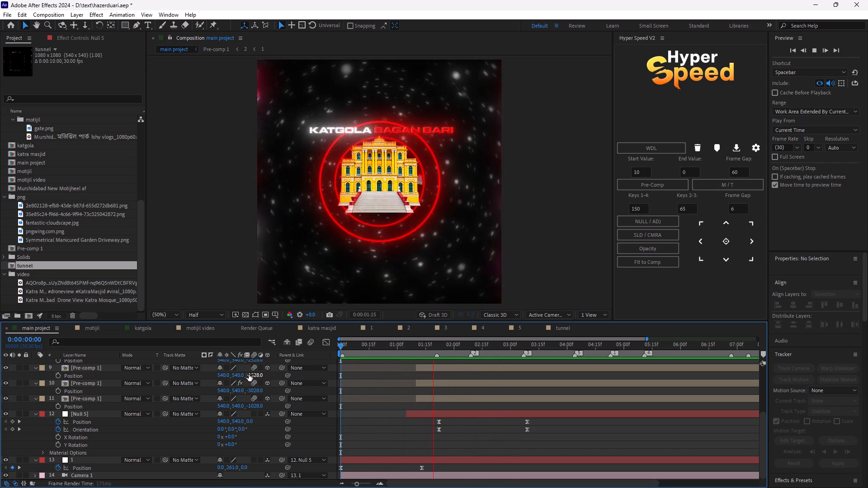
key("space")
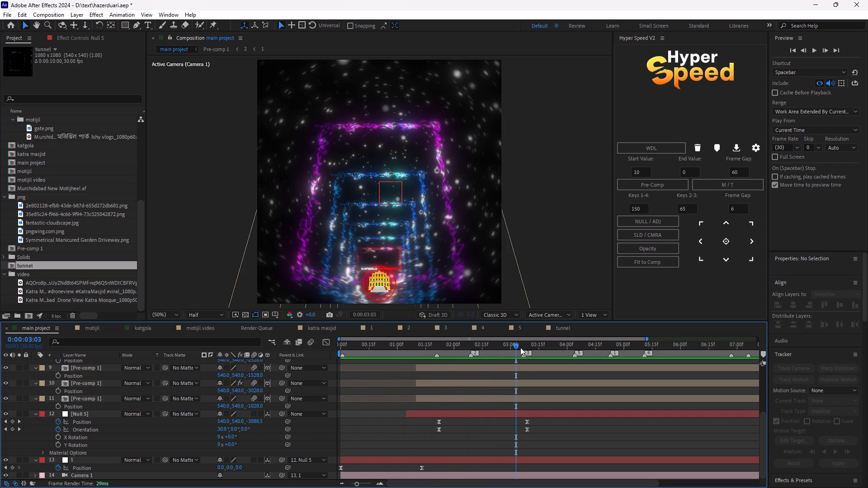
Replay the pull-back from 0:00:01:17 and 0:00:01:14, and scrub through it to 0:00:02:25.
left_click_drag(519, 347, 429, 363)
key("space")
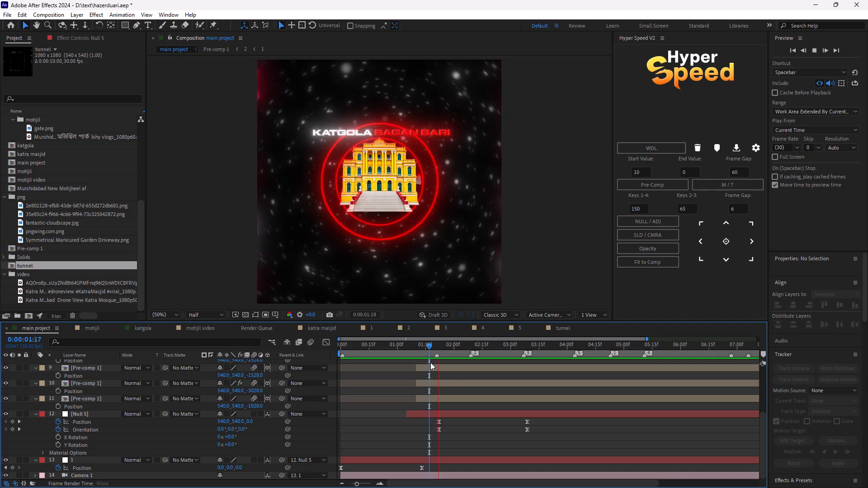
key("space")
left_click_drag(516, 347, 514, 348)
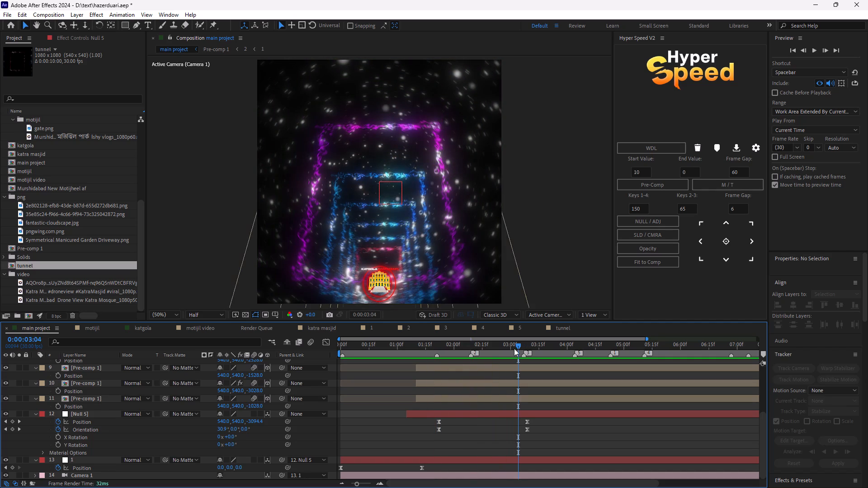
left_click_drag(514, 348, 422, 365)
key("space")
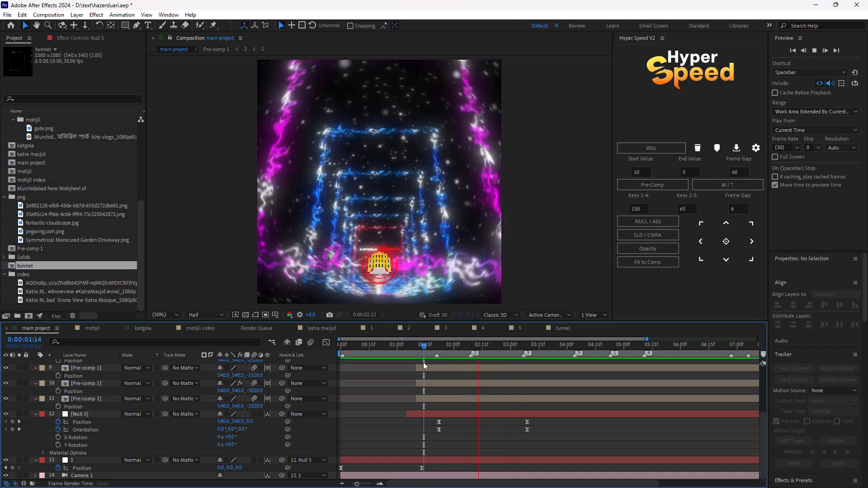
key("space")
left_click_drag(517, 347, 426, 382)
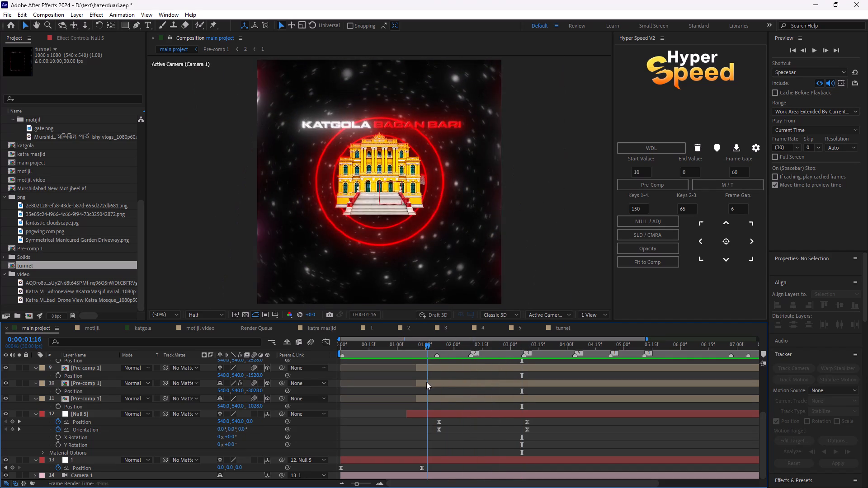
left_click_drag(426, 382, 500, 397)
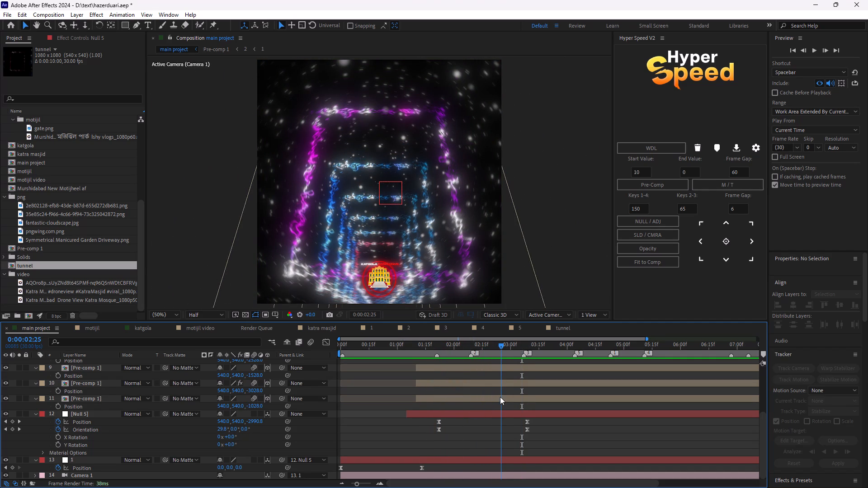
left_click_drag(500, 397, 500, 397)
Select Pre-comp 1 layers 11, 6, 7, 8 and 9 one at a time to identify each one's frame in the tunnel.
left_click(493, 398)
scroll(499, 399, "up", 2)
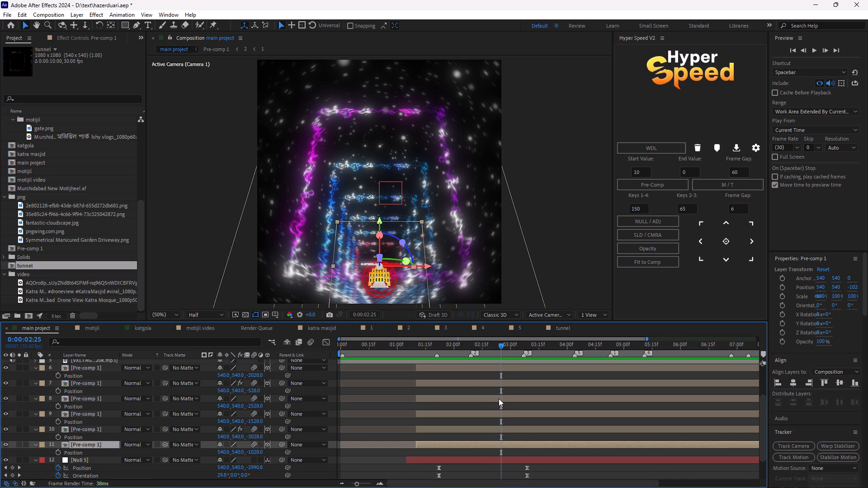
scroll(499, 399, "up", 2)
left_click(490, 382)
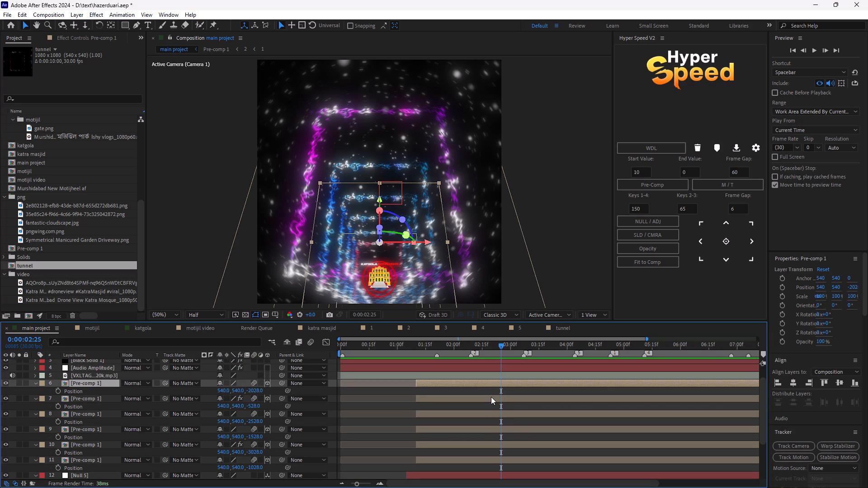
left_click(491, 397)
left_click(491, 415)
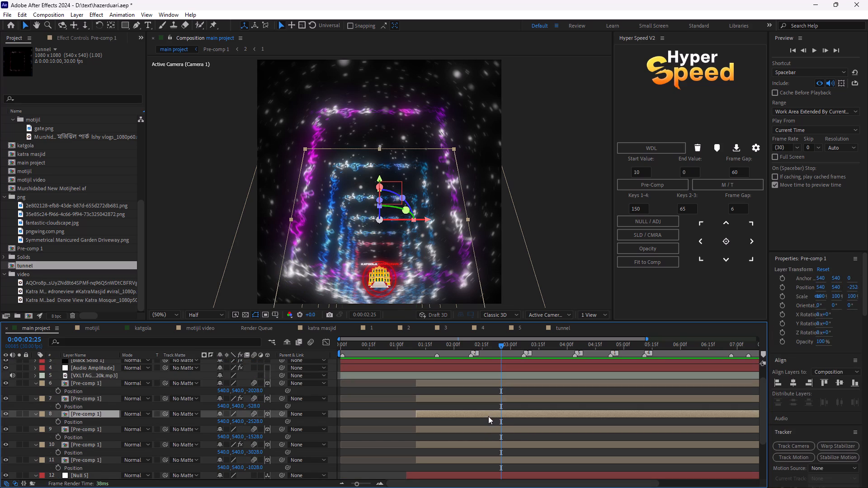
left_click(485, 427)
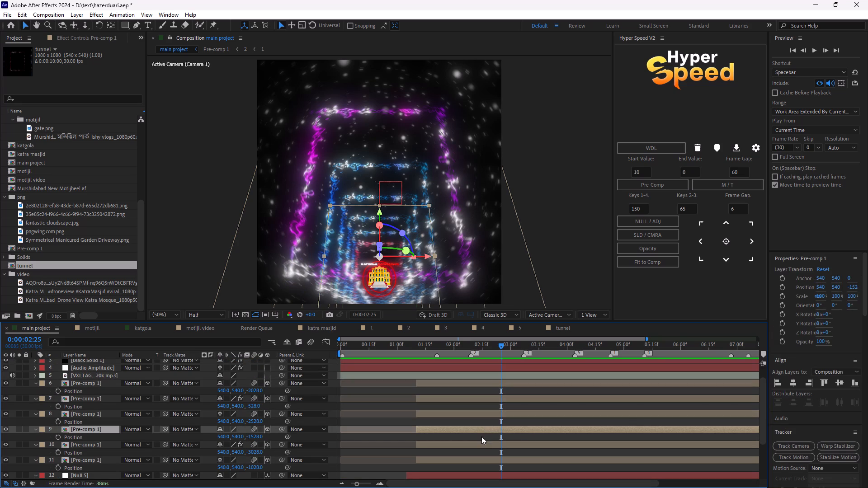
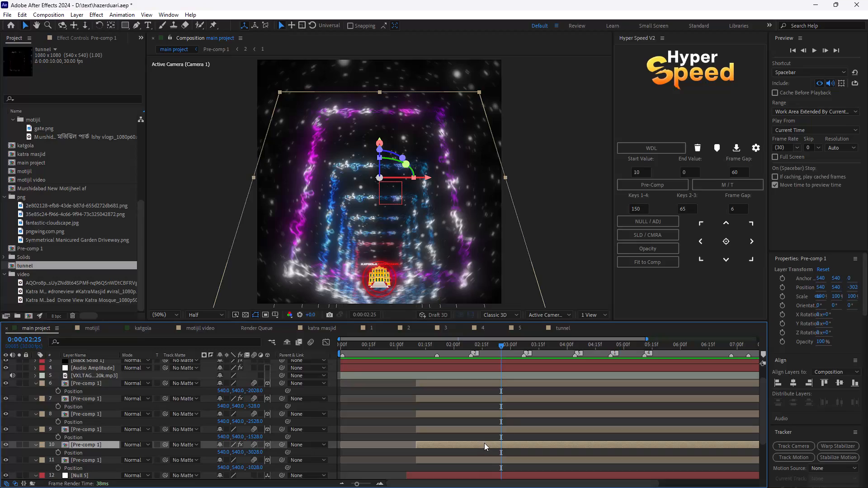
Duplicate the selected Pre-comp 1 tunnel layer at Z position -3028 twice.
key("ctrl+d")
key("ctrl+d")
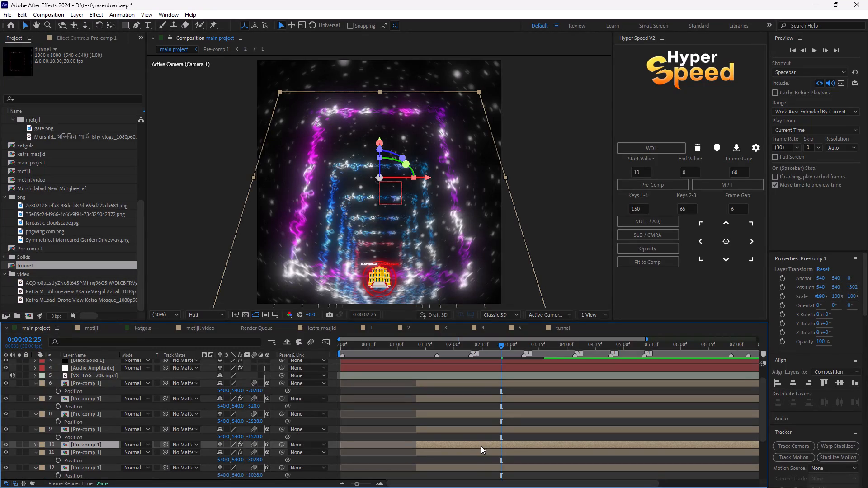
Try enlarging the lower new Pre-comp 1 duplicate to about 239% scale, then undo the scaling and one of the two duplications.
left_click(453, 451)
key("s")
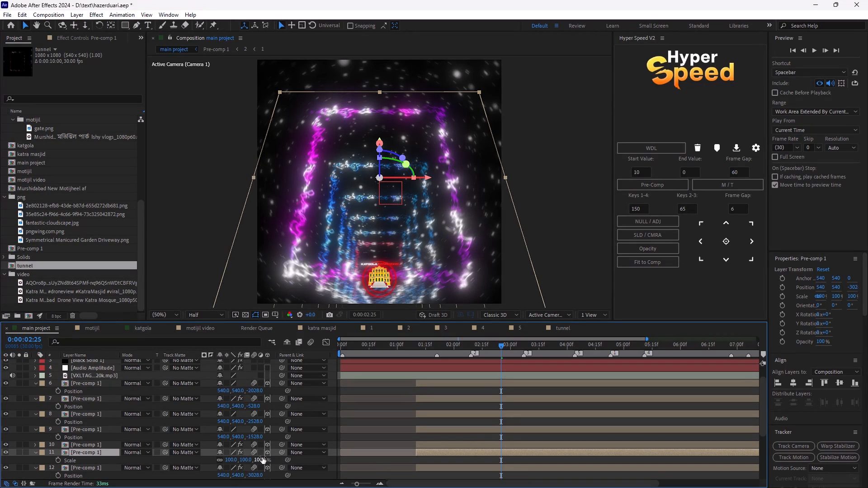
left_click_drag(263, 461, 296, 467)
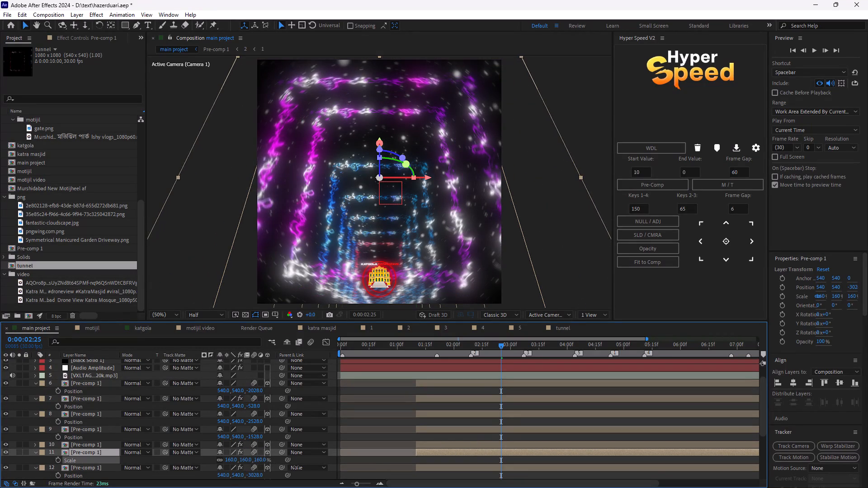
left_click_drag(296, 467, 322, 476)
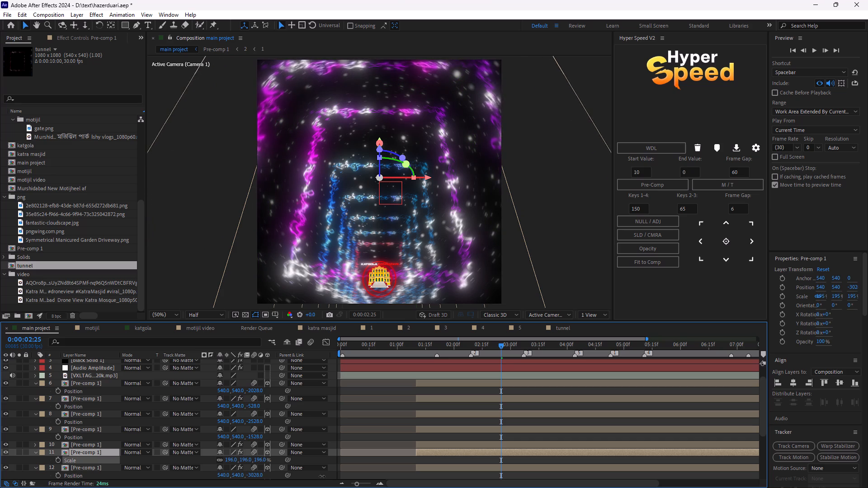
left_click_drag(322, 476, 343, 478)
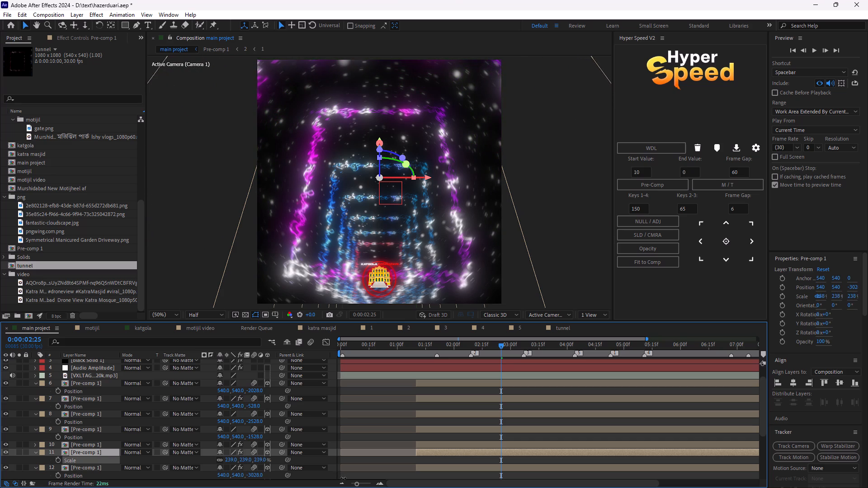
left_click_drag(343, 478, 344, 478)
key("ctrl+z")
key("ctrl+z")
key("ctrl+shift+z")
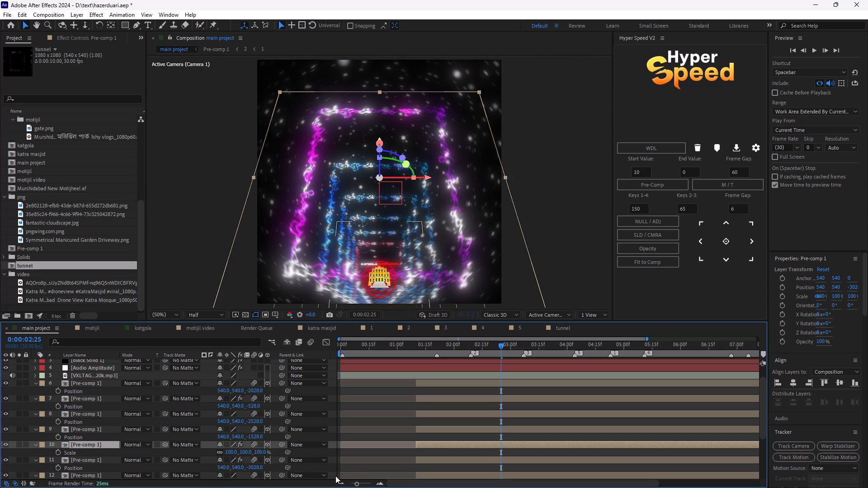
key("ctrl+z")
Move the remaining Pre-comp 1 duplicate, layer 10, along the tunnel to a Z position of about -3599.
key("p")
key("p")
left_click_drag(258, 452, 99, 461)
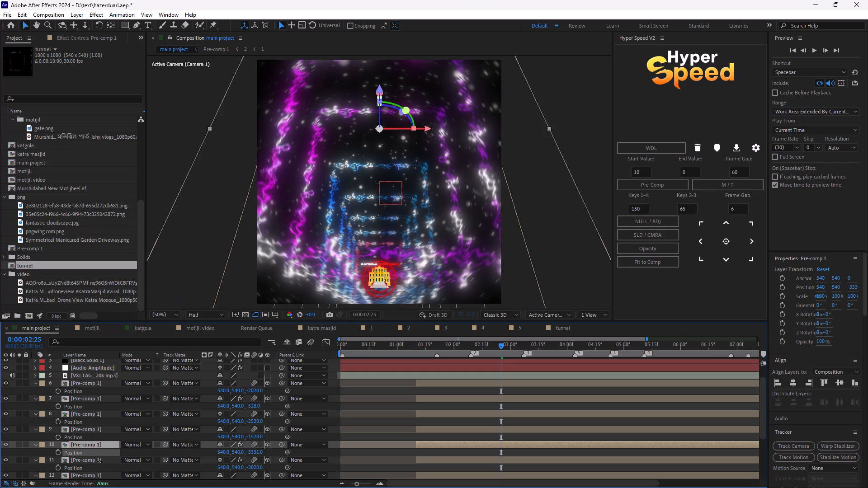
left_click_drag(99, 461, 22, 474)
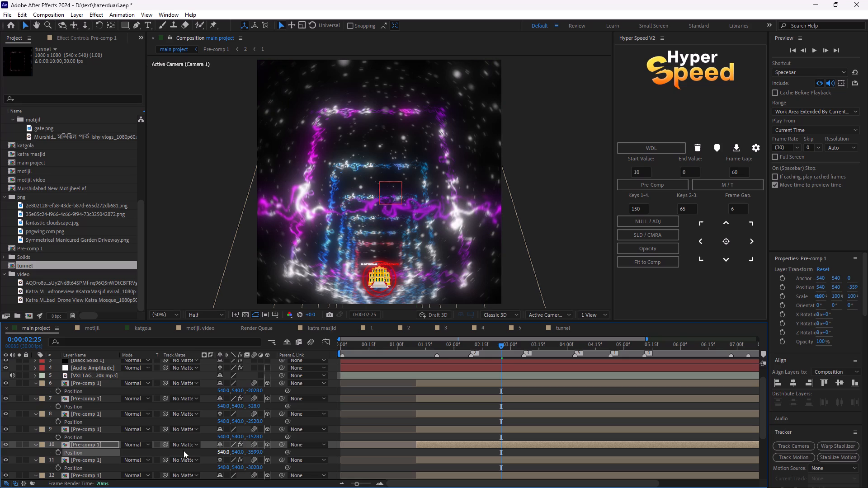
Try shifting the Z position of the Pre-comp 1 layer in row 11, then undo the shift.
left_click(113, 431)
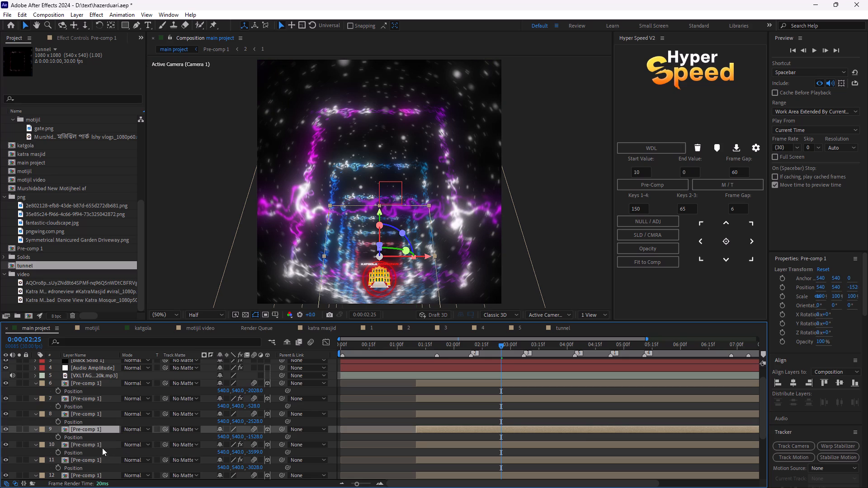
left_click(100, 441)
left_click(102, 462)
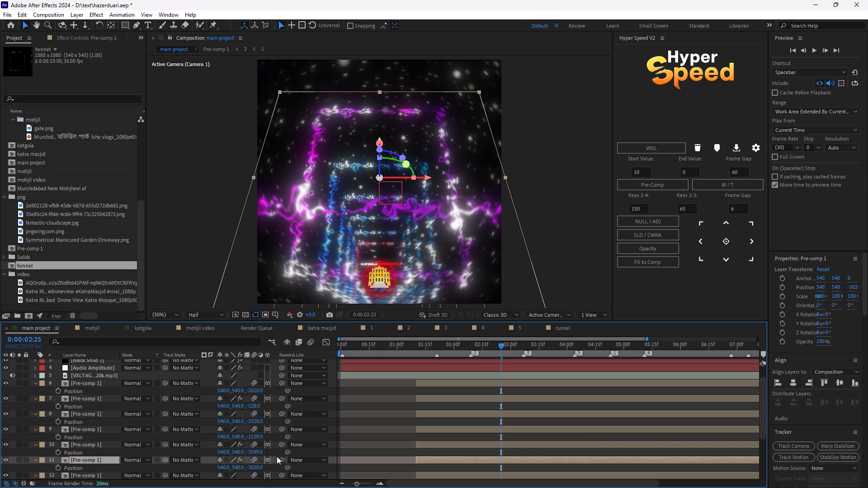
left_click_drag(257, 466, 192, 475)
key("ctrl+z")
Move Null 5's final Position and Orientation keyframes to 0:00:03:07.
left_click_drag(498, 345, 508, 350)
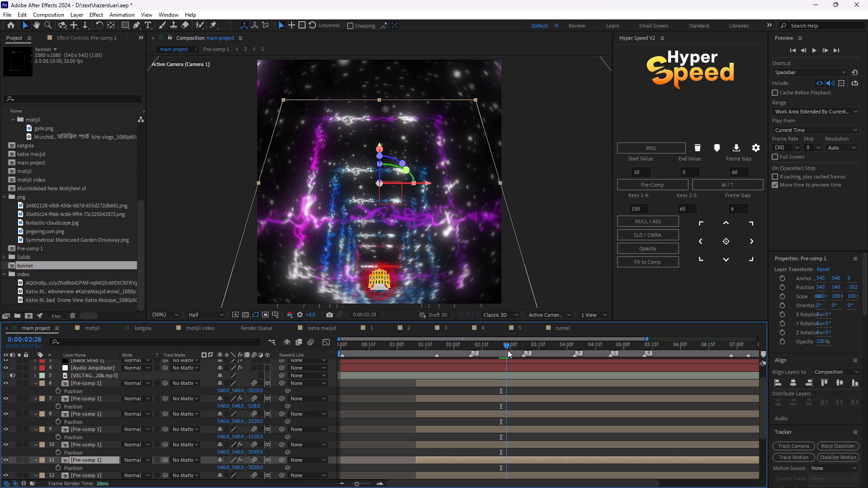
left_click_drag(508, 350, 524, 360)
scroll(496, 423, "down", 5)
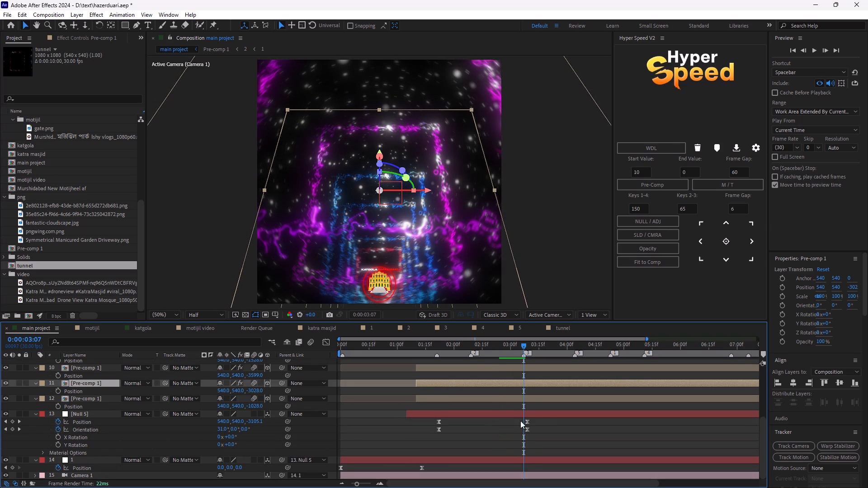
left_click_drag(525, 345, 528, 354)
left_click_drag(534, 433, 522, 416)
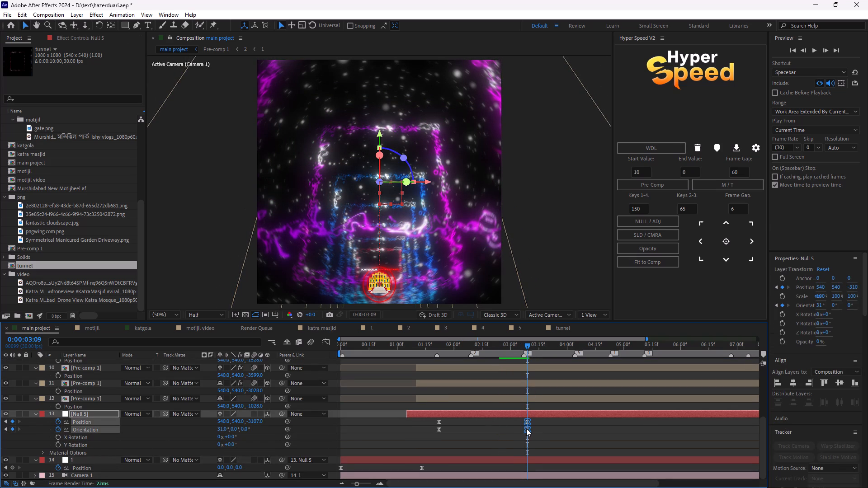
left_click(526, 428, "alt")
left_click_drag(530, 343, 529, 344, "alt")
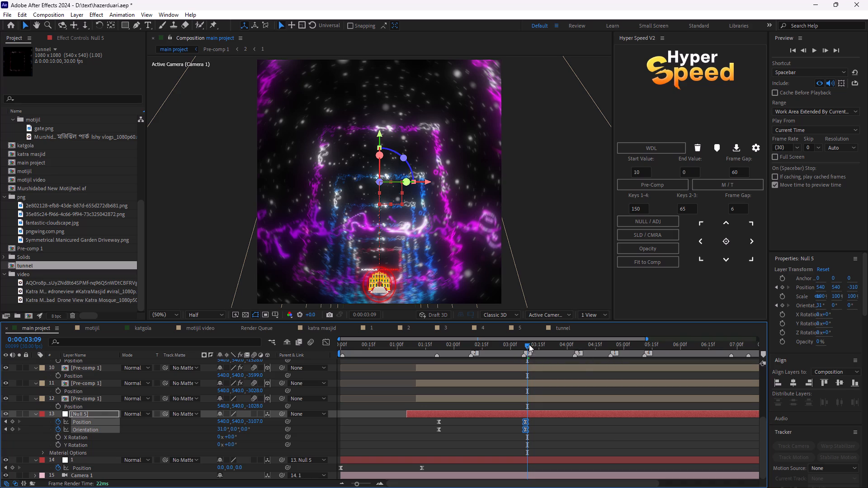
left_click_drag(529, 344, 525, 346, "alt")
left_click(524, 429, "alt")
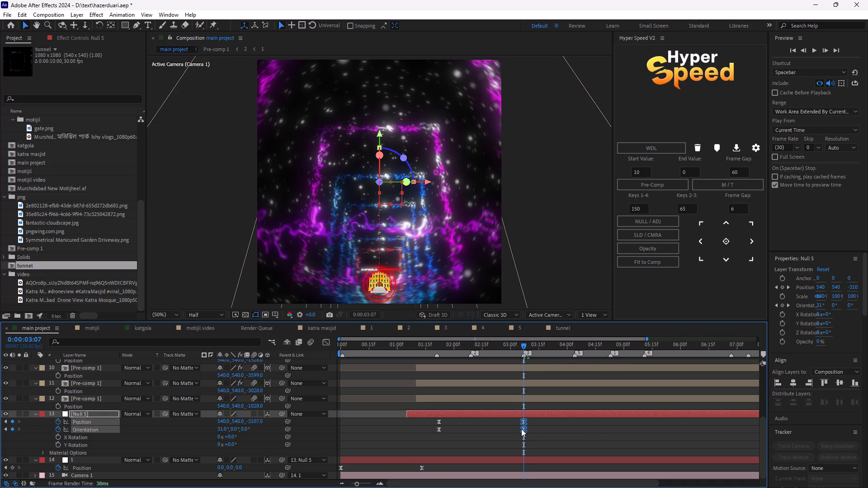
left_click(514, 441)
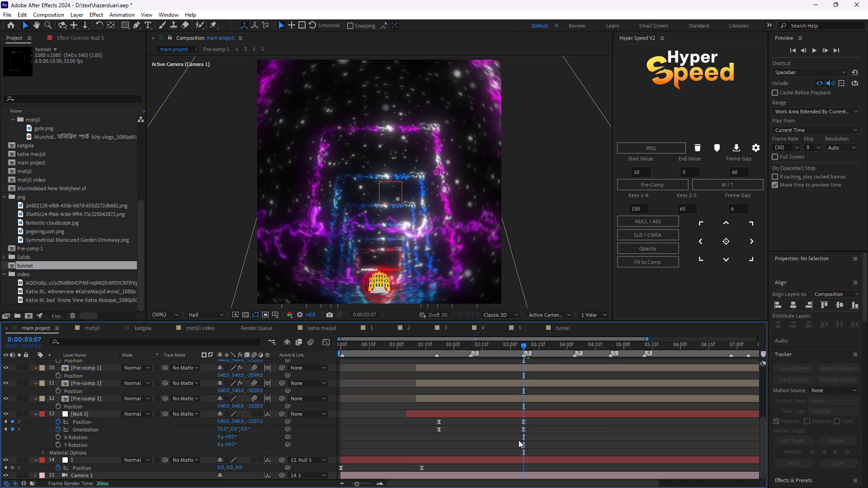
Set Null 5's Z position to about -3798 at the final Position keyframe, 0:00:03:07.
left_click(520, 427)
left_click(525, 429)
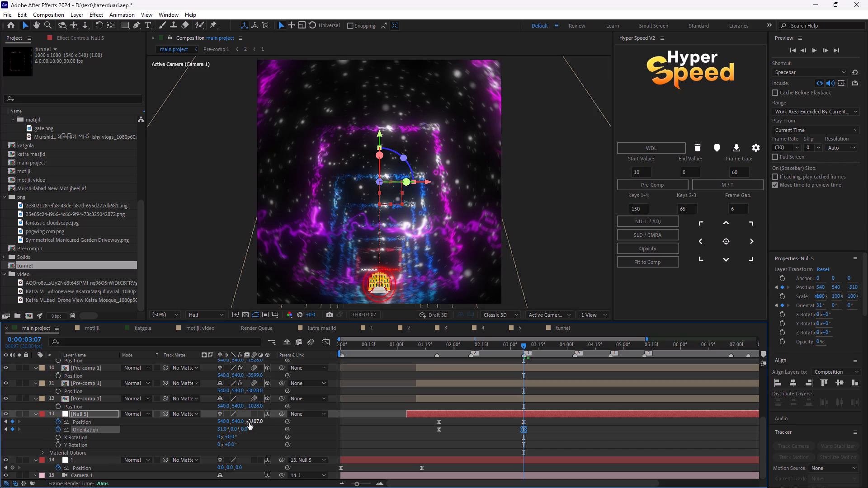
left_click_drag(249, 423, 105, 432)
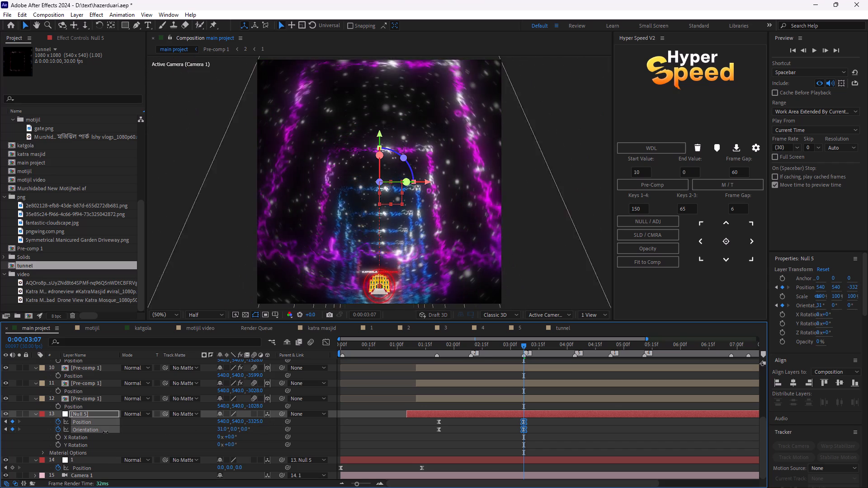
left_click_drag(105, 432, 0, 487)
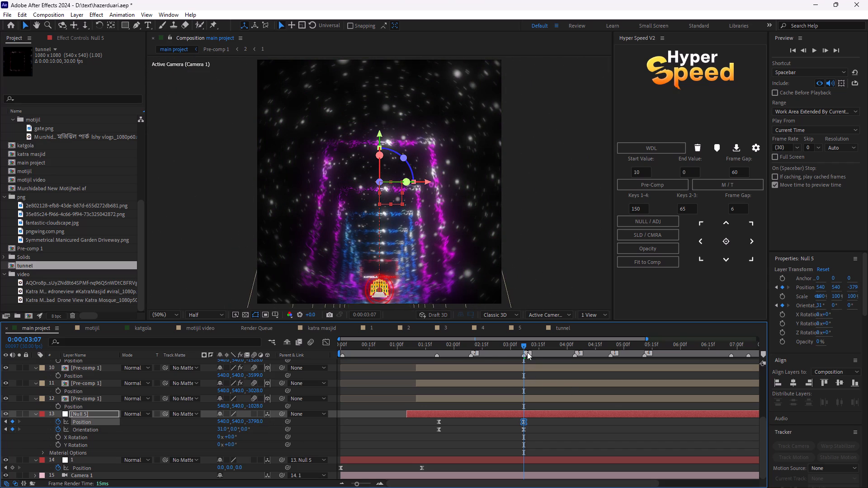
Preview the tunnel camera move from 0:00:01:00 and scrub back through it to check the frame spacing and motion.
left_click_drag(526, 347, 400, 362)
left_click(642, 417)
key("space")
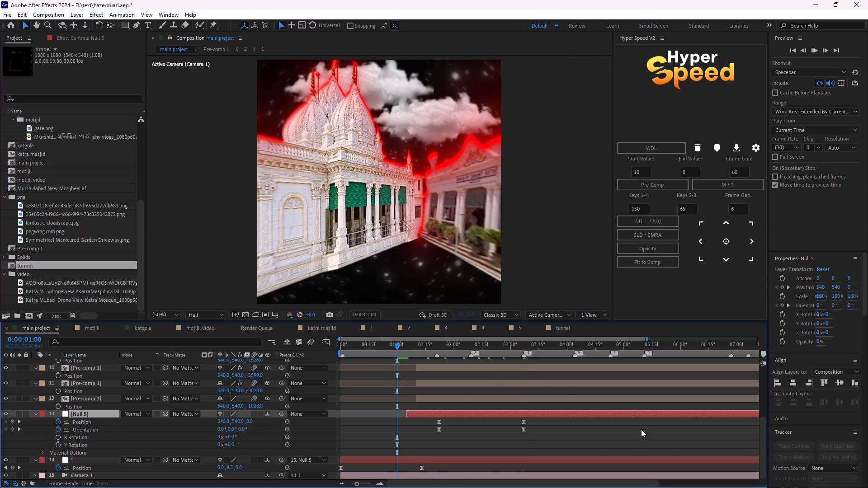
key("space")
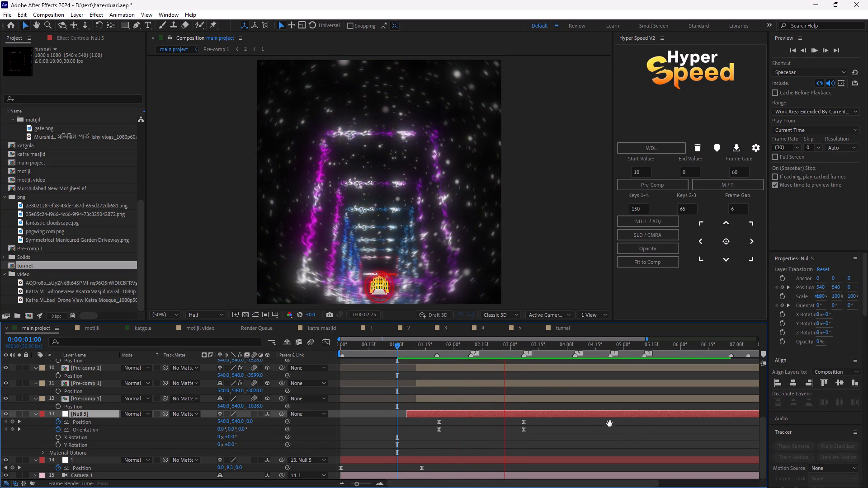
left_click_drag(514, 342, 441, 358)
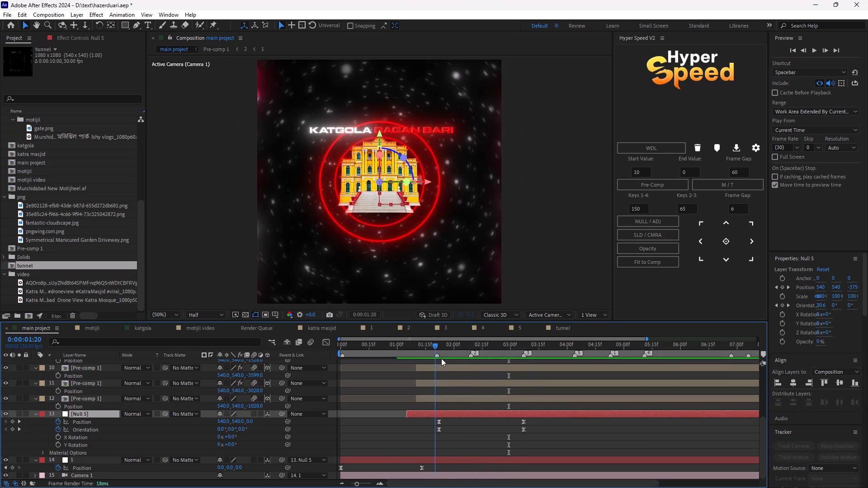
left_click_drag(441, 358, 418, 371)
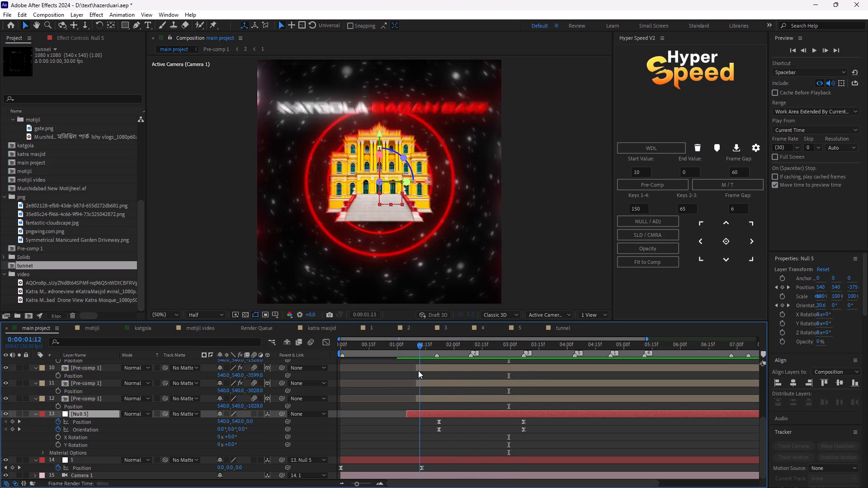
left_click_drag(418, 371, 470, 376)
scroll(487, 400, "up", 6)
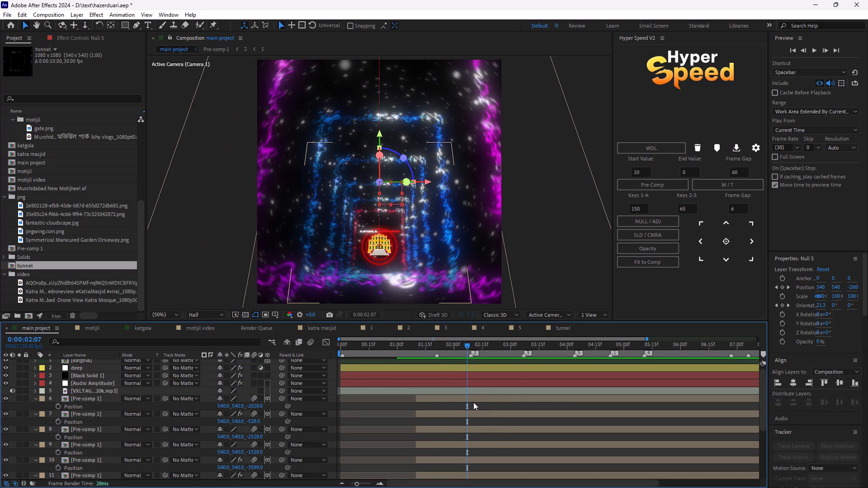
scroll(122, 289, "down", 5)
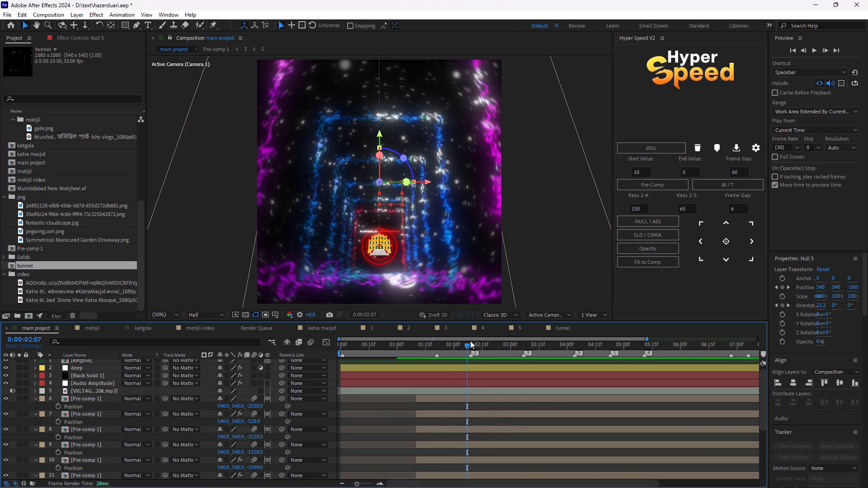
left_click_drag(470, 341, 404, 349)
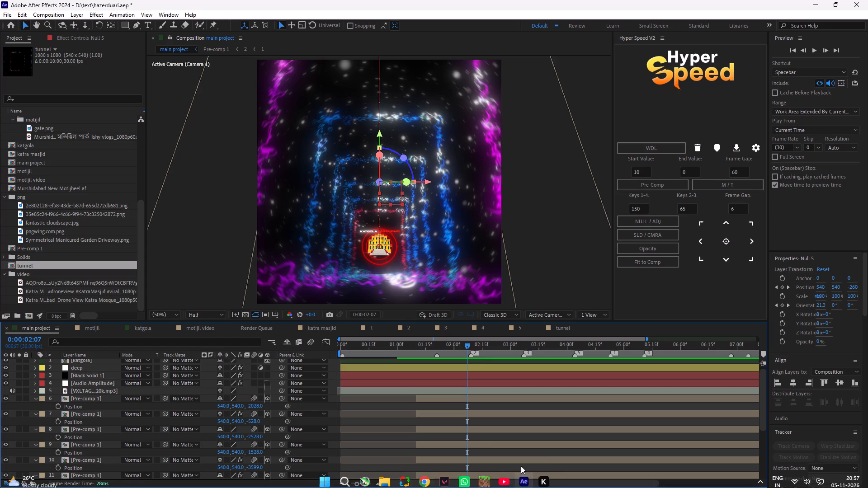
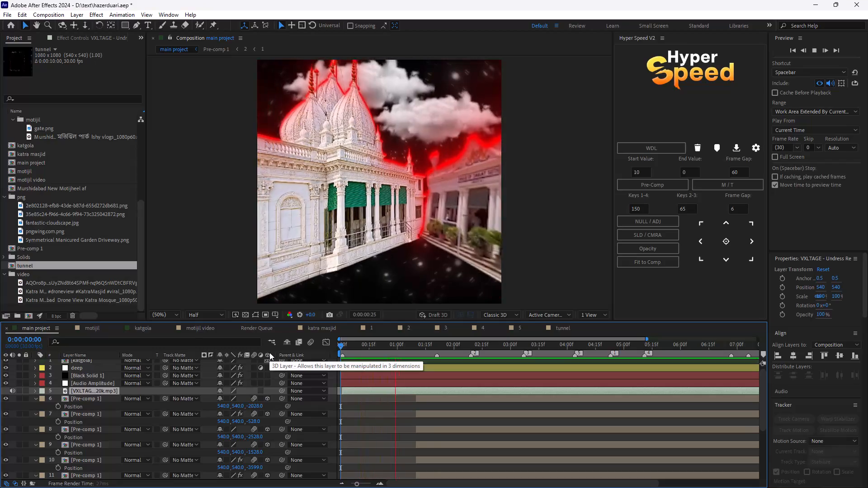
Play back the composition several times from the start to check the camera move and the katgola logo's visibility in the tunnel.
key("space")
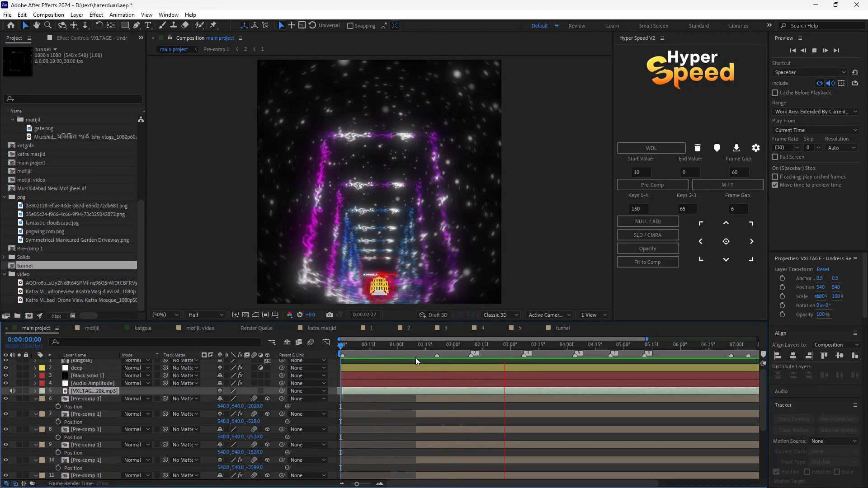
left_click_drag(516, 346, 279, 365)
key("space")
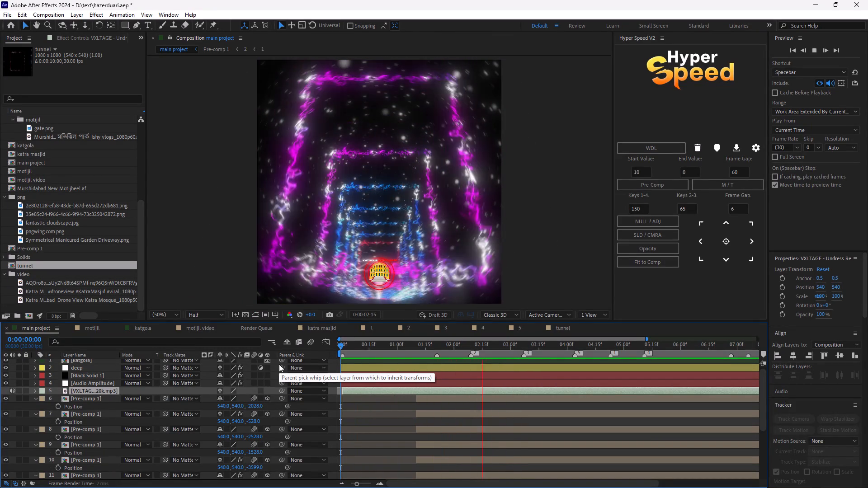
key("space")
left_click_drag(503, 345, 250, 357)
key("space")
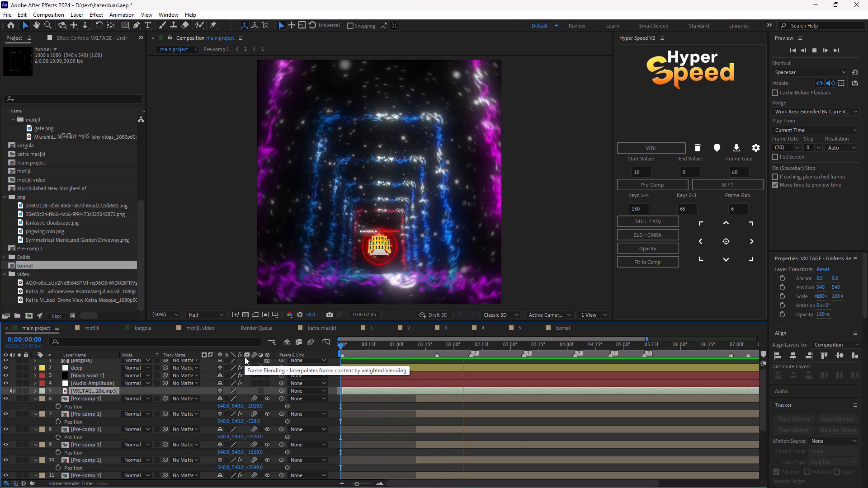
key("space")
left_click_drag(523, 345, 311, 365)
key("space")
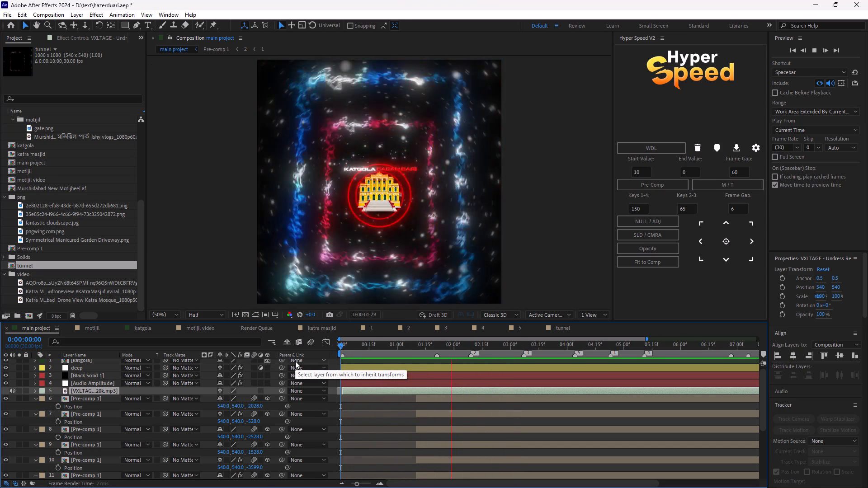
key("space")
Split the katgola layer at 0:00:03:07 and delete the part after that time.
left_click_drag(516, 347, 505, 351)
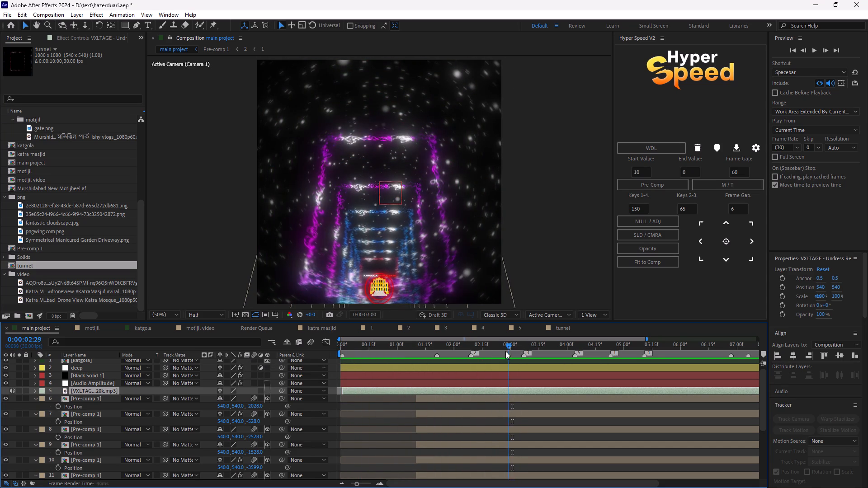
left_click_drag(505, 351, 524, 351)
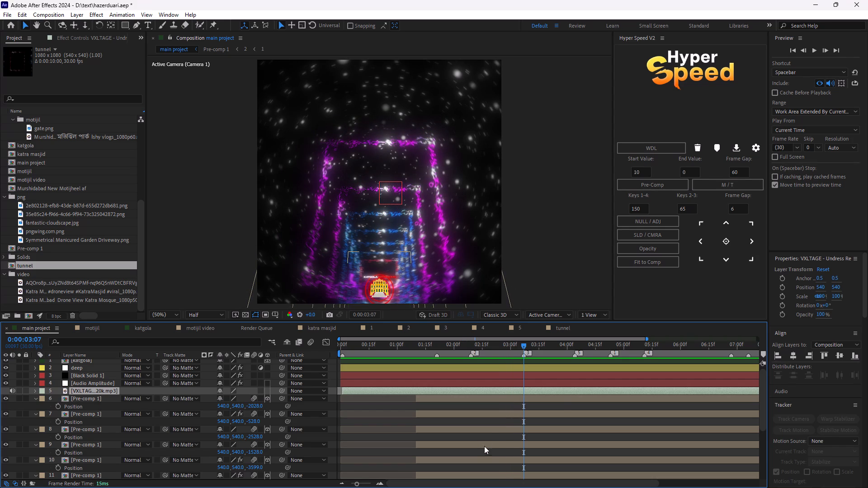
scroll(484, 440, "down", 3)
scroll(459, 432, "up", 6)
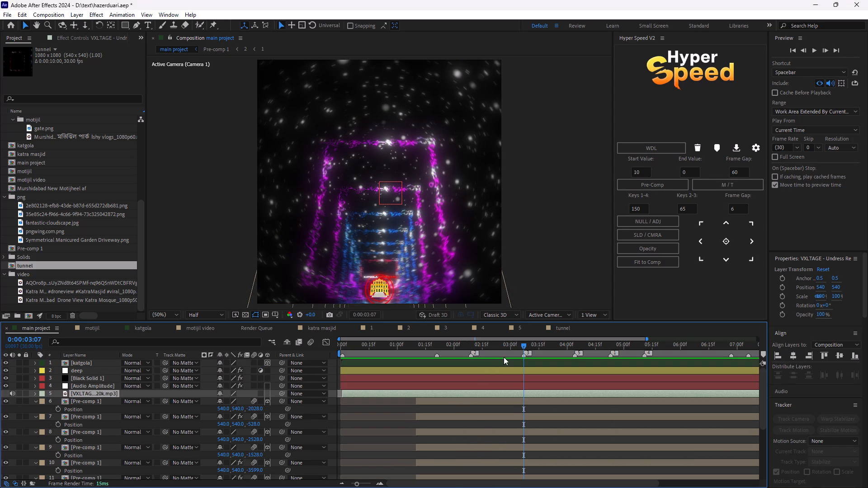
left_click(509, 360)
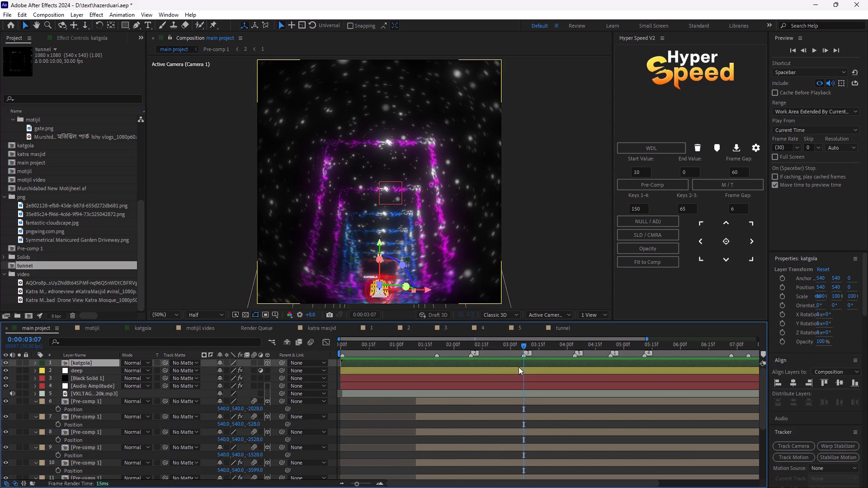
left_click(503, 378)
left_click(504, 357)
left_click(505, 360)
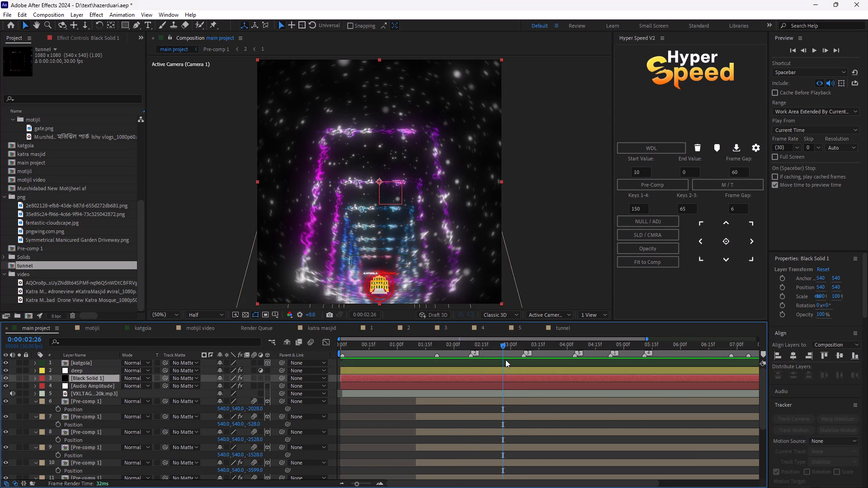
left_click_drag(504, 343, 524, 364)
key("ctrl+shift+d")
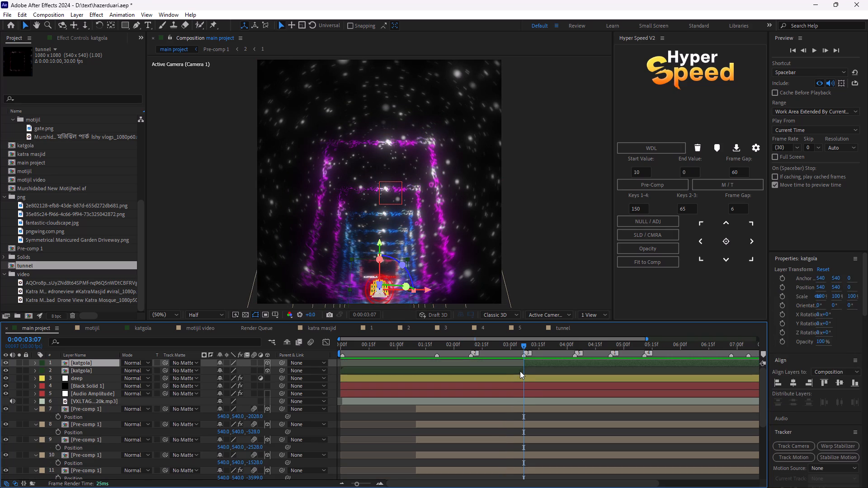
key("Delete")
Add an Opacity keyframe to the katgola layer at 0:00:03:07 and another of 0% at 0:00:02:09.
left_click(523, 364)
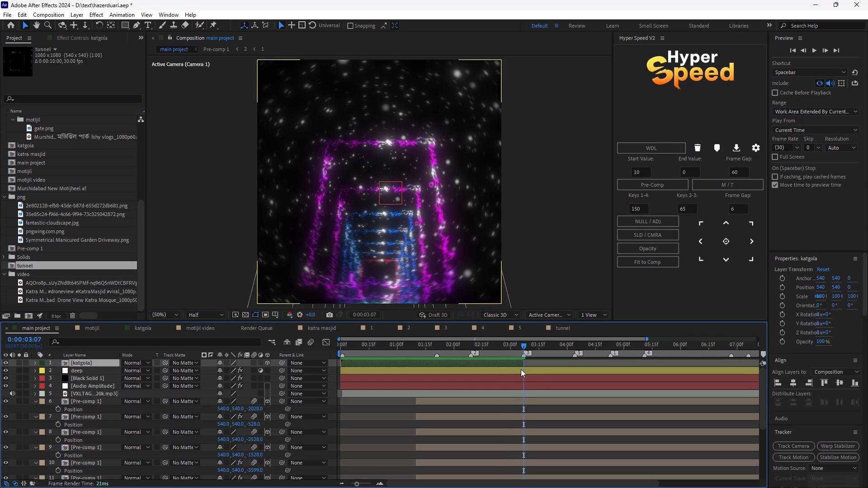
key("t")
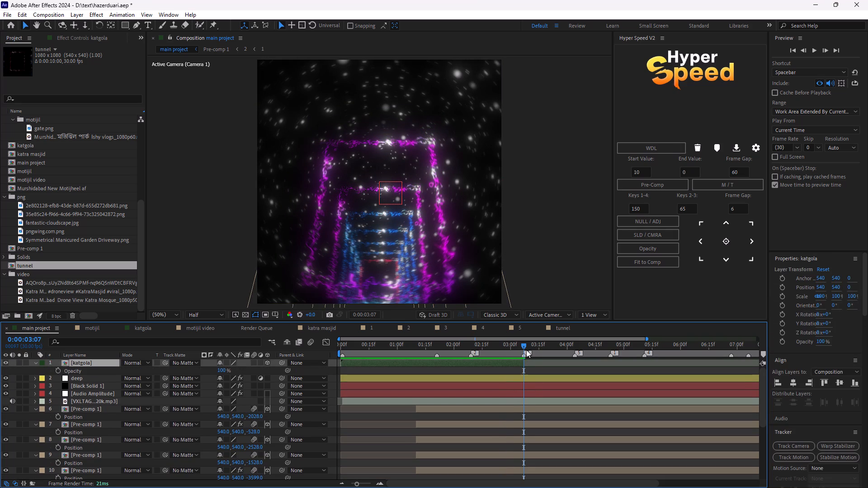
left_click(57, 371)
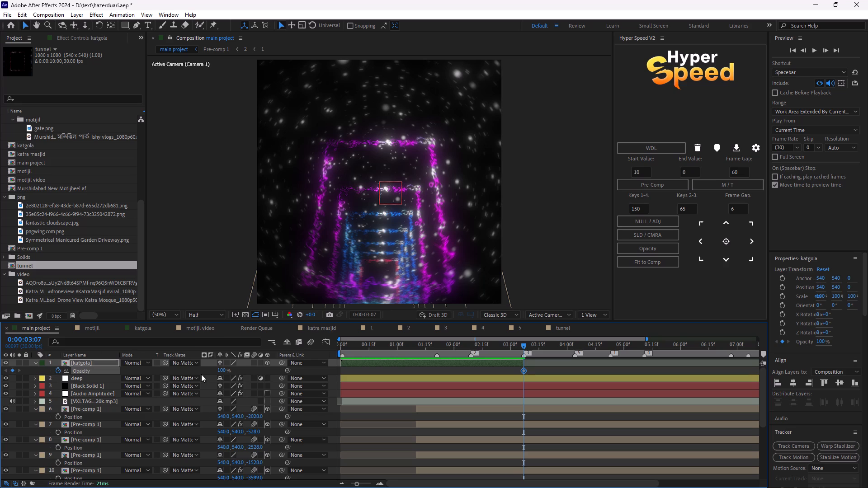
left_click_drag(522, 344, 487, 363)
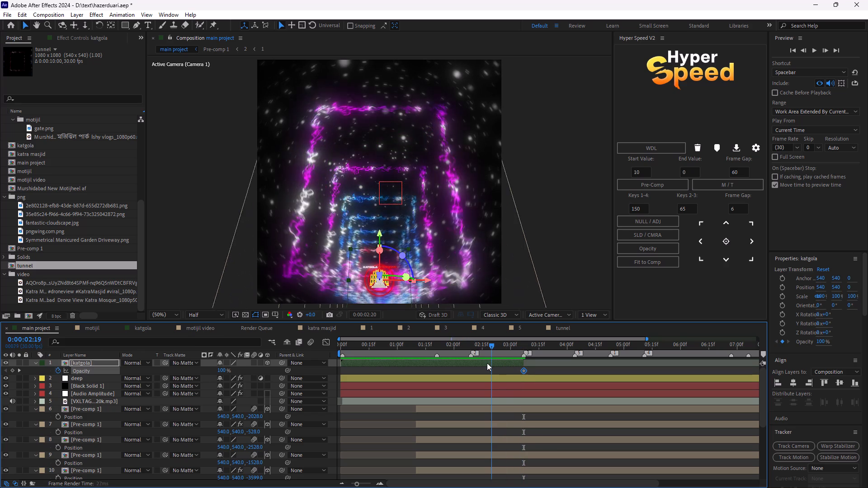
left_click_drag(487, 363, 470, 366)
left_click(228, 372)
left_click(222, 372)
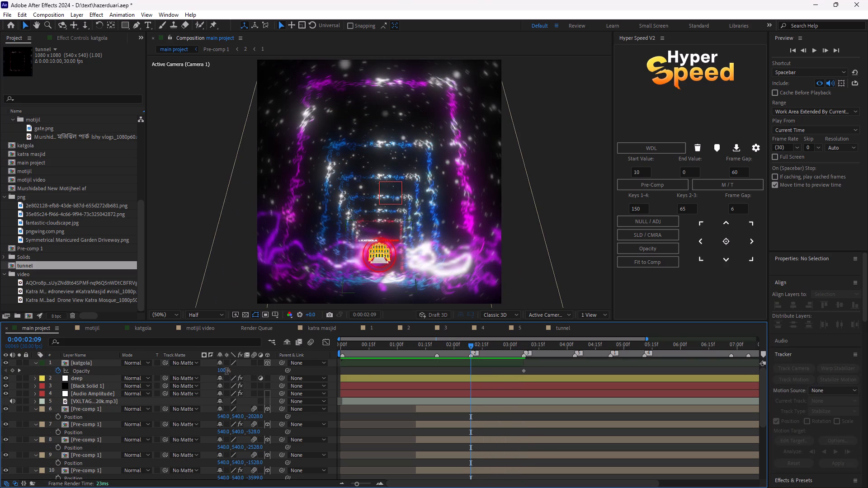
key("BackSpace")
key("0")
key("Return")
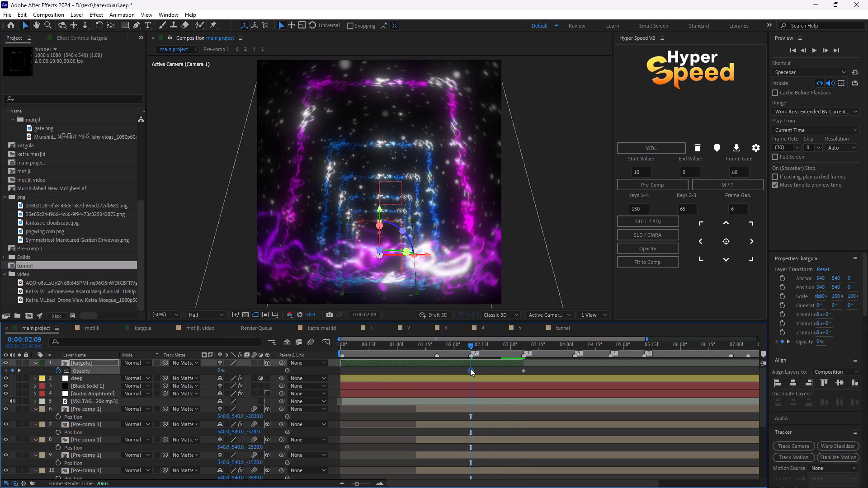
Set the katgola layer's Opacity keyframes to 100% at 0:00:02:09 and 0% at 0:00:03:07.
left_click(215, 369)
left_click(218, 372)
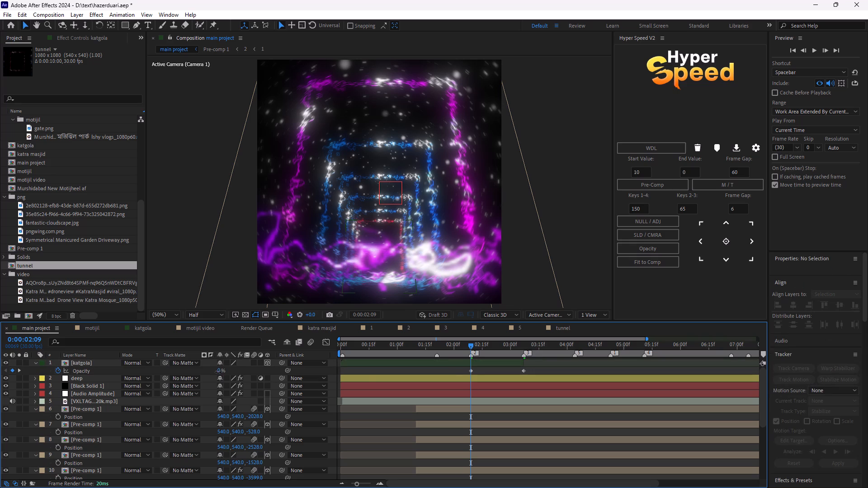
type("100")
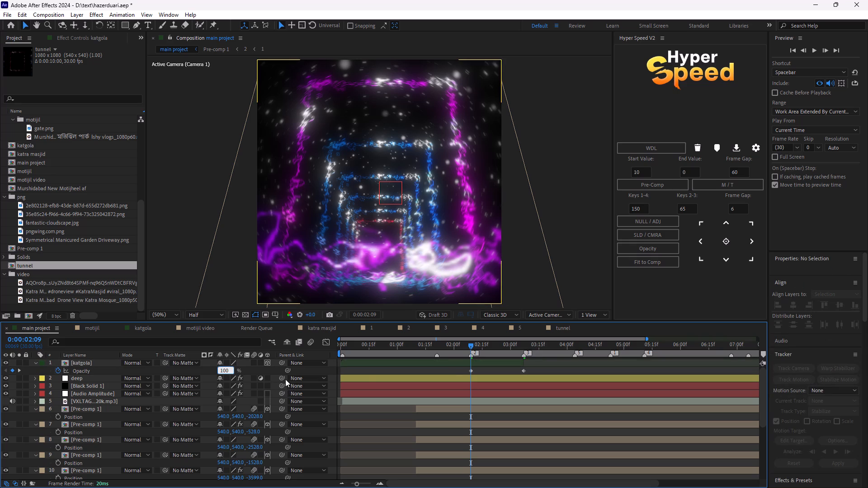
left_click(16, 370)
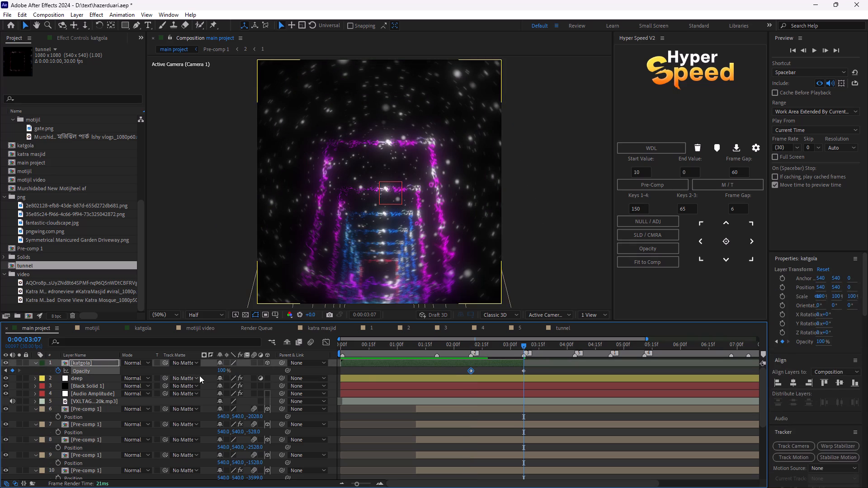
left_click(225, 370)
key("BackSpace")
key("0")
key("Return")
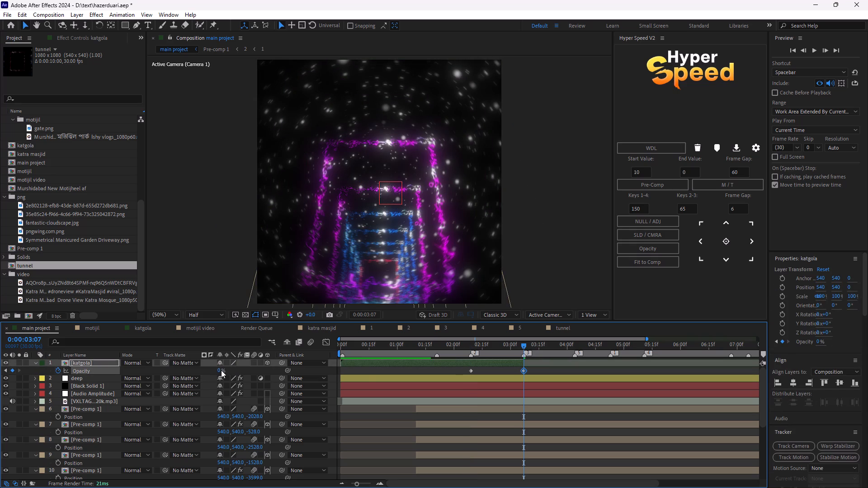
left_click_drag(529, 347, 448, 357)
key("space")
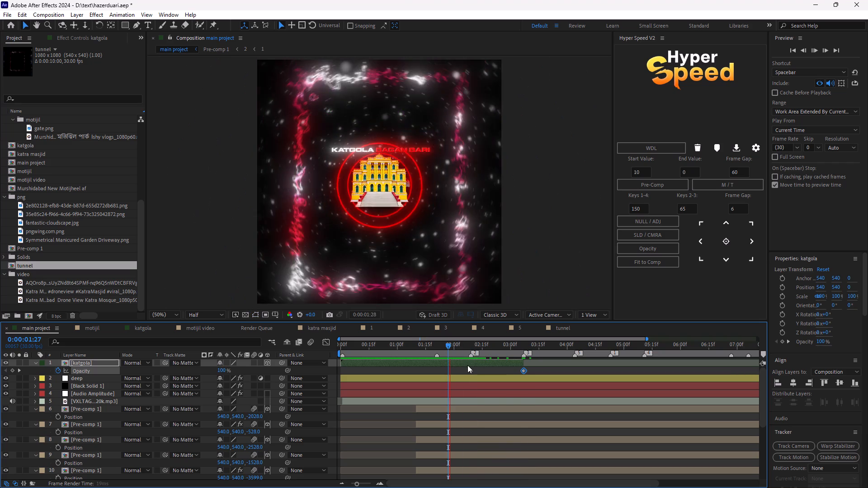
key("space")
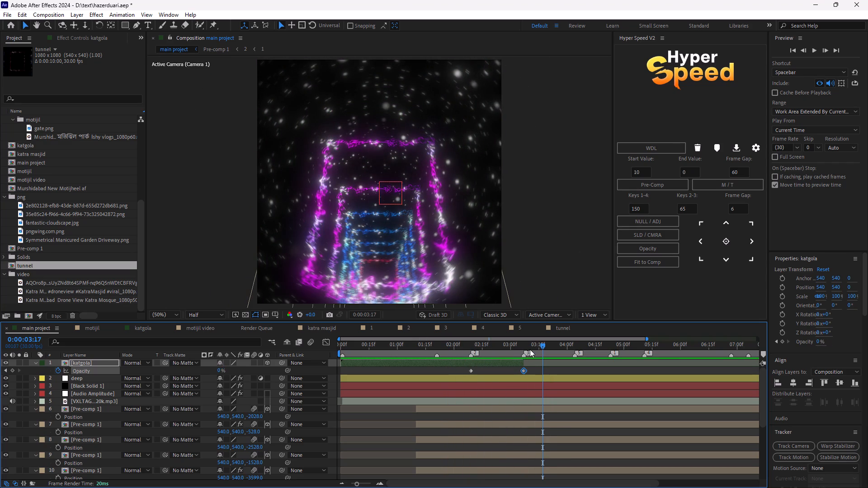
left_click_drag(540, 344, 460, 353)
Apply Easy Ease to both katgola Opacity keyframes and reshape the value curve to drop steeply right after the first keyframe.
left_click_drag(553, 372, 466, 372)
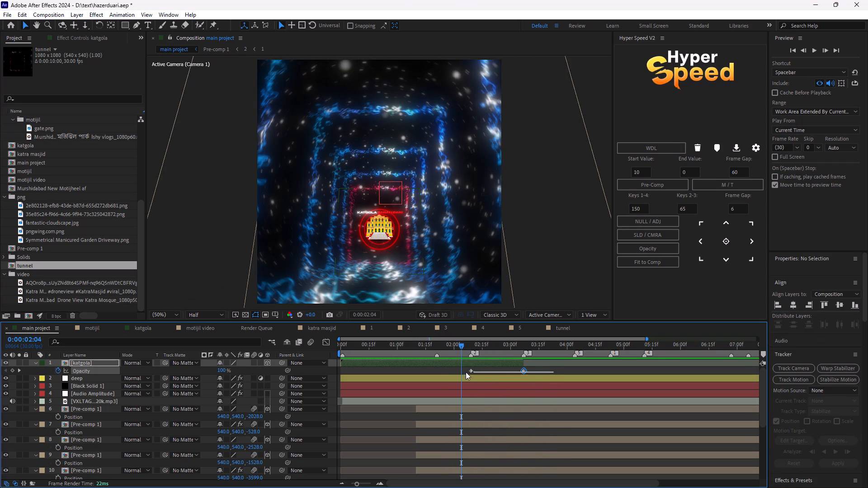
left_click_drag(466, 372, 457, 371)
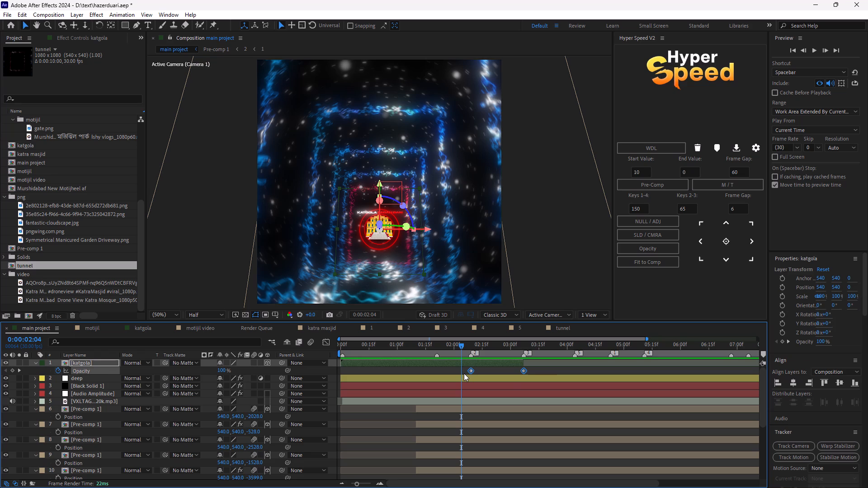
key("F9")
left_click(325, 342)
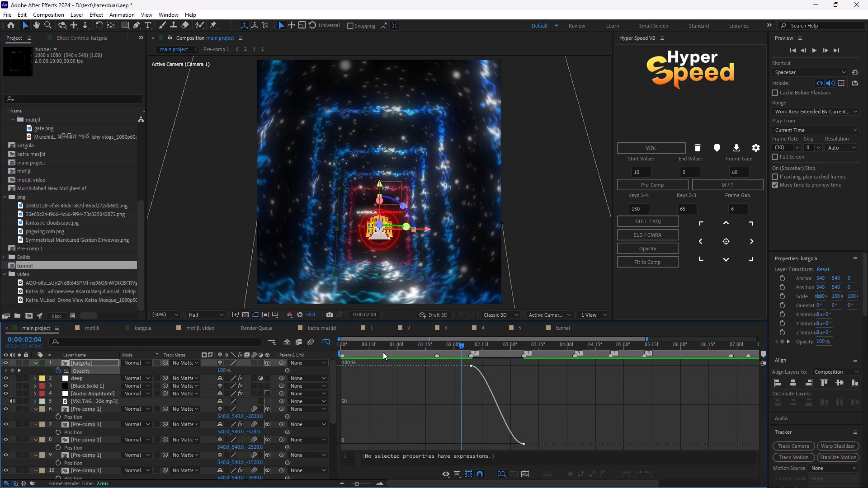
left_click(472, 367)
left_click_drag(488, 366, 486, 371)
left_click_drag(486, 371, 463, 401)
key("space")
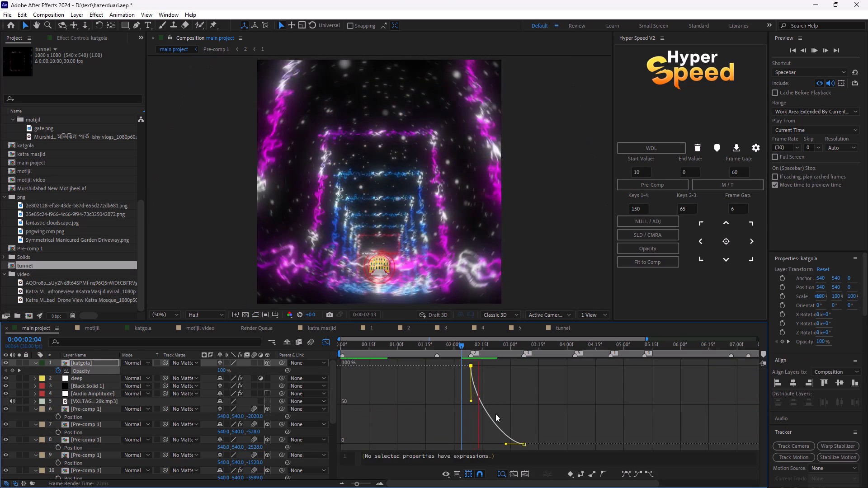
key("space")
left_click_drag(529, 349, 425, 353)
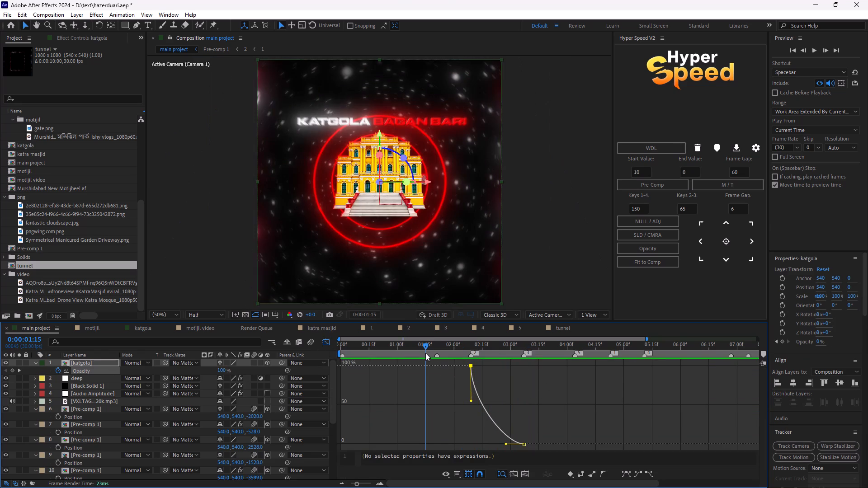
key("space")
key("space")
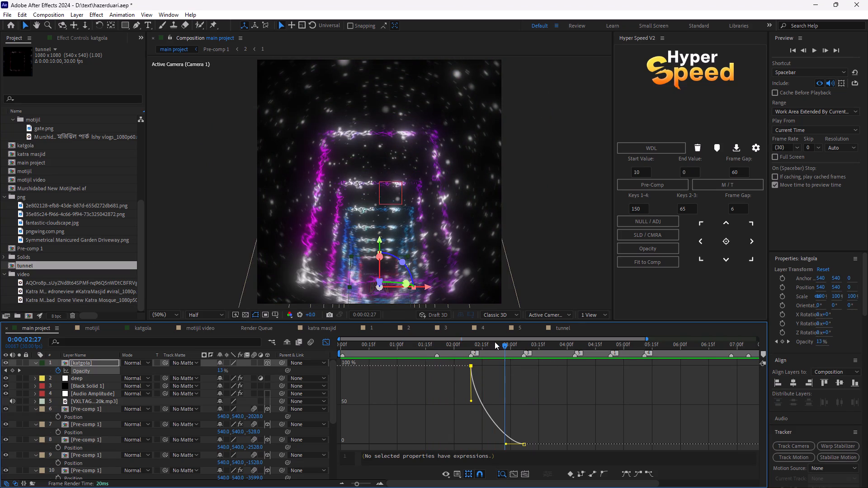
Move katgola's first Opacity keyframe to 0:00:01:26.
left_click_drag(498, 342, 440, 357)
left_click(327, 342)
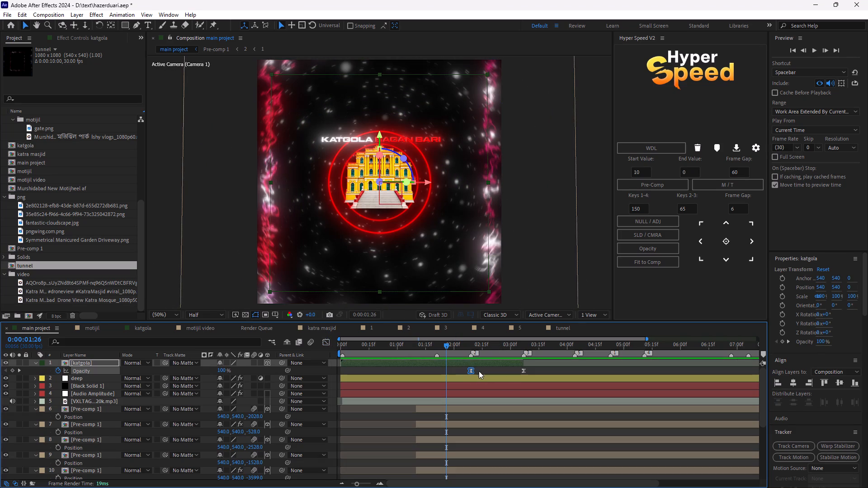
left_click_drag(472, 370, 448, 377)
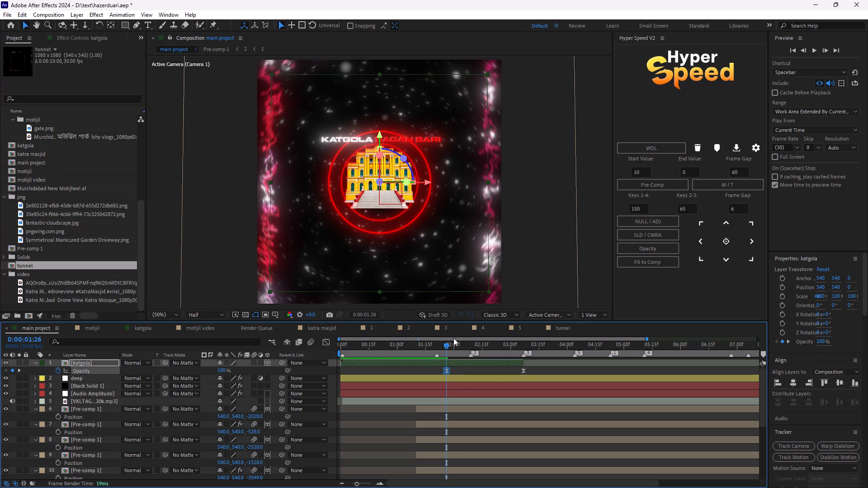
Preview the katgola fade-out from 0:00:01:06 and again from 0:00:01:24 to check its timing against the camera move.
left_click_drag(445, 338, 416, 348)
left_click_drag(444, 343, 406, 353)
key("space")
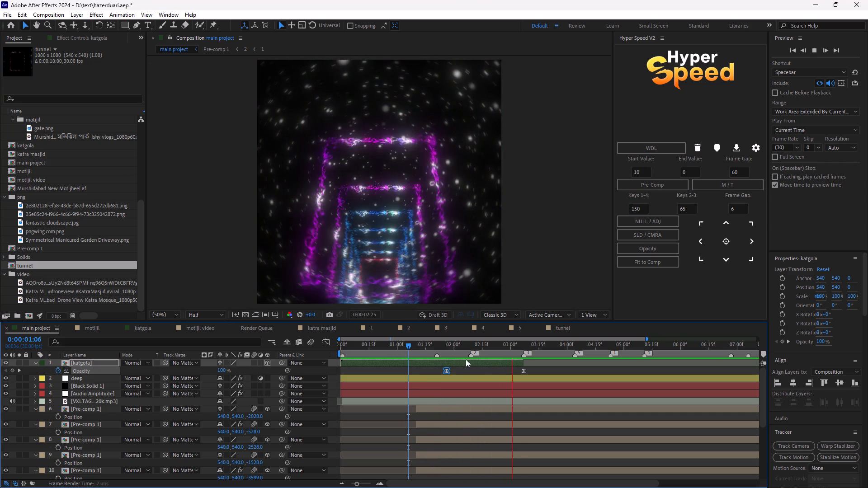
key("space")
left_click_drag(520, 346, 441, 361)
left_click(642, 385)
key("space")
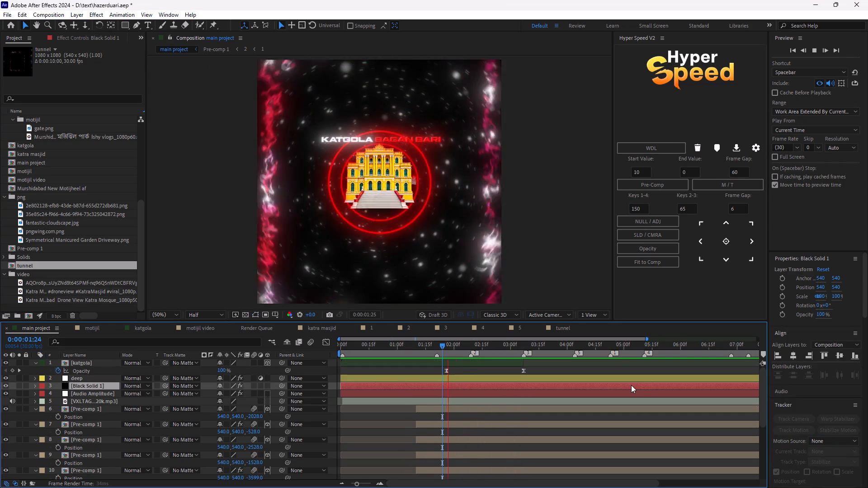
key("space")
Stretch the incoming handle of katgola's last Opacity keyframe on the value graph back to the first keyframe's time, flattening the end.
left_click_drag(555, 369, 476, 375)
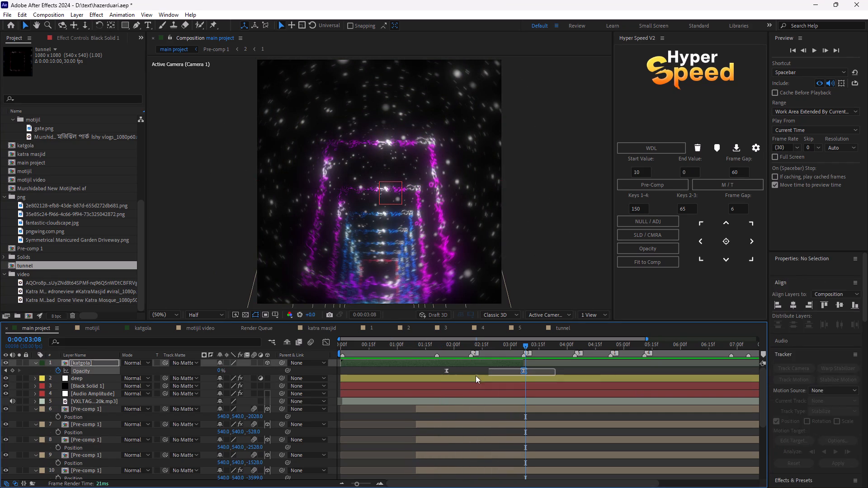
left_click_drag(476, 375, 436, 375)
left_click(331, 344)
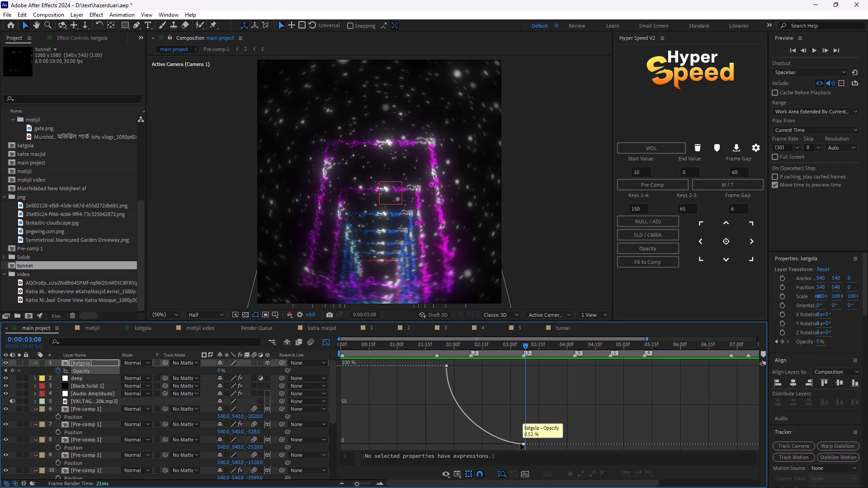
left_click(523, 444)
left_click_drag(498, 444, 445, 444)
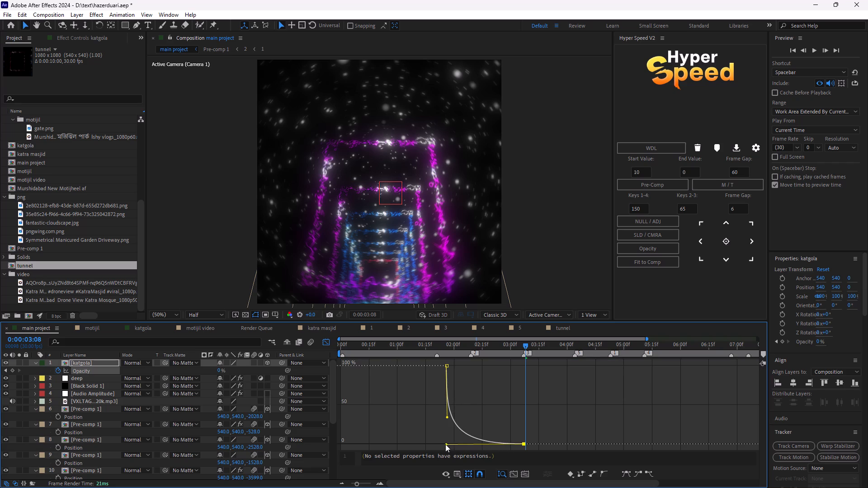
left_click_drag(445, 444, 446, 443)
Preview the katgola fade-out from 0:00:01:14 and scrub back to 0:00:02:06 to check the logo's visibility.
left_click_drag(525, 348, 518, 353)
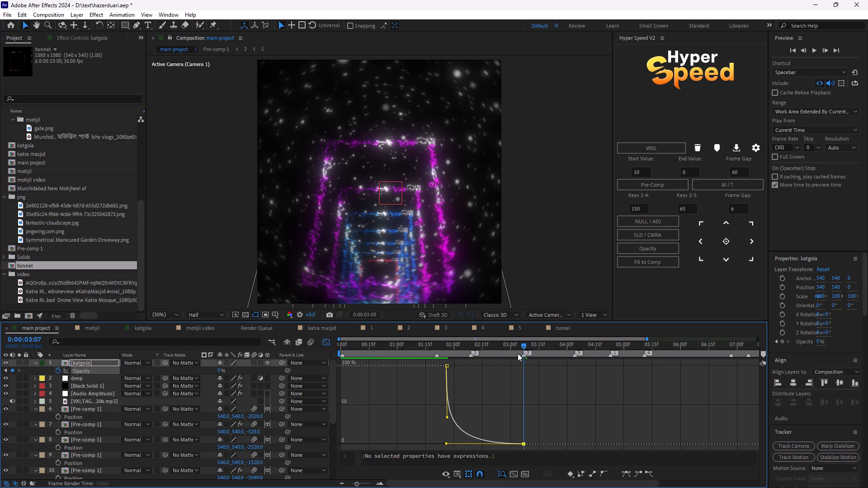
left_click_drag(518, 353, 423, 358)
key("space")
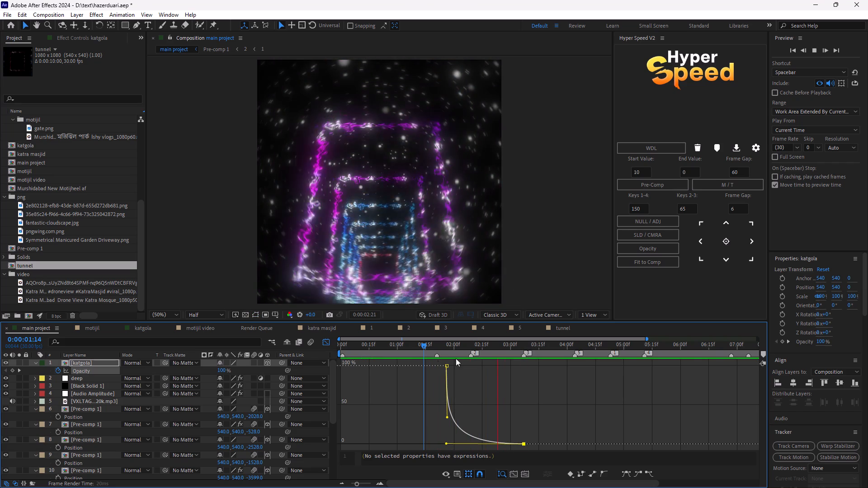
key("space")
left_click_drag(510, 344, 461, 363)
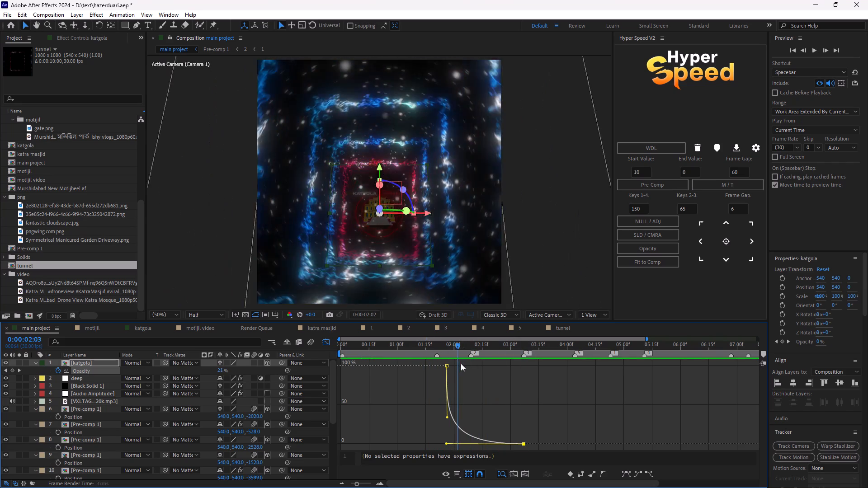
left_click_drag(461, 363, 463, 363)
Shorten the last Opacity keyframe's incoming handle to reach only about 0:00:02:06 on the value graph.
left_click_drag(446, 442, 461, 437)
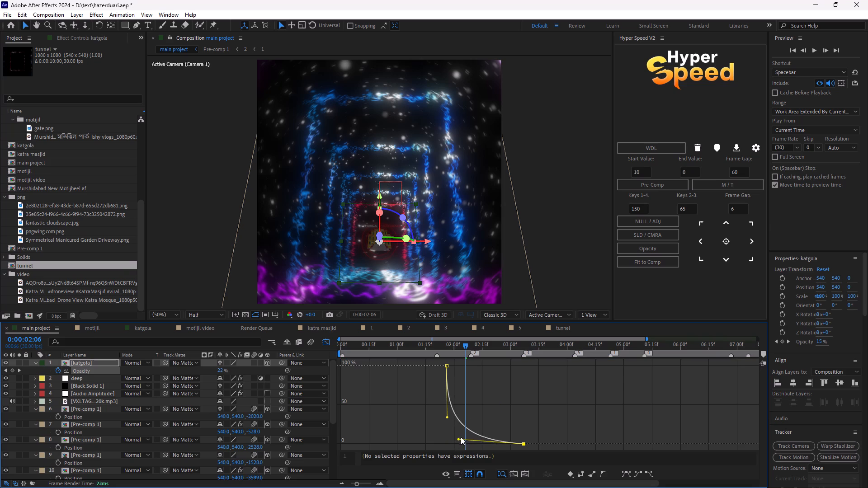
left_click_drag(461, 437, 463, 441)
Switch katgola's Opacity curve display from the value graph to the speed graph.
right_click(514, 398)
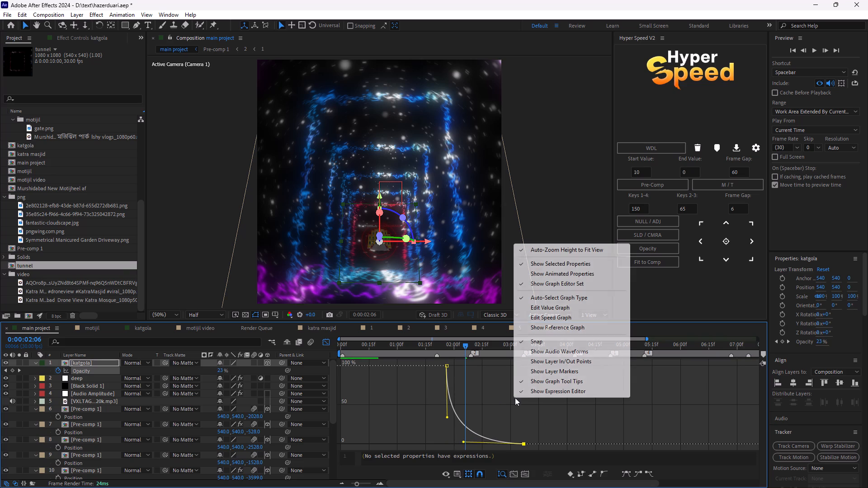
left_click(559, 310)
right_click(521, 396)
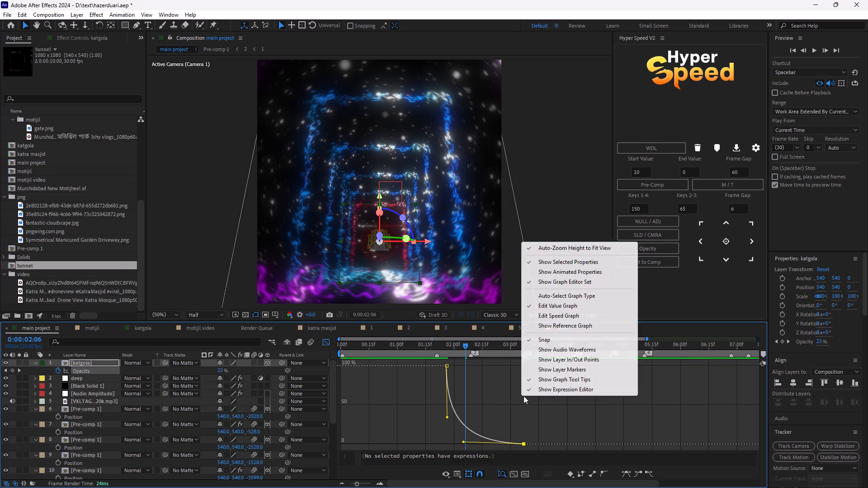
left_click(563, 318)
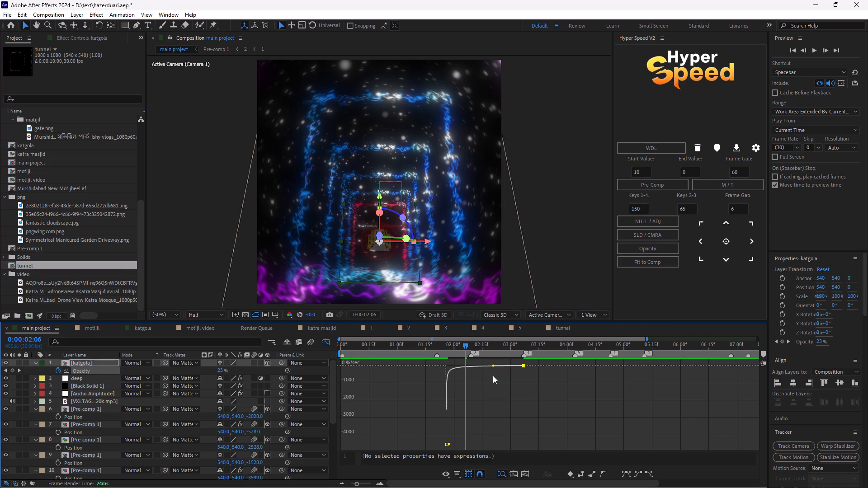
Reapply Easy Ease to both katgola Opacity keyframes to reset the custom curve.
left_click(328, 346)
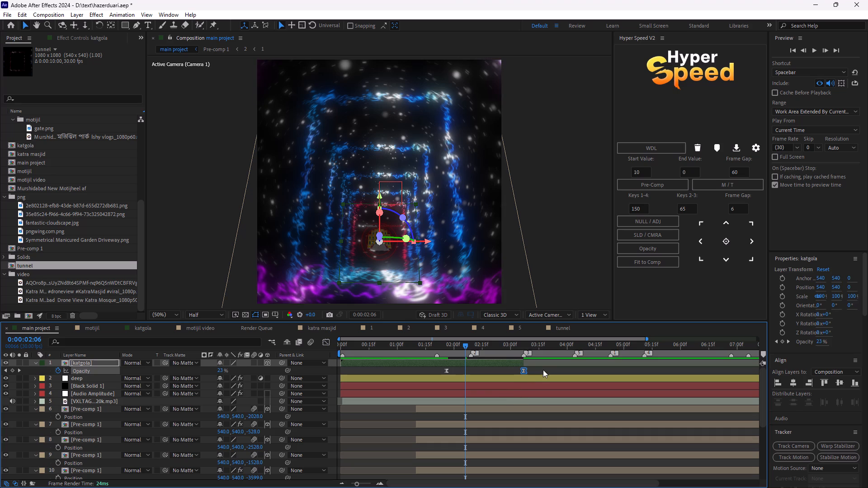
left_click_drag(543, 370, 413, 371)
key("F9")
Lengthen both katgola Opacity keyframes' ease handles toward each other on the speed graph, making a roughly symmetric mid-fade speed peak.
left_click(327, 343)
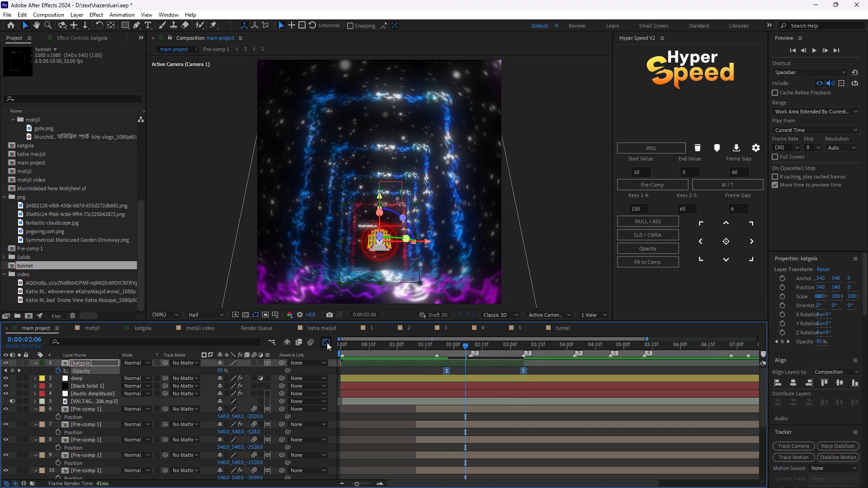
left_click(447, 366)
left_click_drag(458, 366, 471, 366)
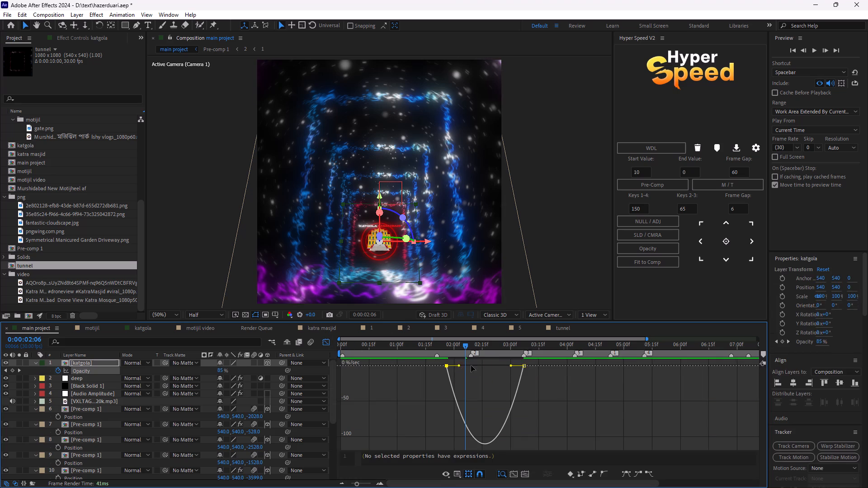
left_click_drag(471, 366, 474, 366)
left_click_drag(509, 364, 502, 365)
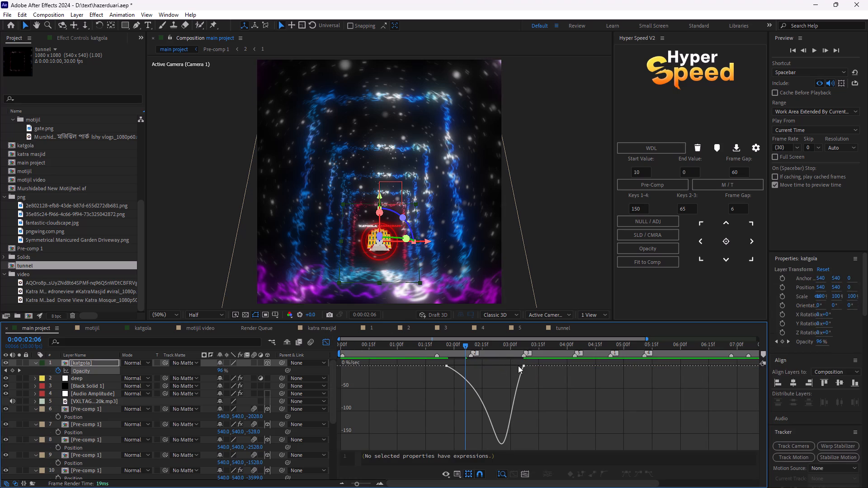
left_click(519, 366)
left_click(525, 364)
left_click_drag(512, 365, 502, 365)
Preview the katgola fade-out from 0:00:01:29 and twice from the composition start, inspecting frames up to 0:00:03:07 between playbacks.
left_click_drag(470, 342, 452, 343)
key("space")
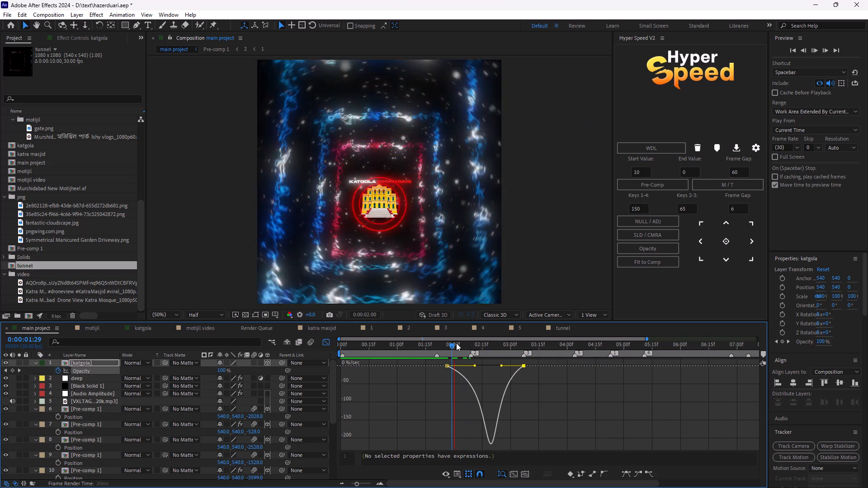
left_click(324, 337)
left_click_drag(454, 344, 275, 354)
key("space")
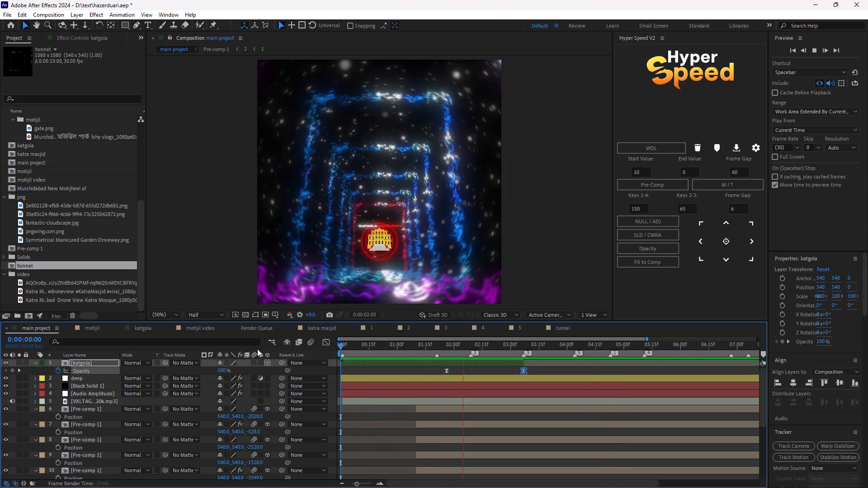
key("space")
left_click_drag(507, 344, 517, 347)
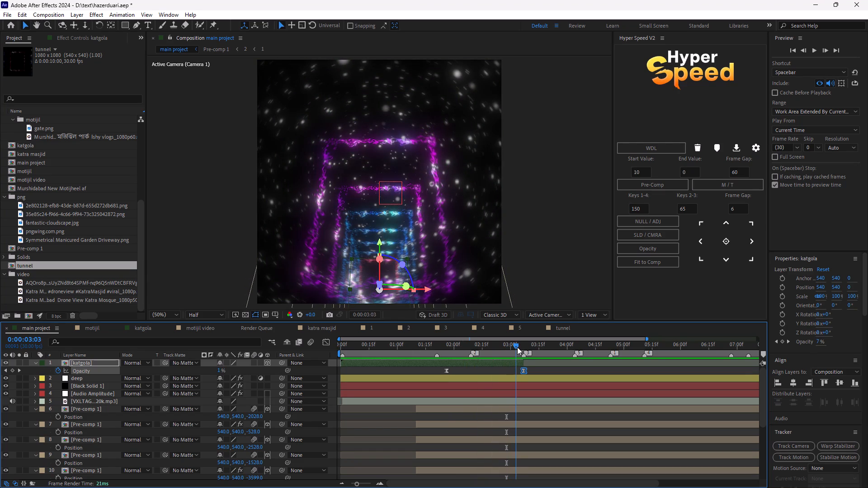
left_click_drag(517, 347, 525, 352)
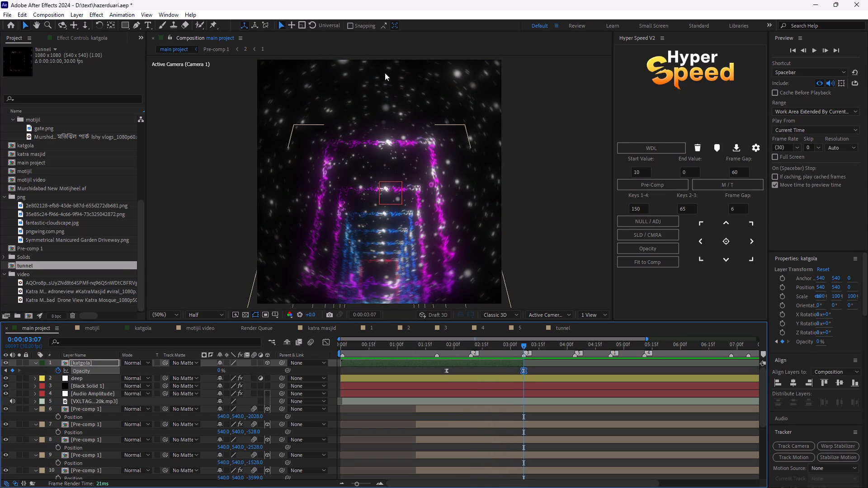
left_click_drag(523, 347, 363, 361)
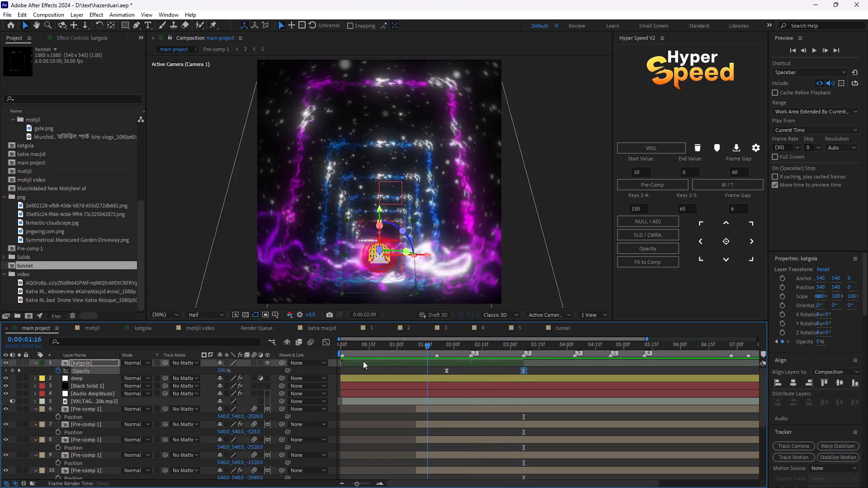
left_click_drag(363, 361, 224, 354)
key("space")
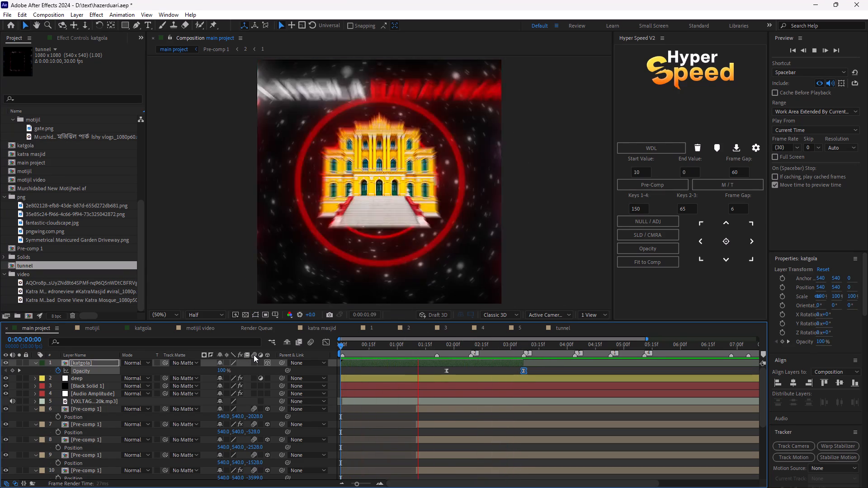
key("space")
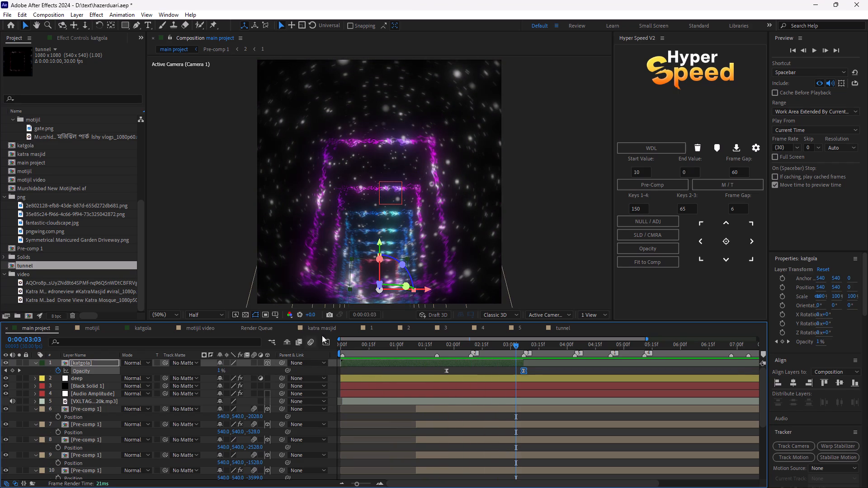
Save the hazerduari project under its existing name.
left_click(2, 11)
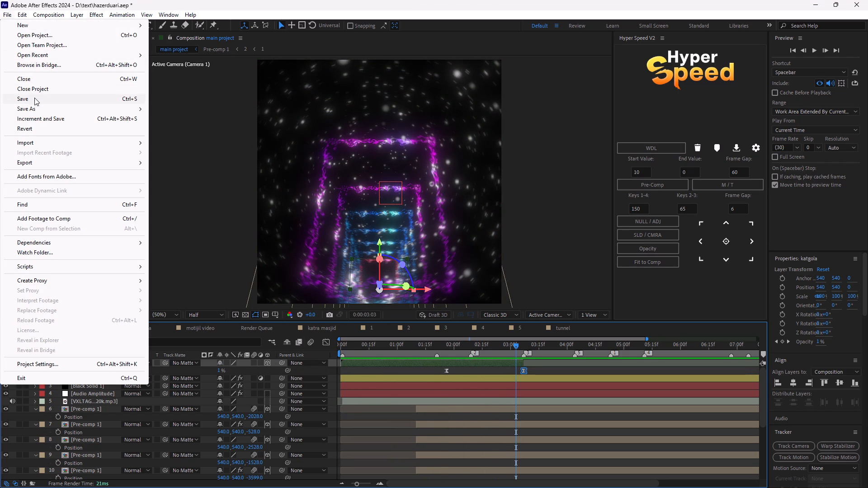
left_click(34, 102)
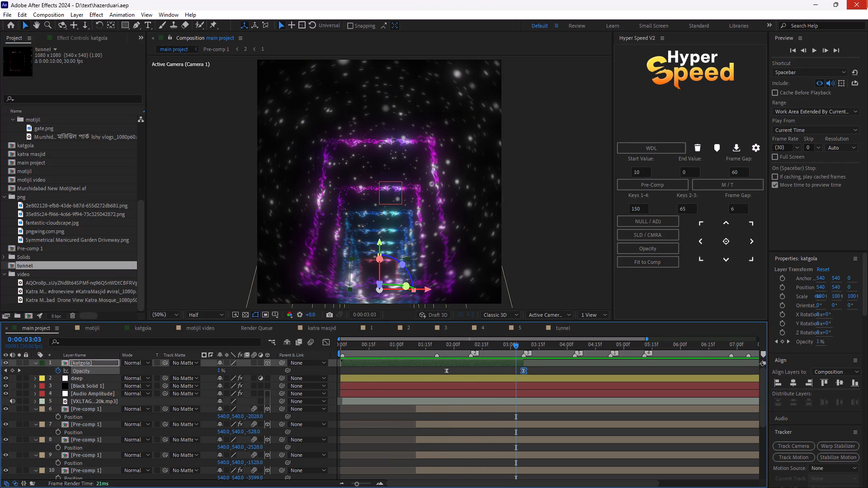
Close After Effects.
left_click(867, 0)
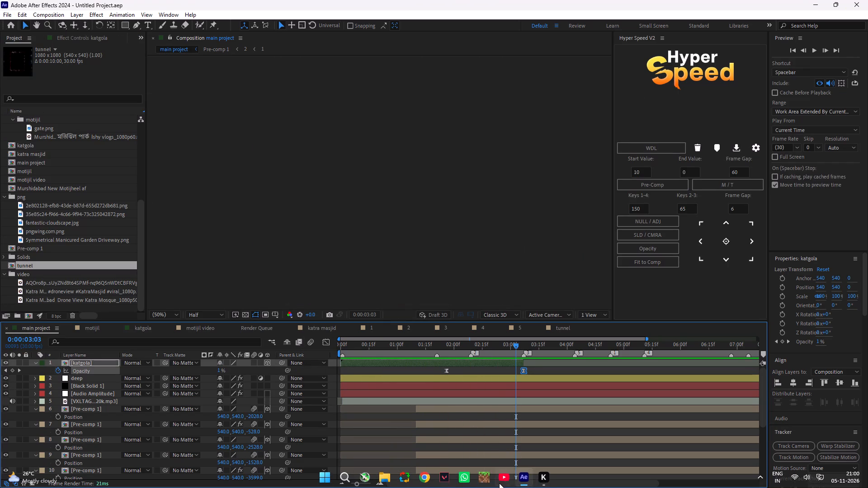